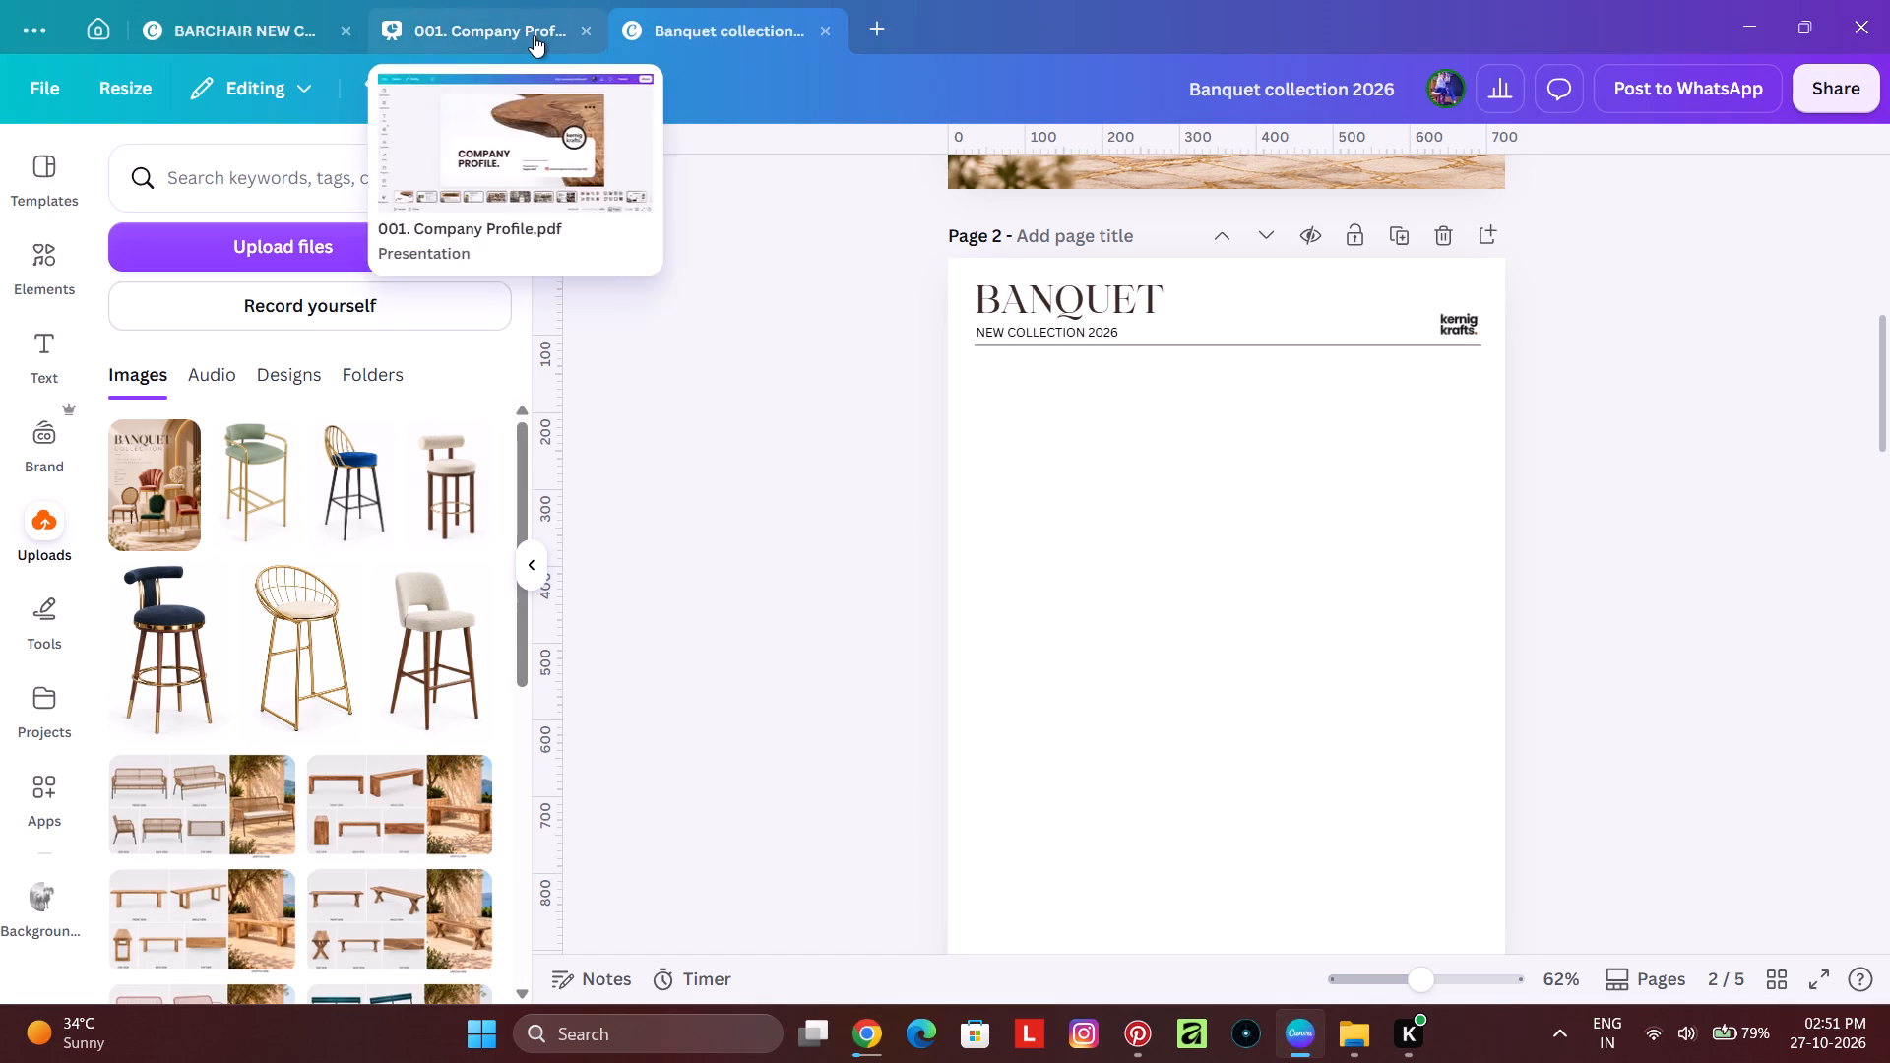
pyautogui.click(248, 26)
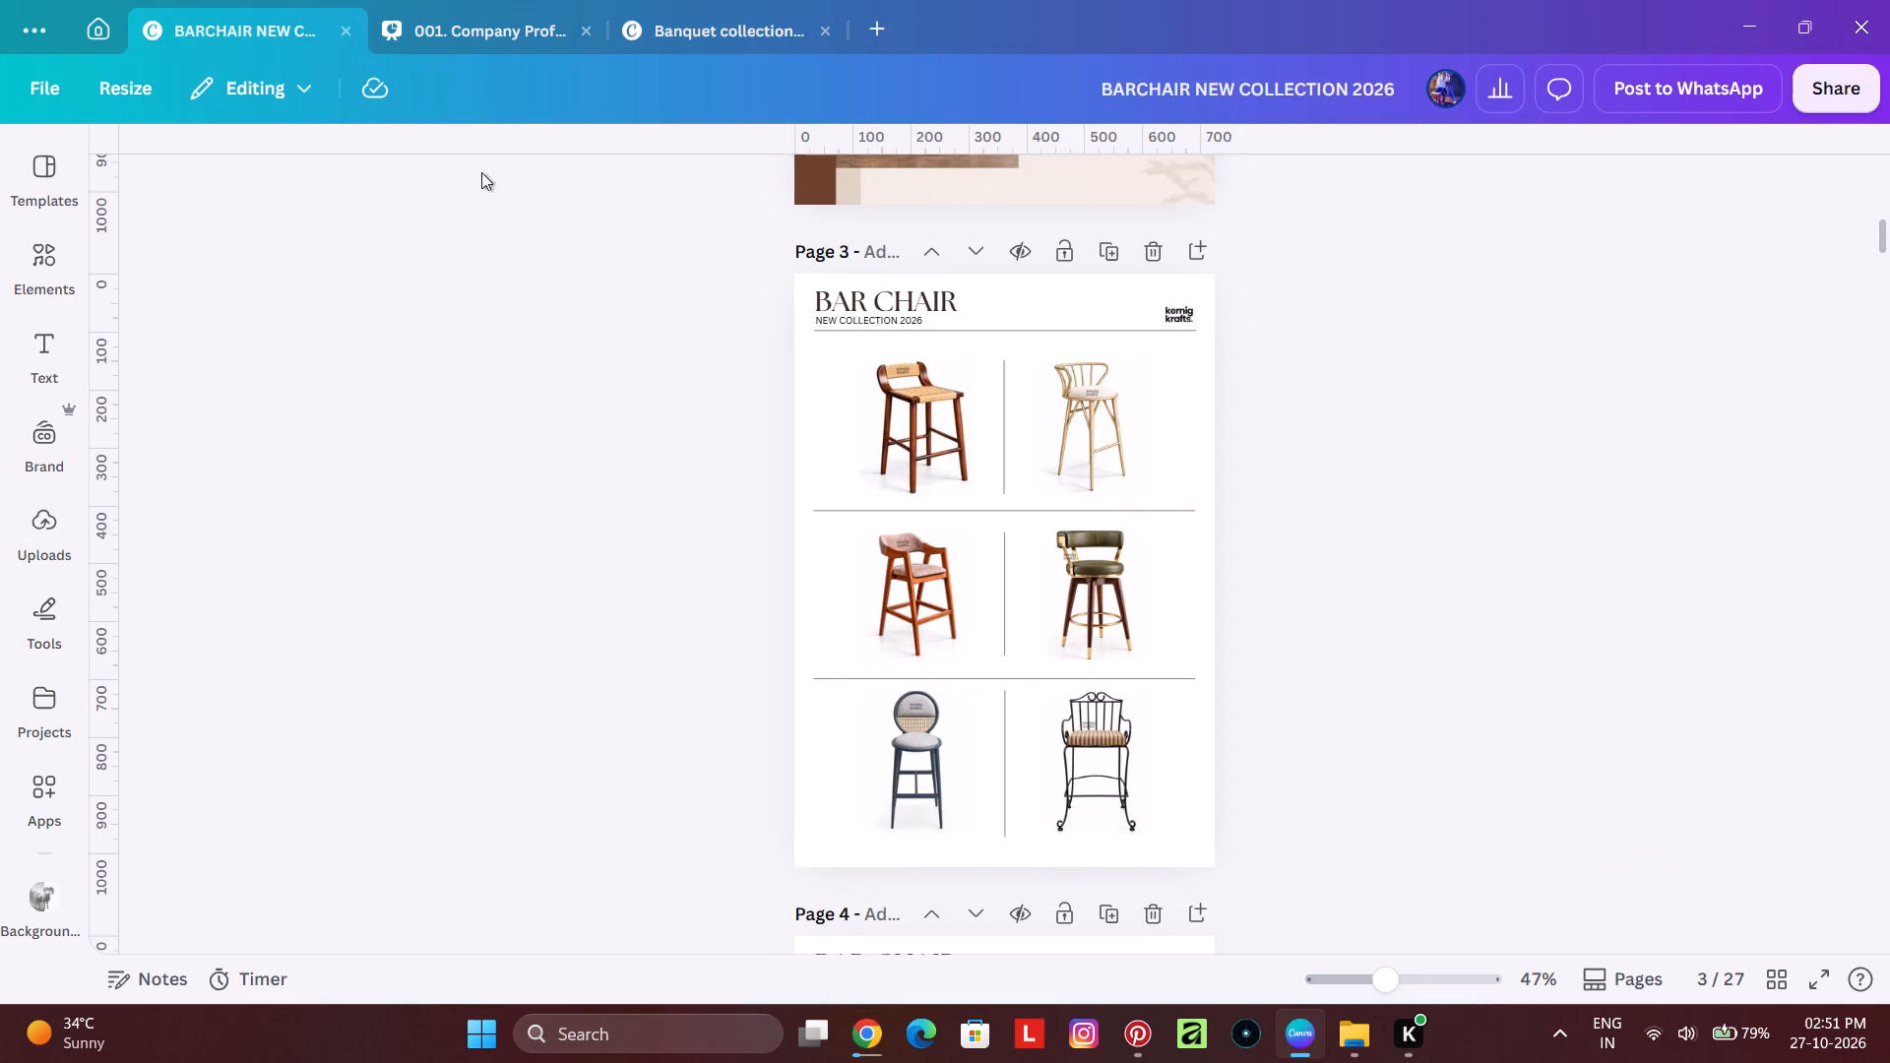
pyautogui.click(656, 48)
pyautogui.click(1150, 345)
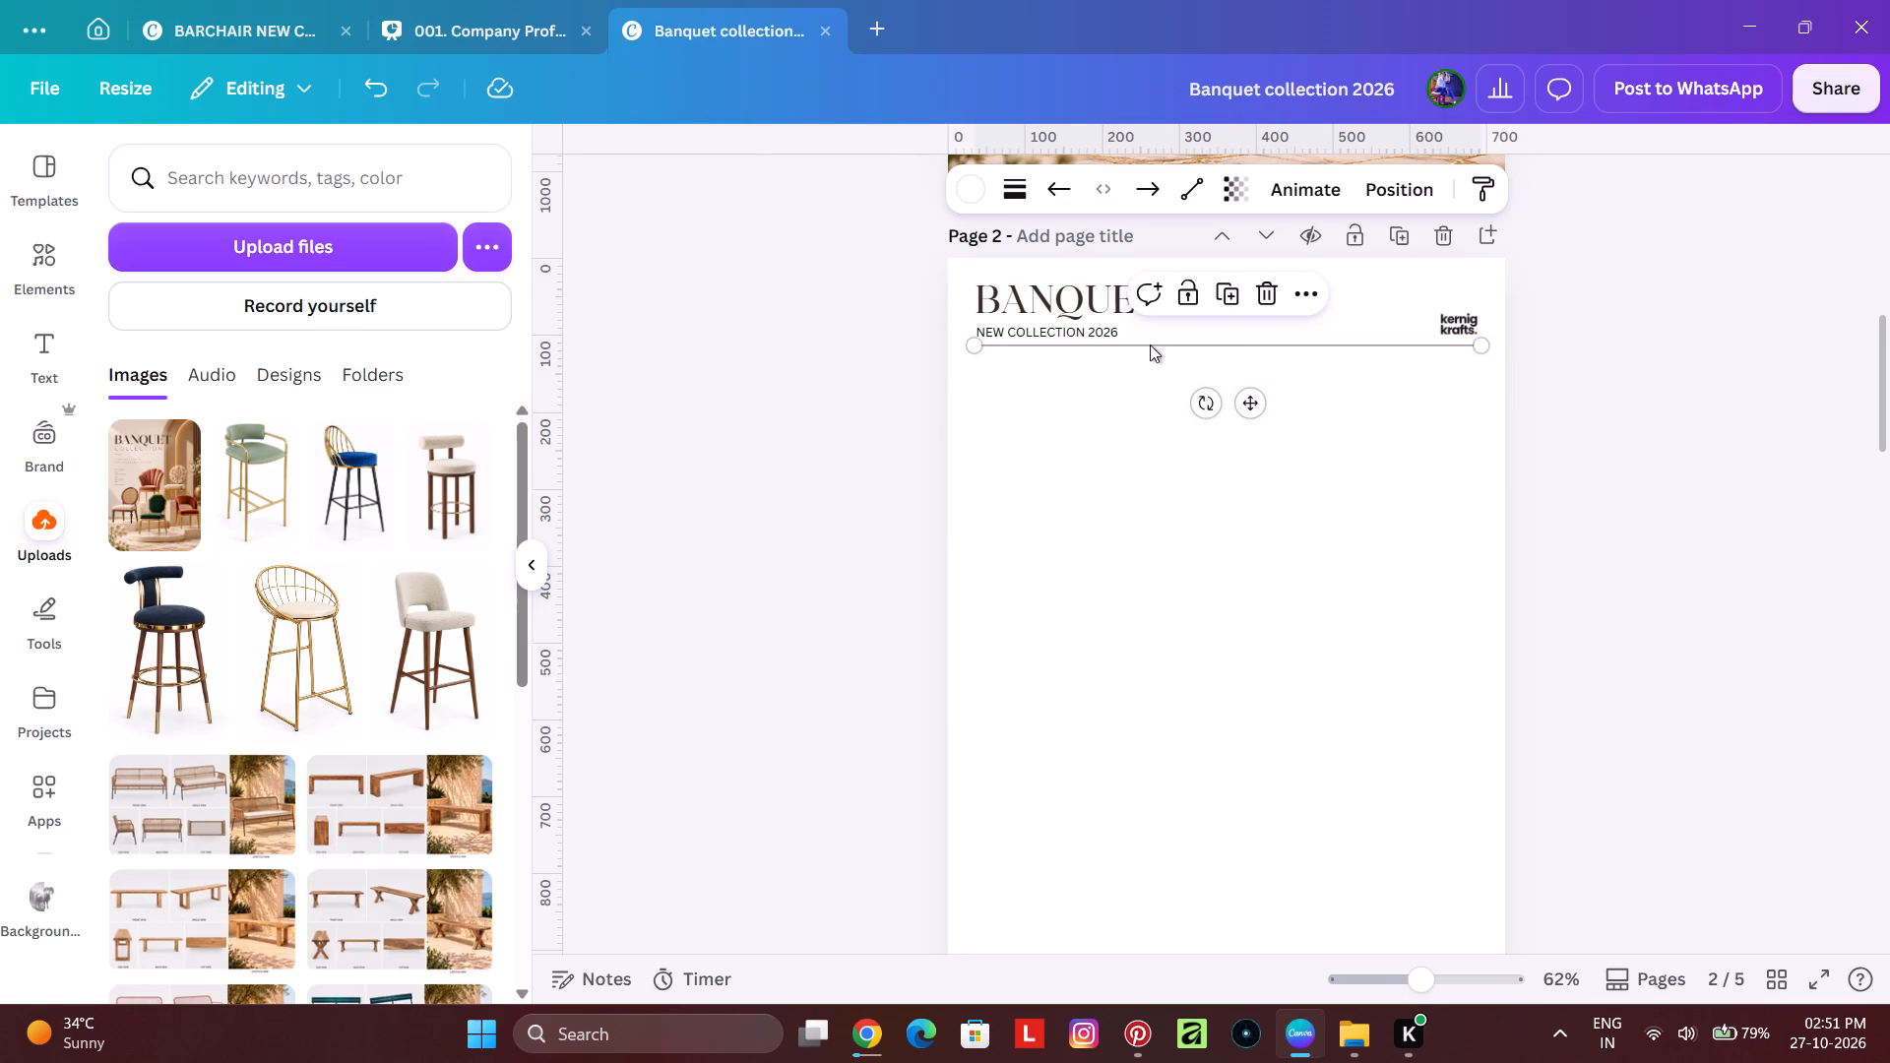
pyautogui.click(1236, 304)
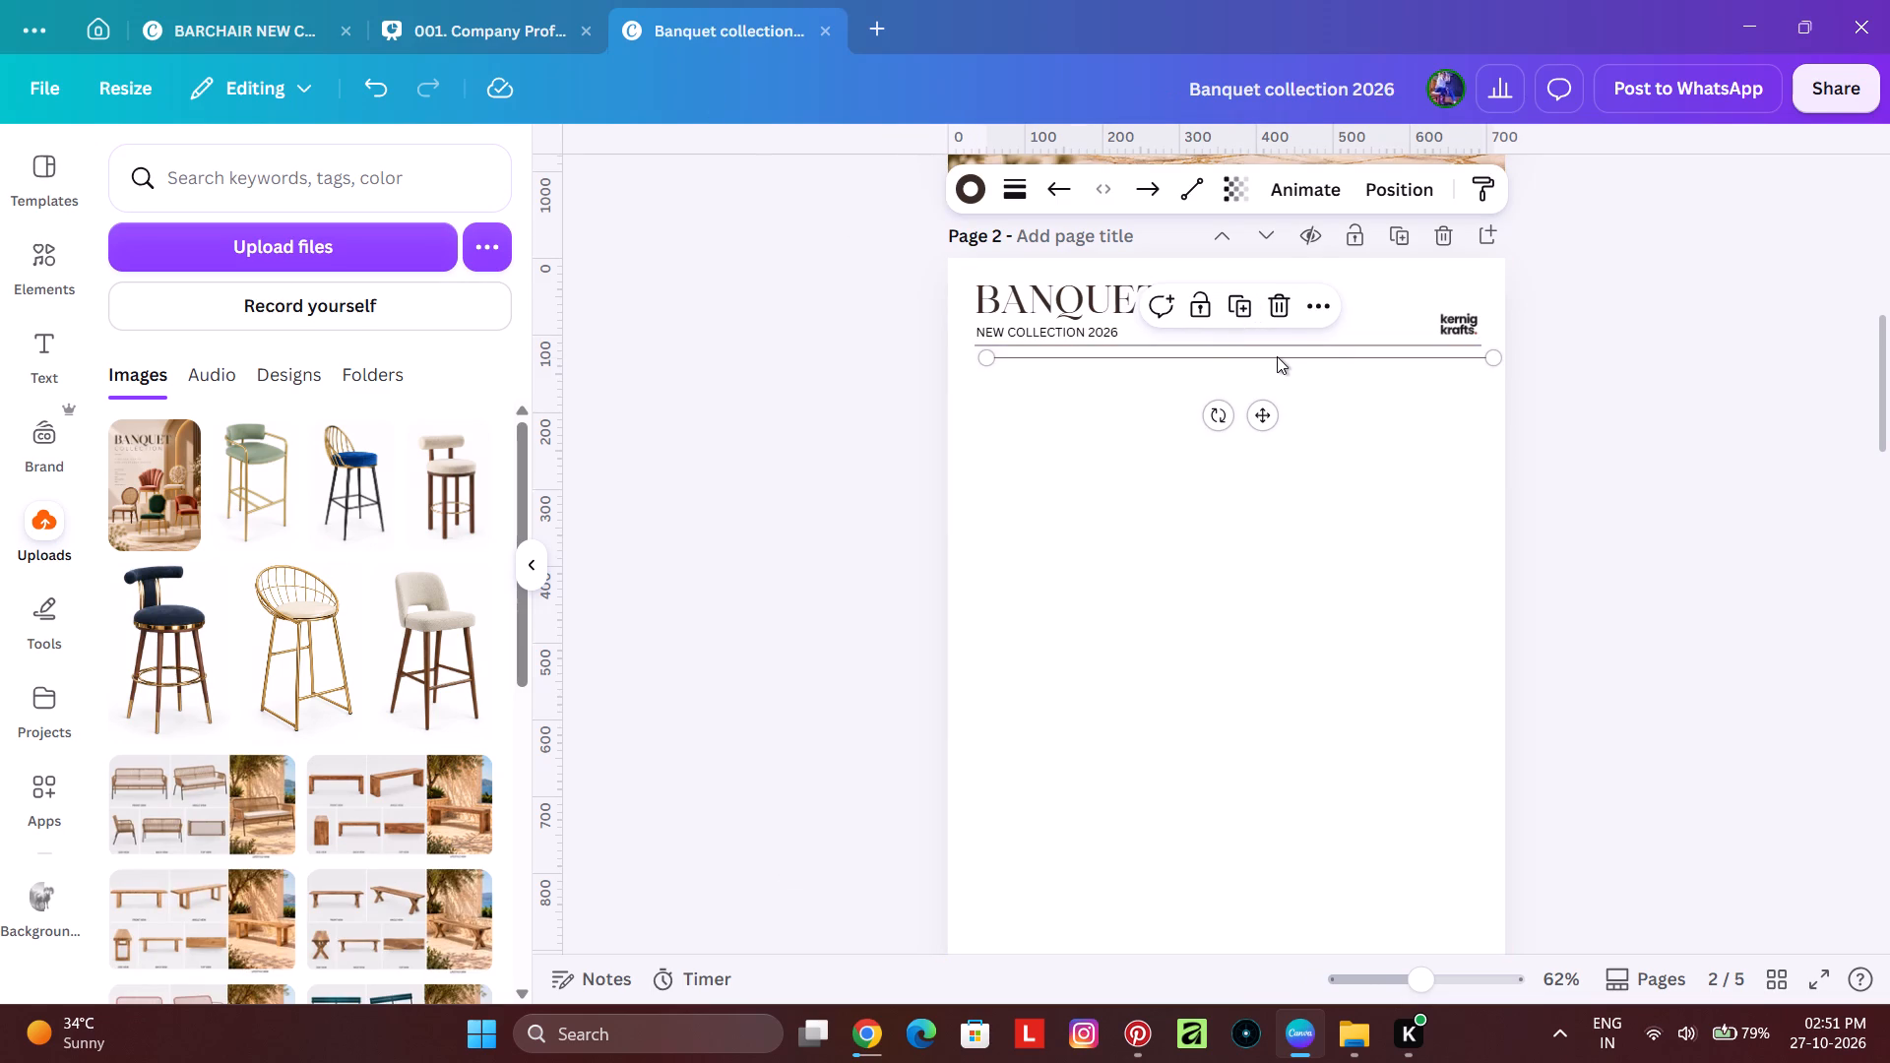
pyautogui.moveTo(1277, 356); pyautogui.dragTo(1275, 485)
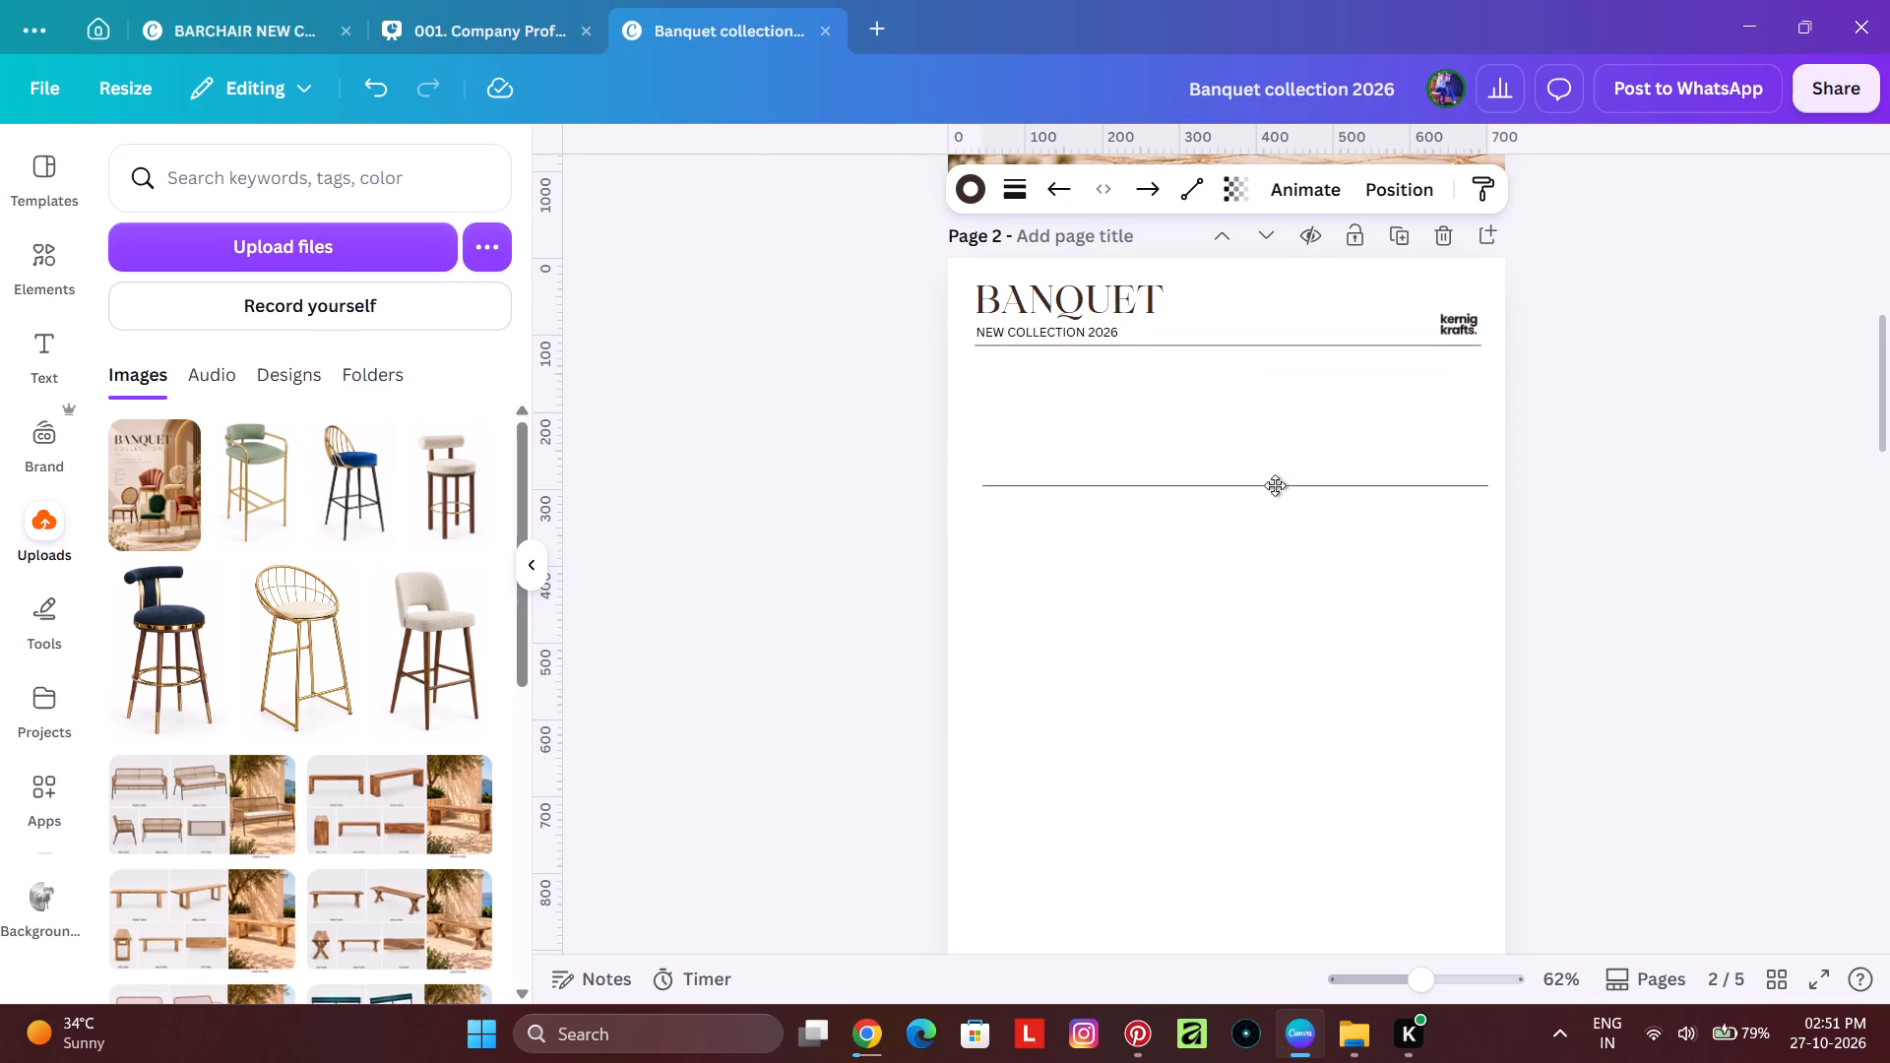
pyautogui.moveTo(1275, 485); pyautogui.dragTo(1198, 488)
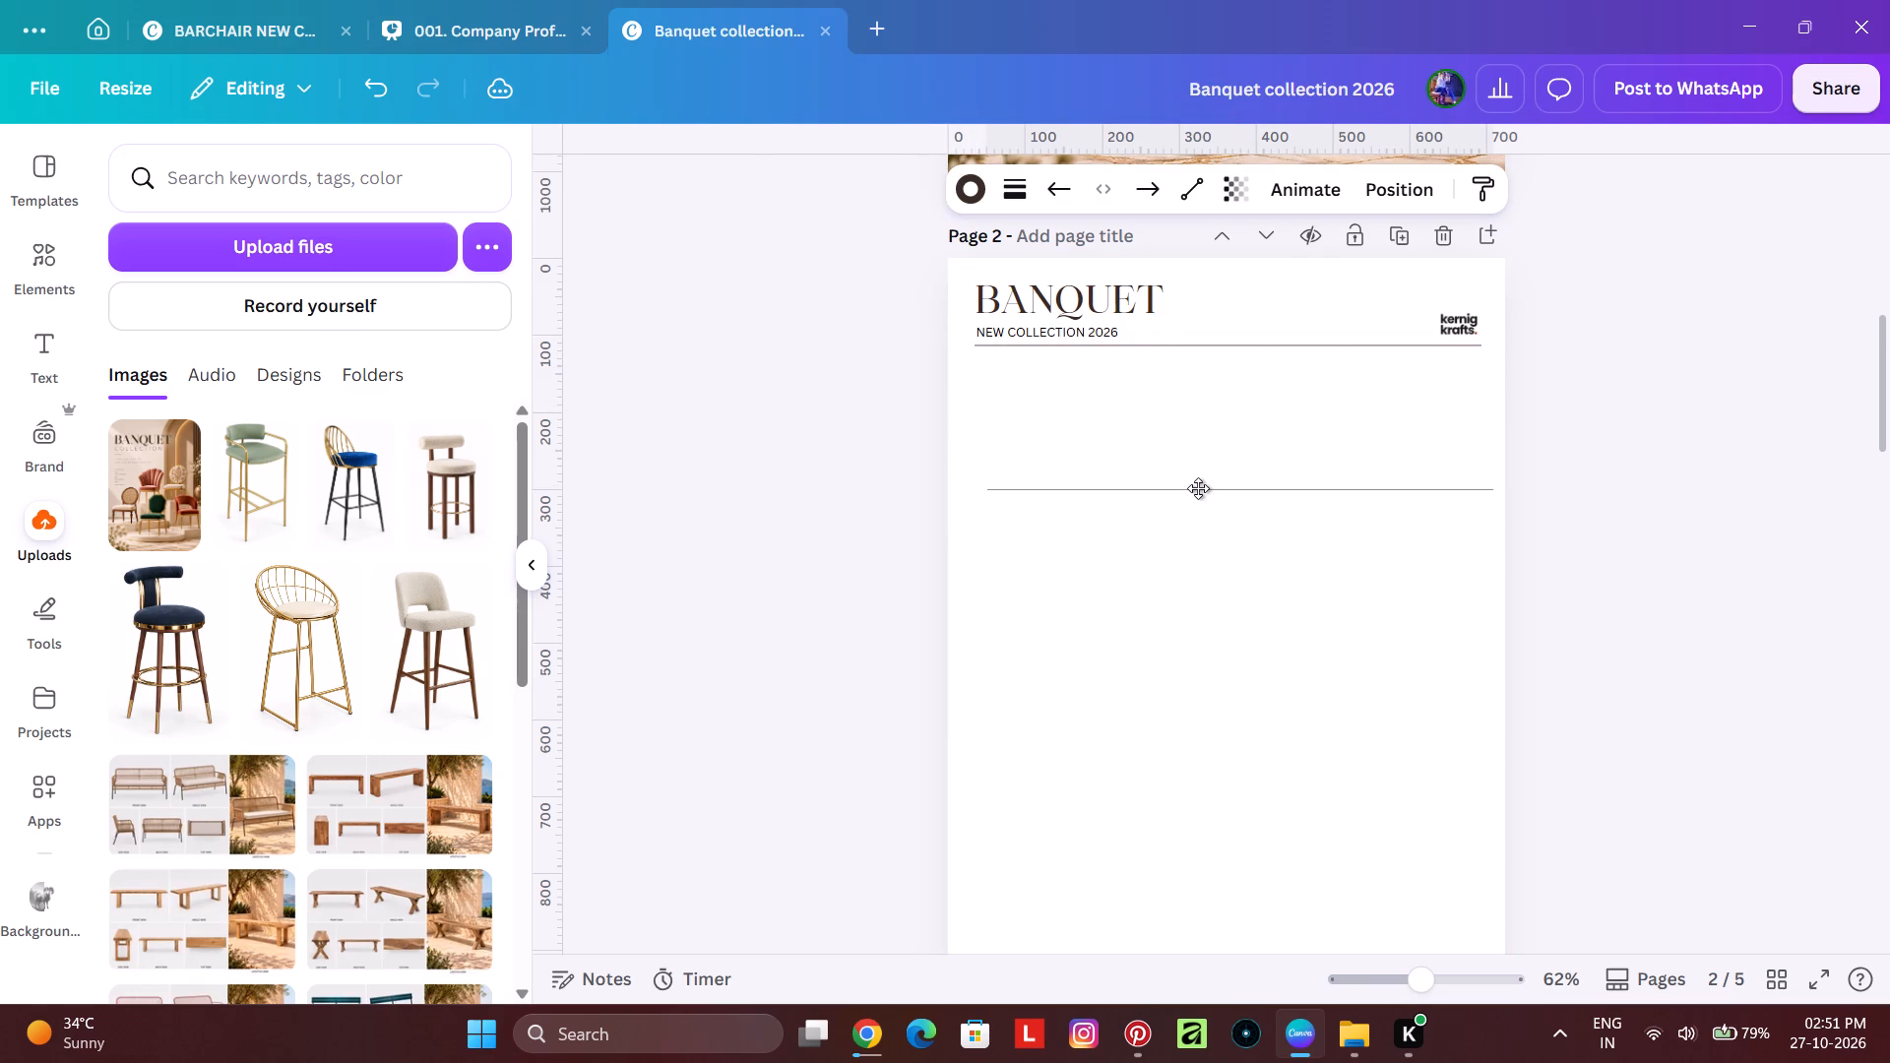
pyautogui.moveTo(1198, 488); pyautogui.dragTo(1213, 553)
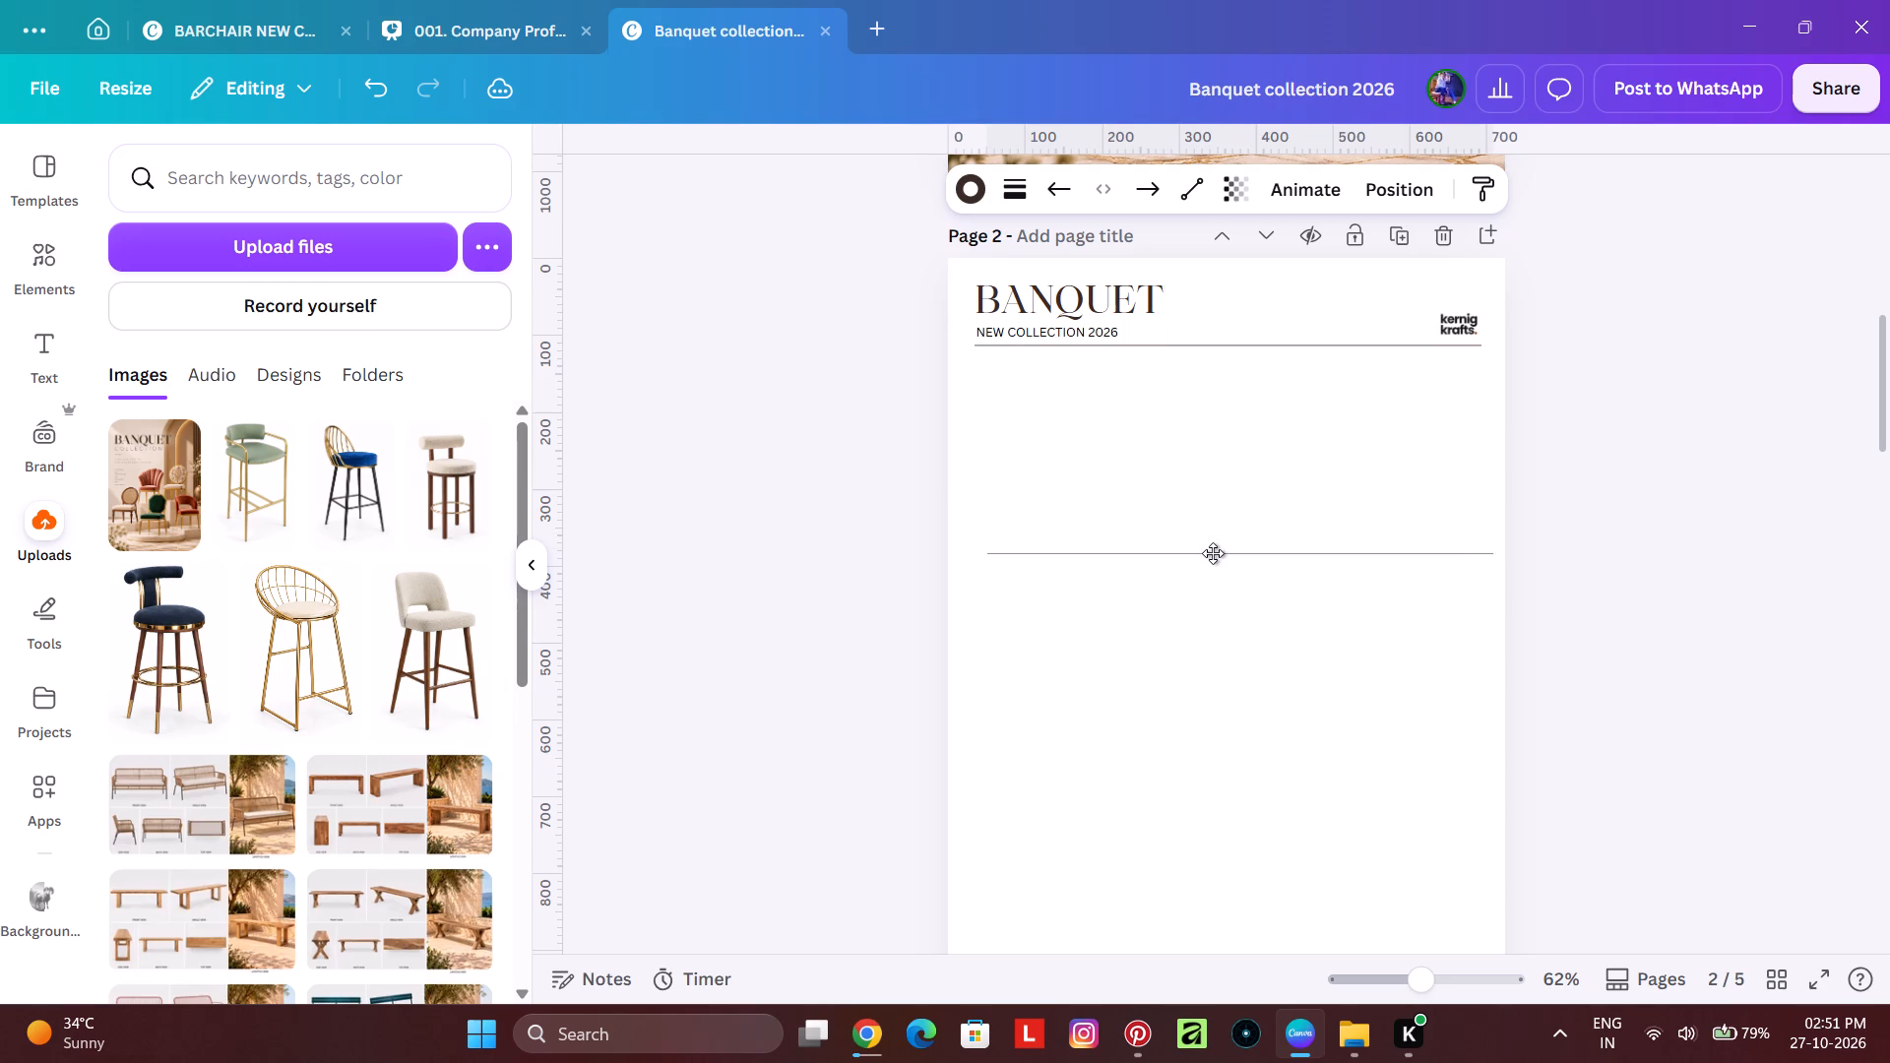
pyautogui.moveTo(1213, 553); pyautogui.dragTo(1212, 550)
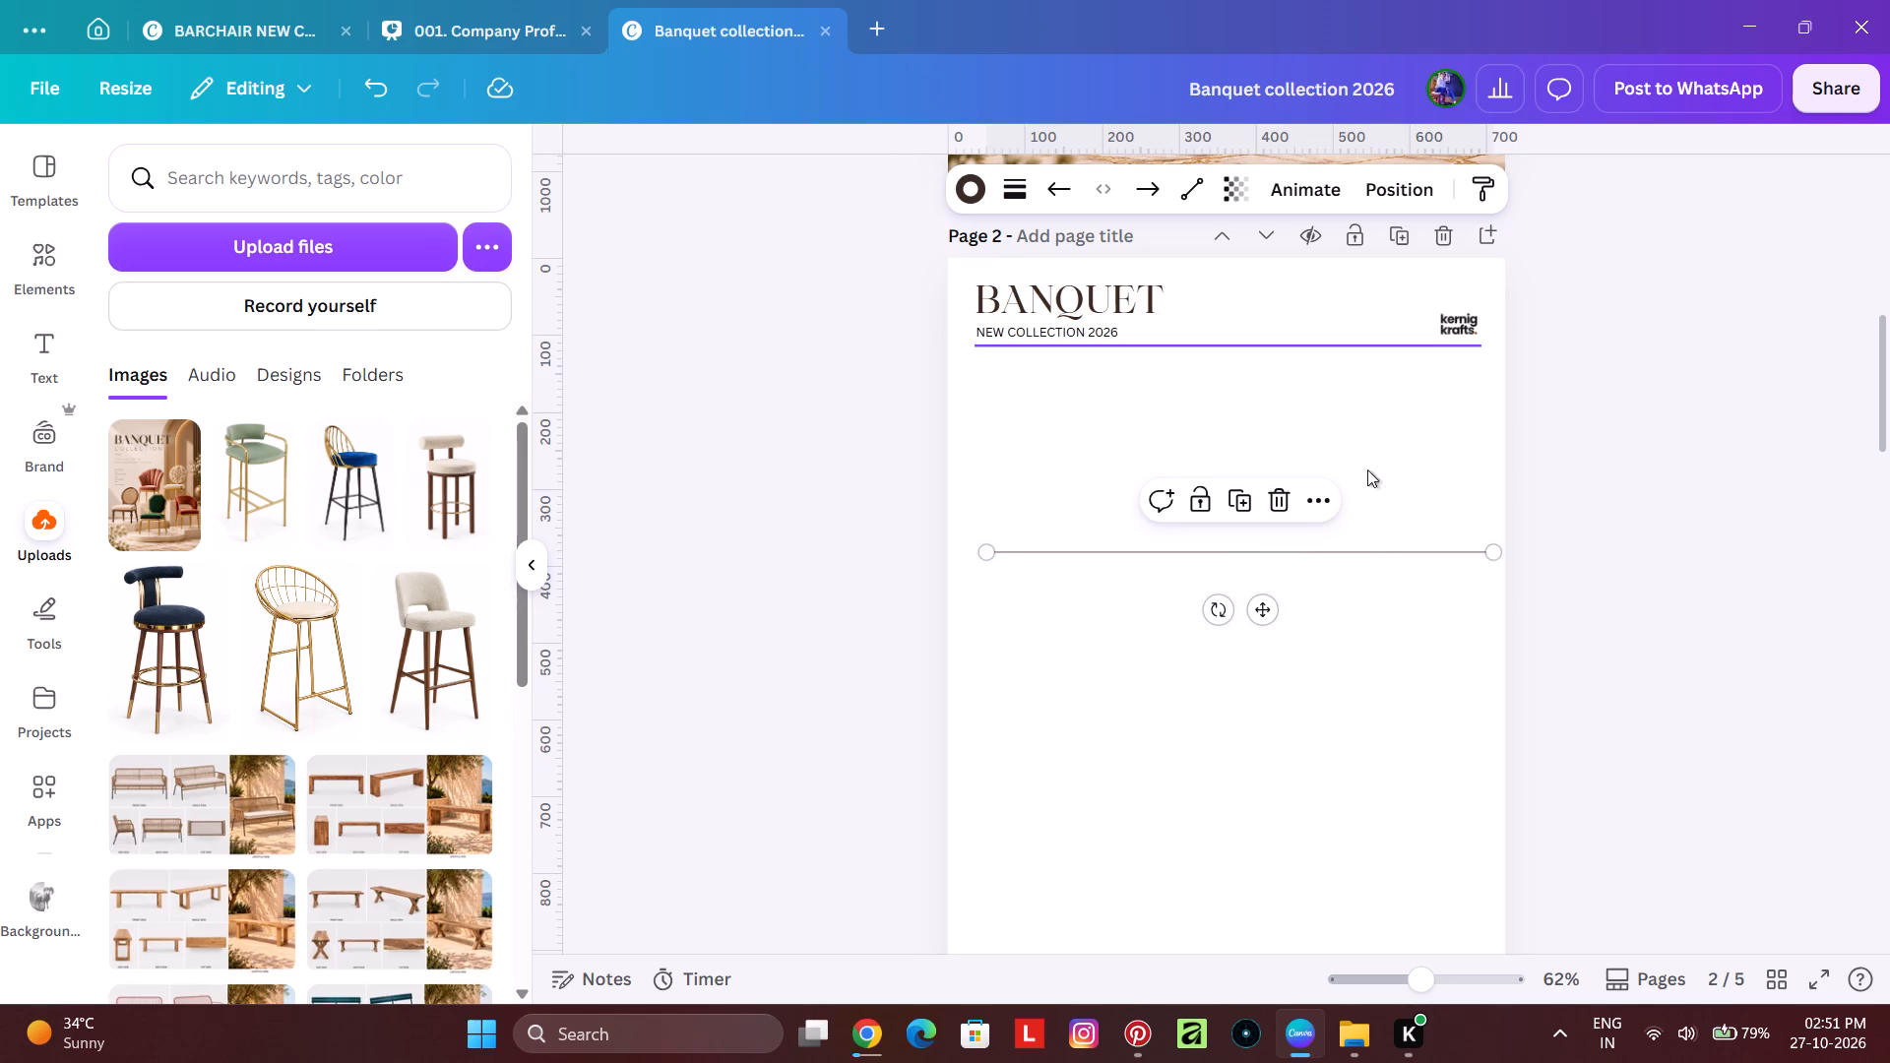
pyautogui.click(1315, 495)
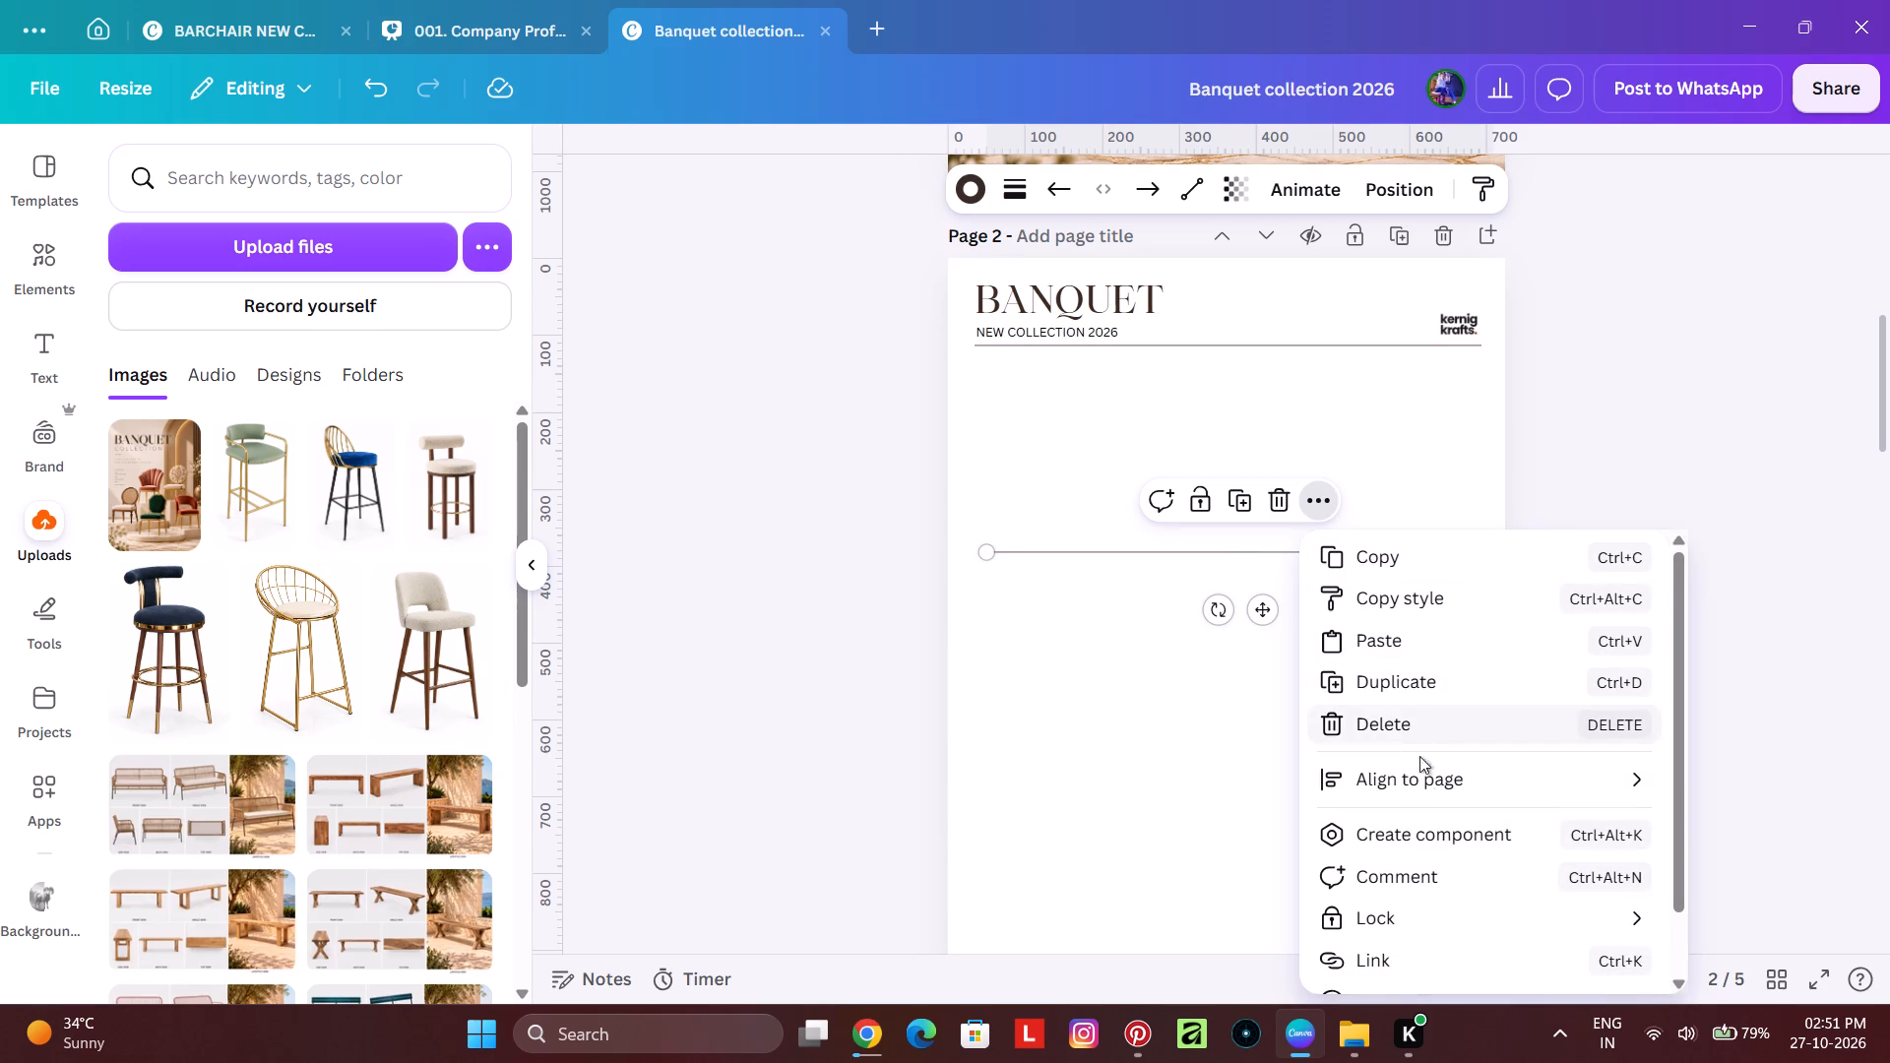
pyautogui.click(1693, 783)
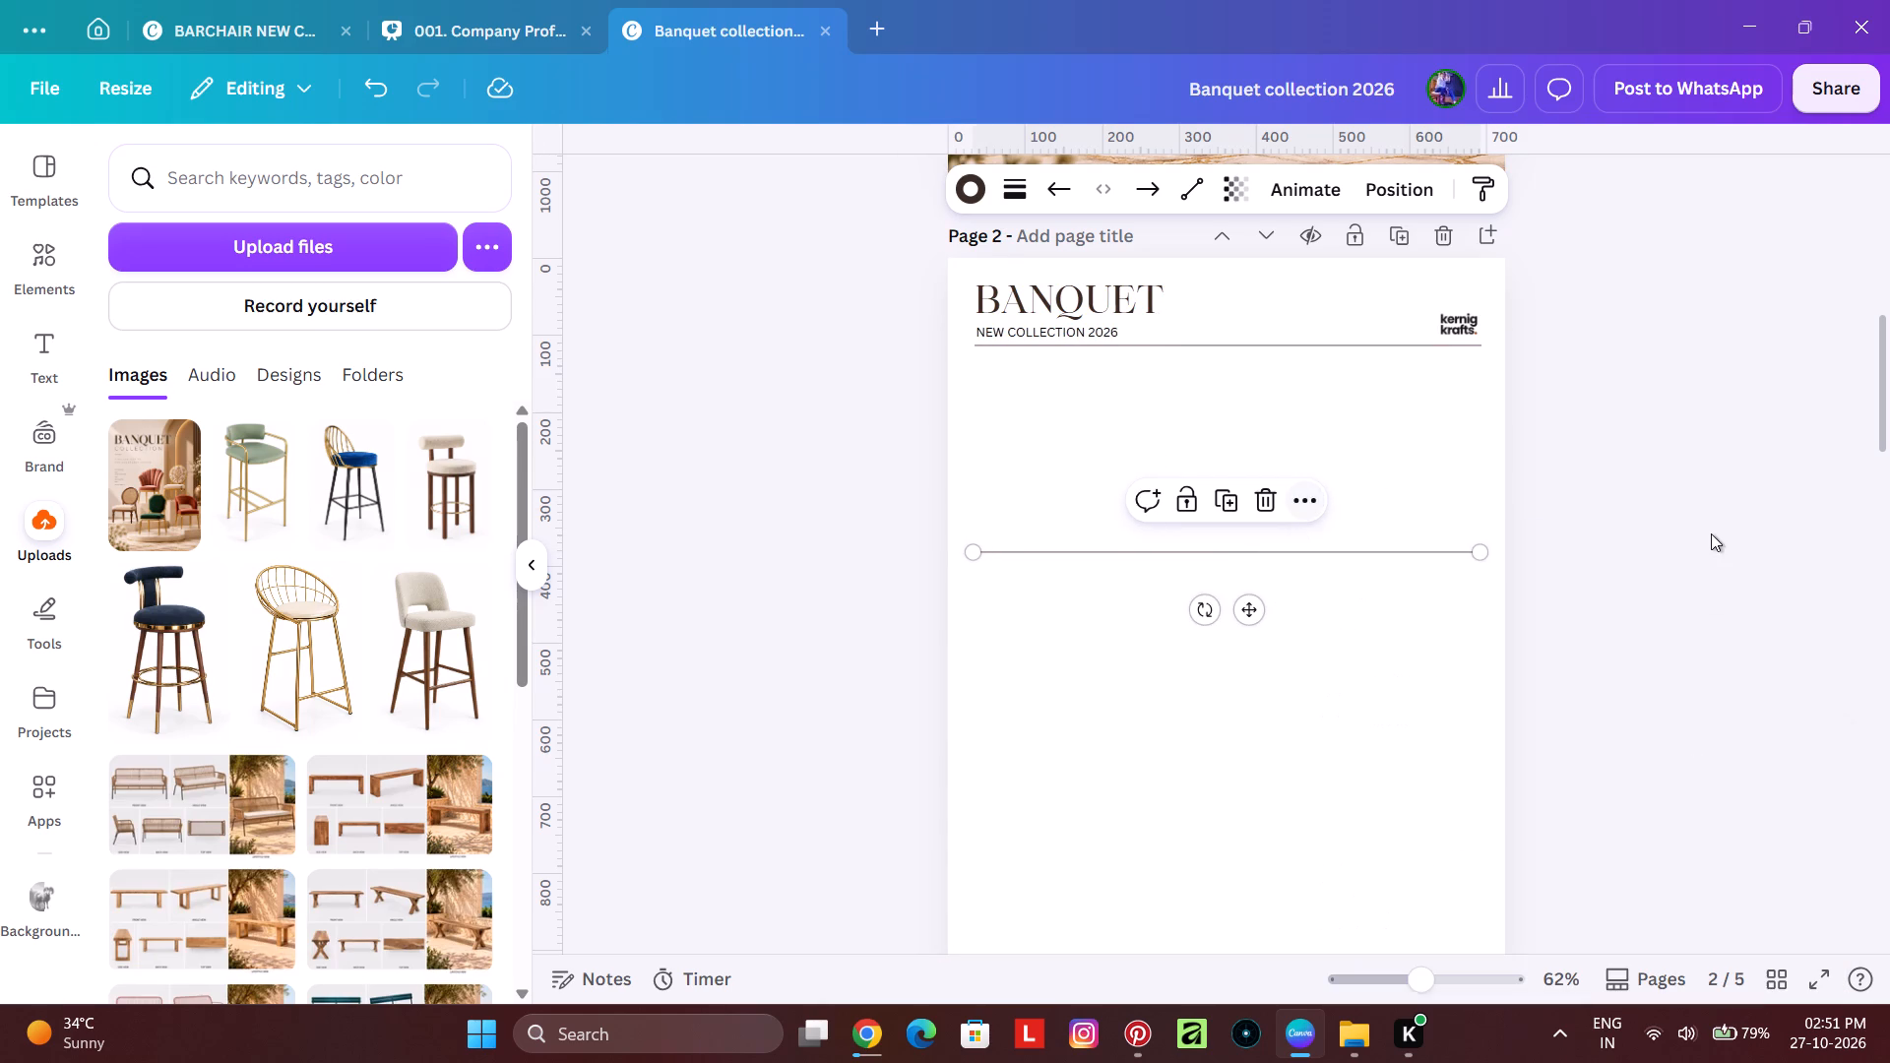
pyautogui.click(1711, 533)
# Duplicate the new divider line on page 2 to add another one an equal distance further down.
pyautogui.scroll(-2, 1234, 530)
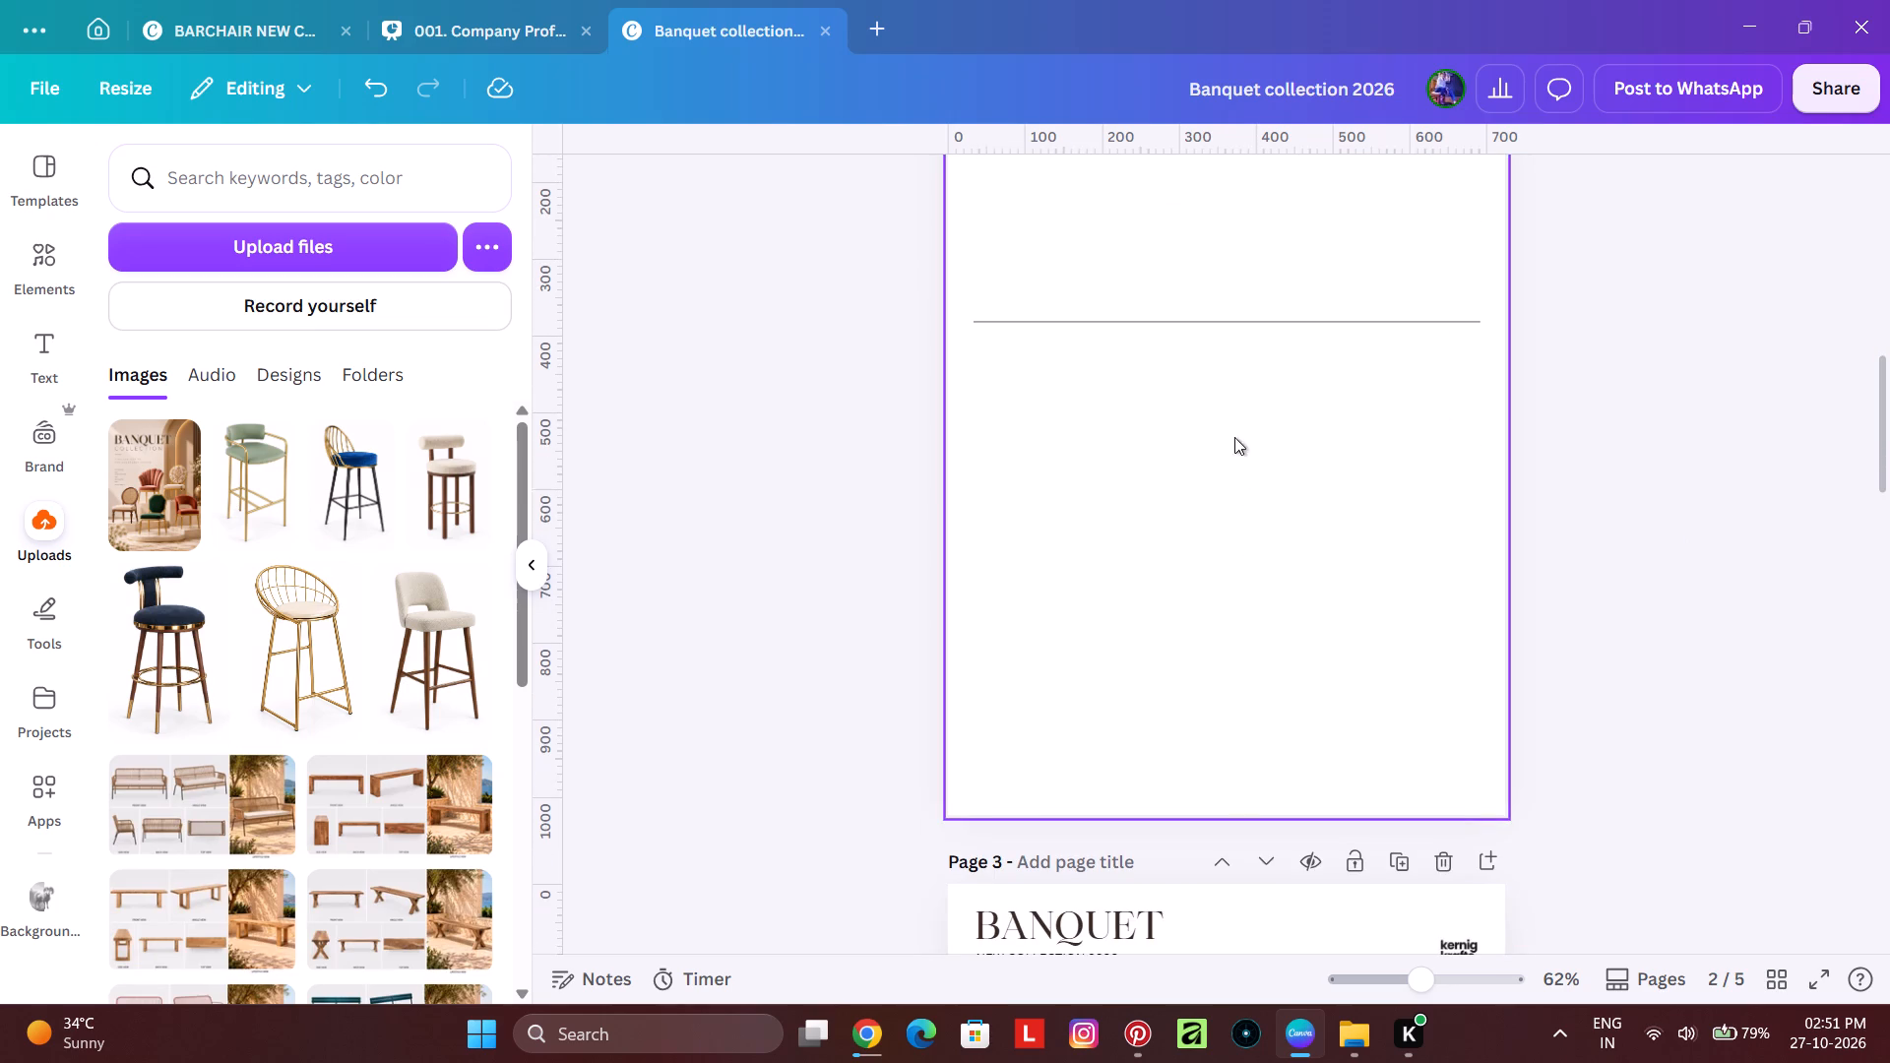
pyautogui.click(1224, 301)
pyautogui.click(1228, 257)
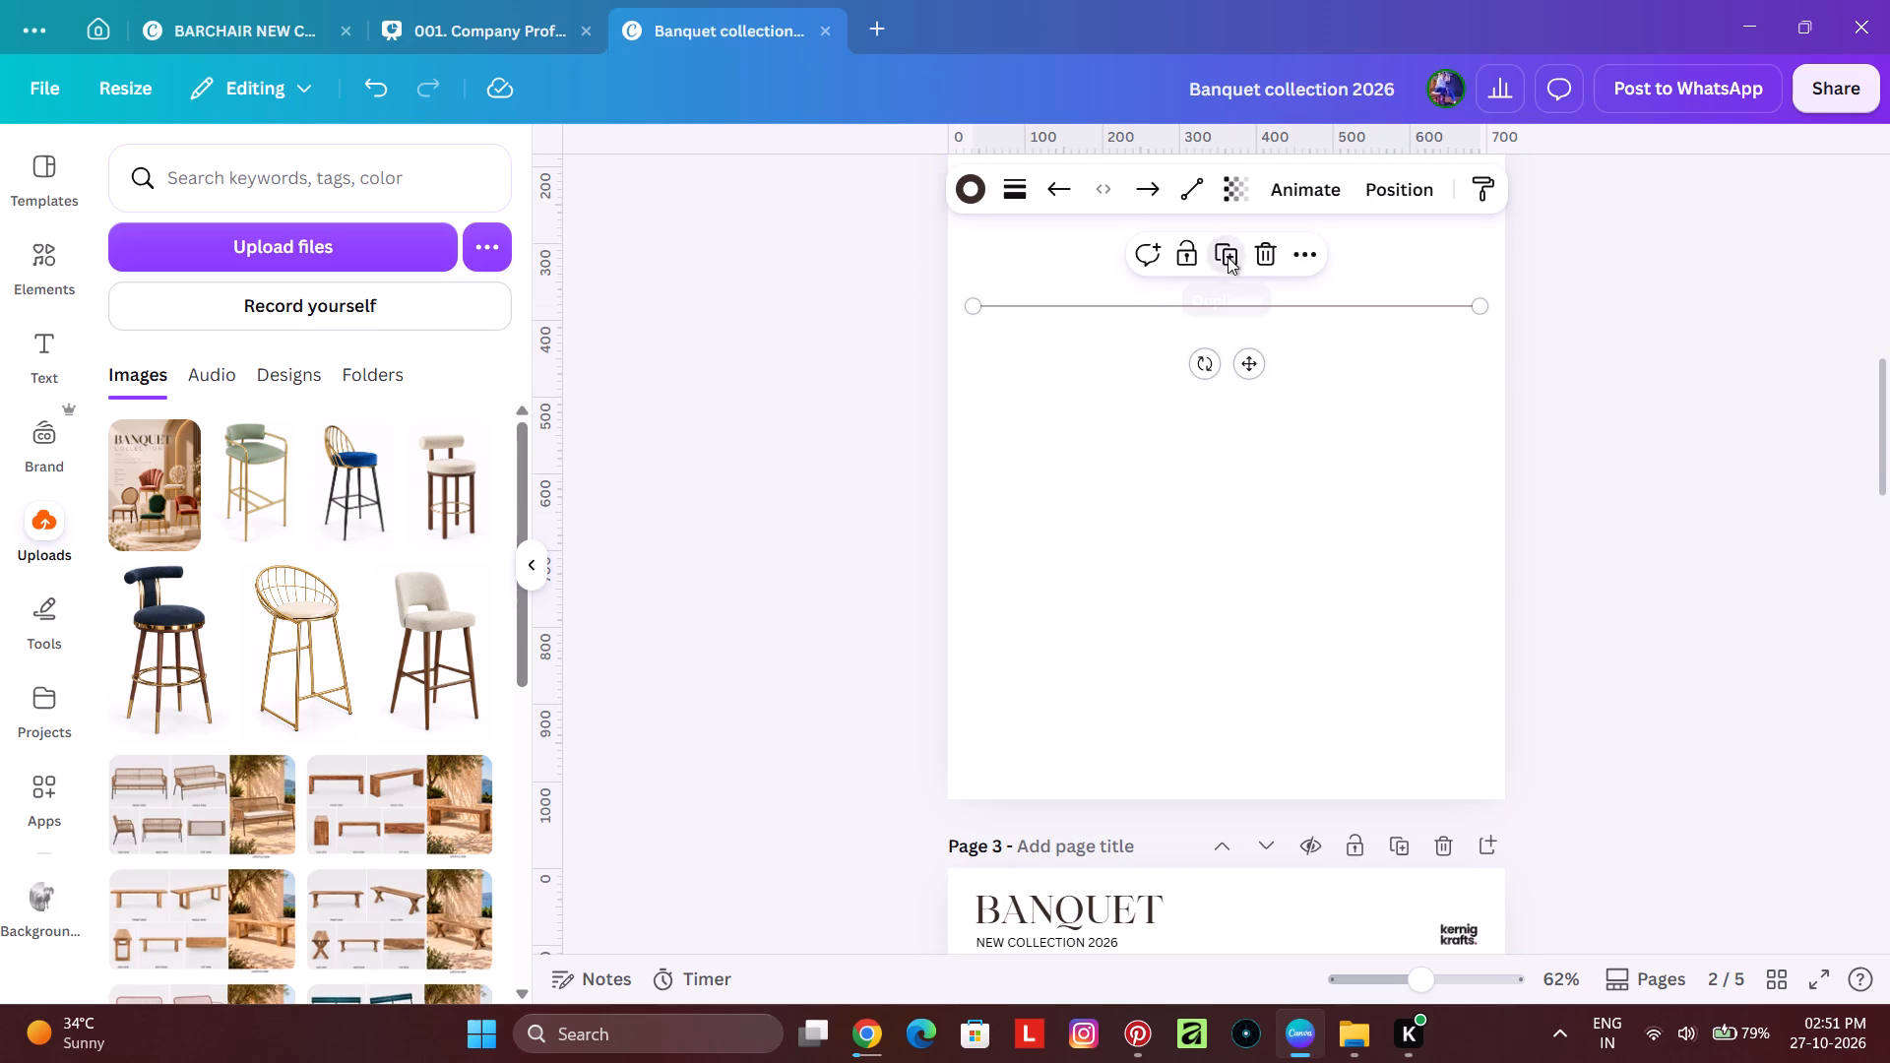
pyautogui.click(1678, 556)
pyautogui.scroll(2, 1614, 733)
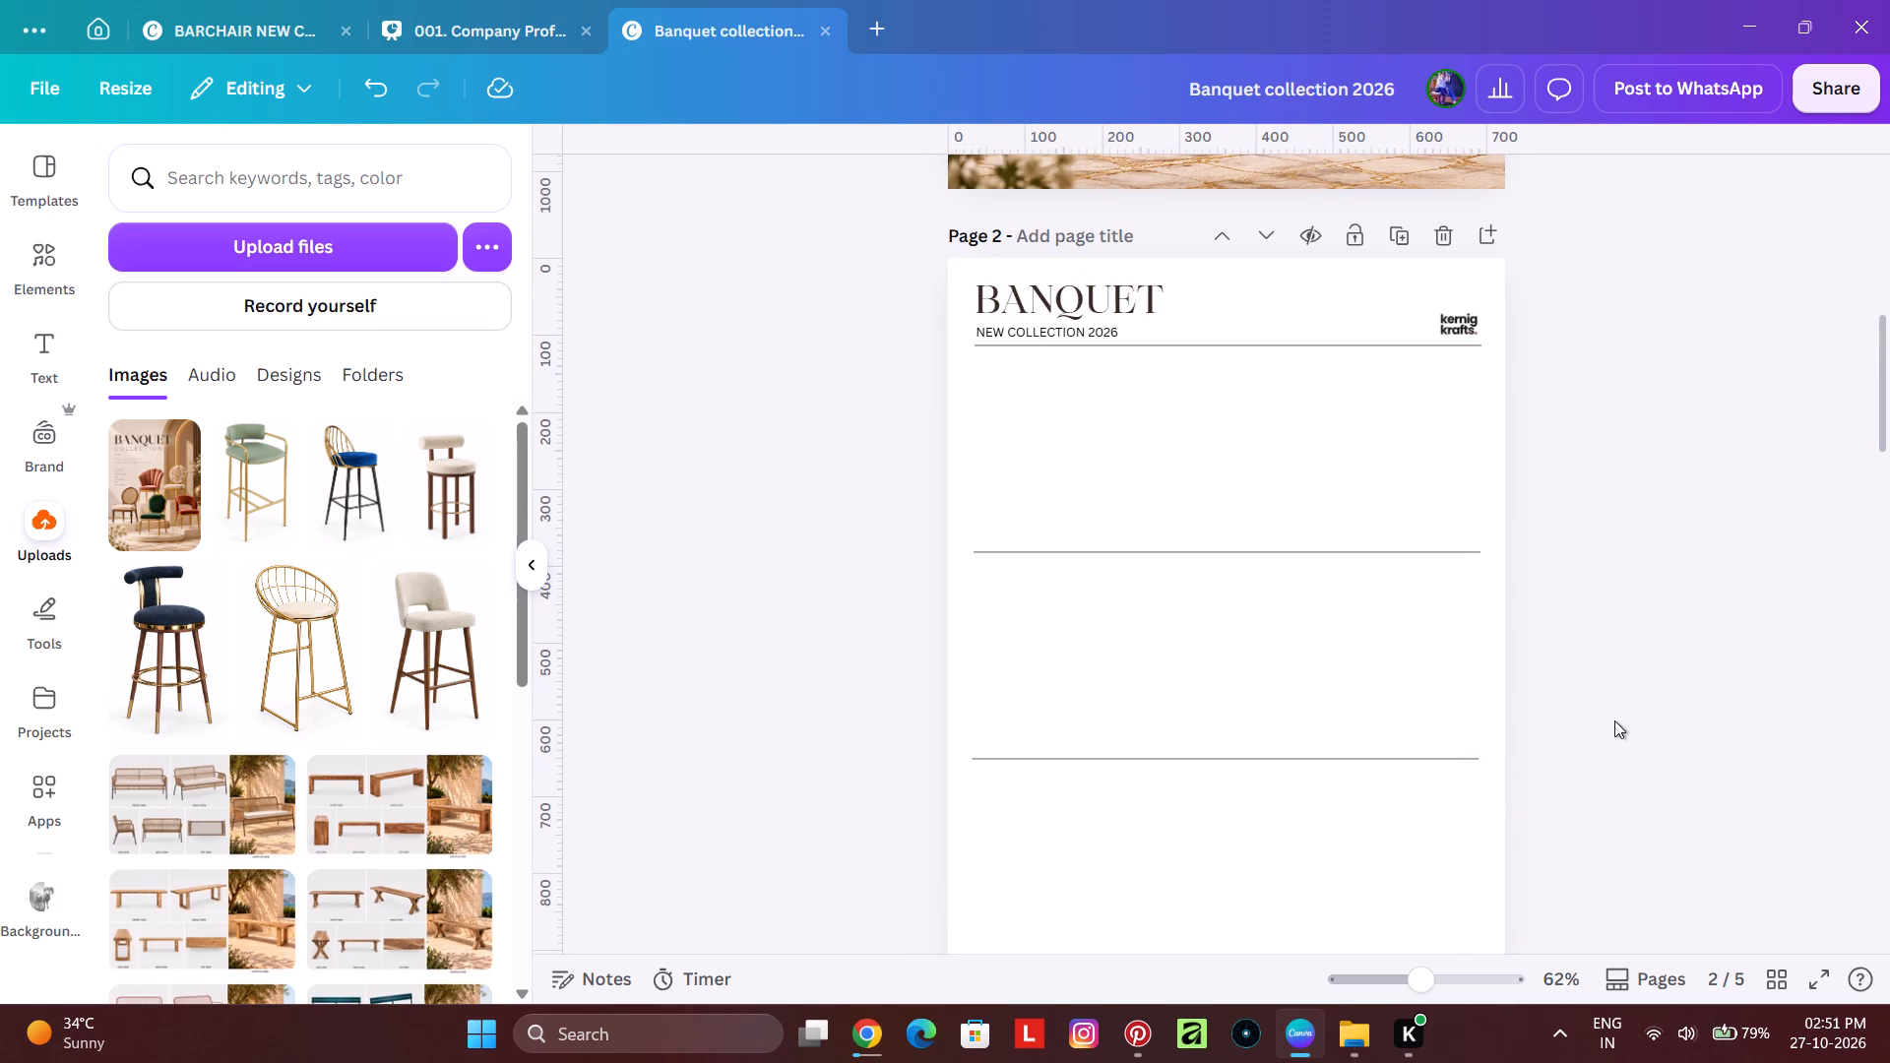
# Nudge the two lower divider lines on page 2 slightly down together to balance the three product rows.
pyautogui.click(1258, 554)
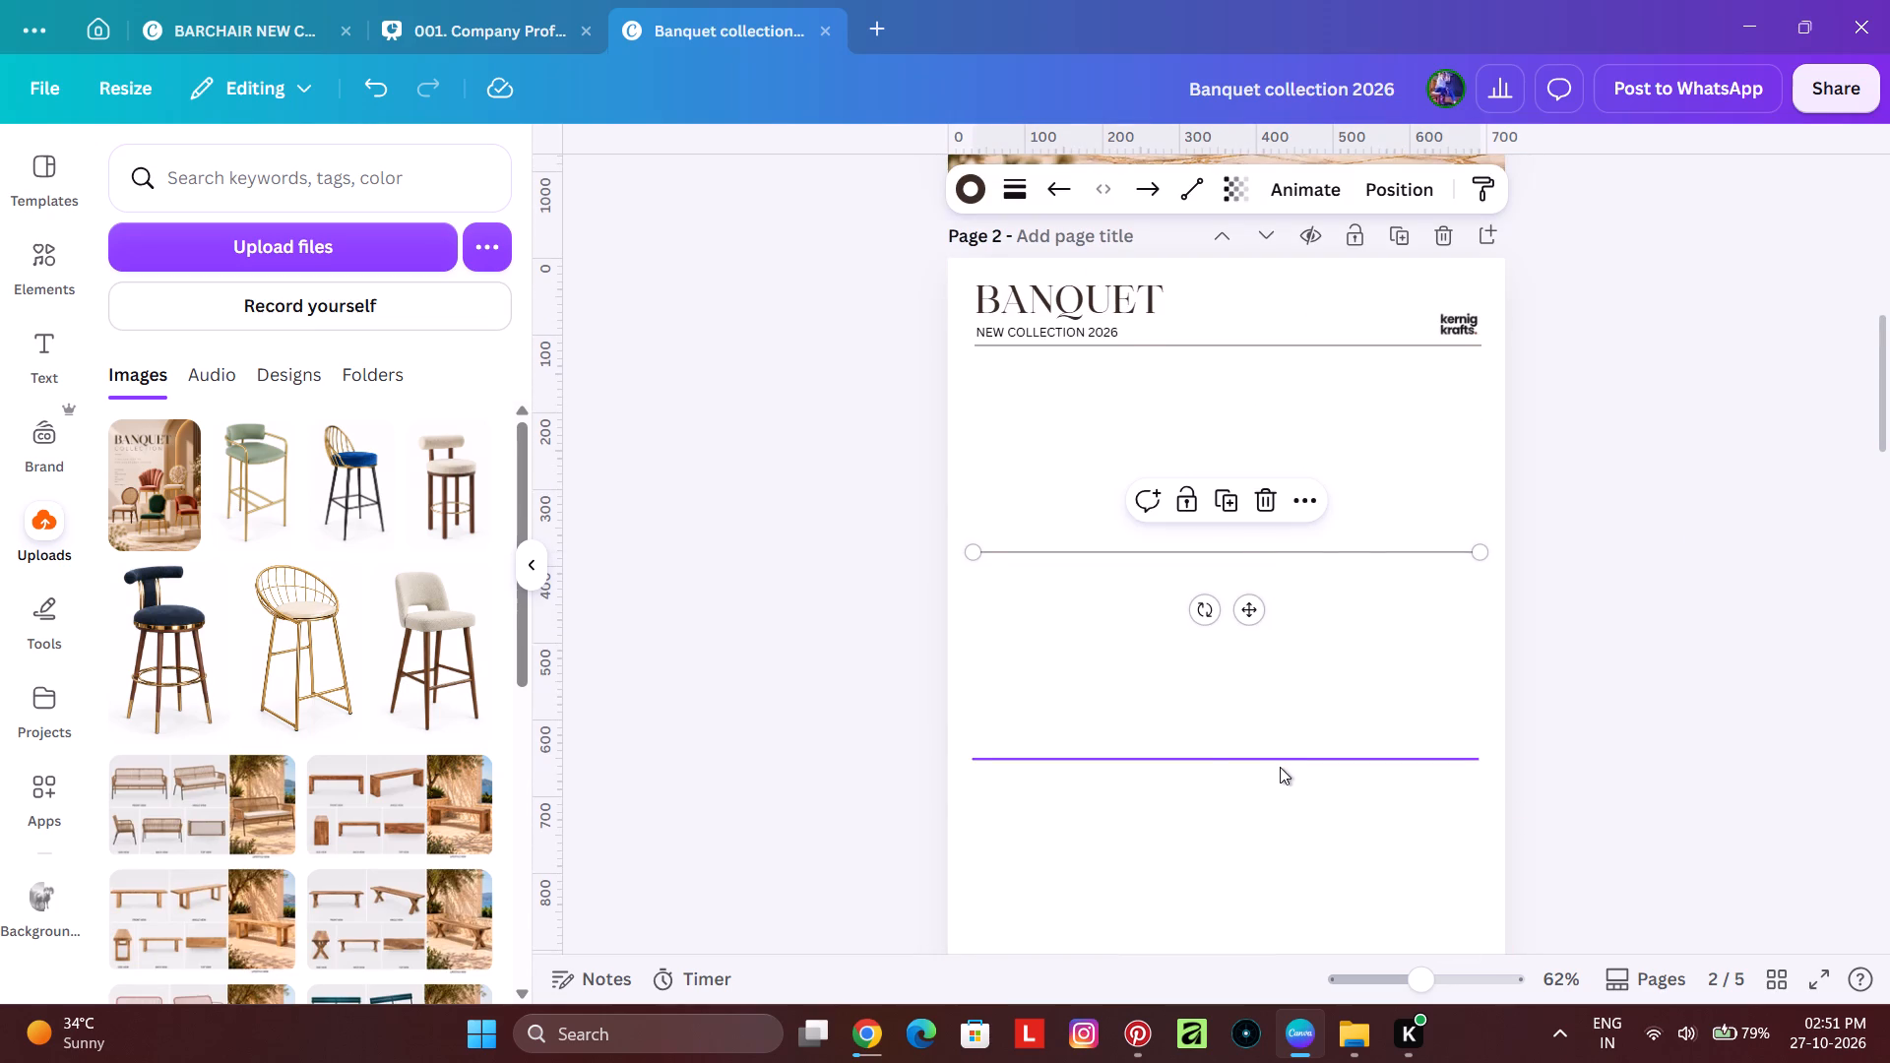
pyautogui.keyDown('shift'); pyautogui.click(1280, 767); pyautogui.keyUp('shift')
pyautogui.press('Down')
pyautogui.press('Down')
pyautogui.press('Down')
pyautogui.press('Down')
pyautogui.press('Down')
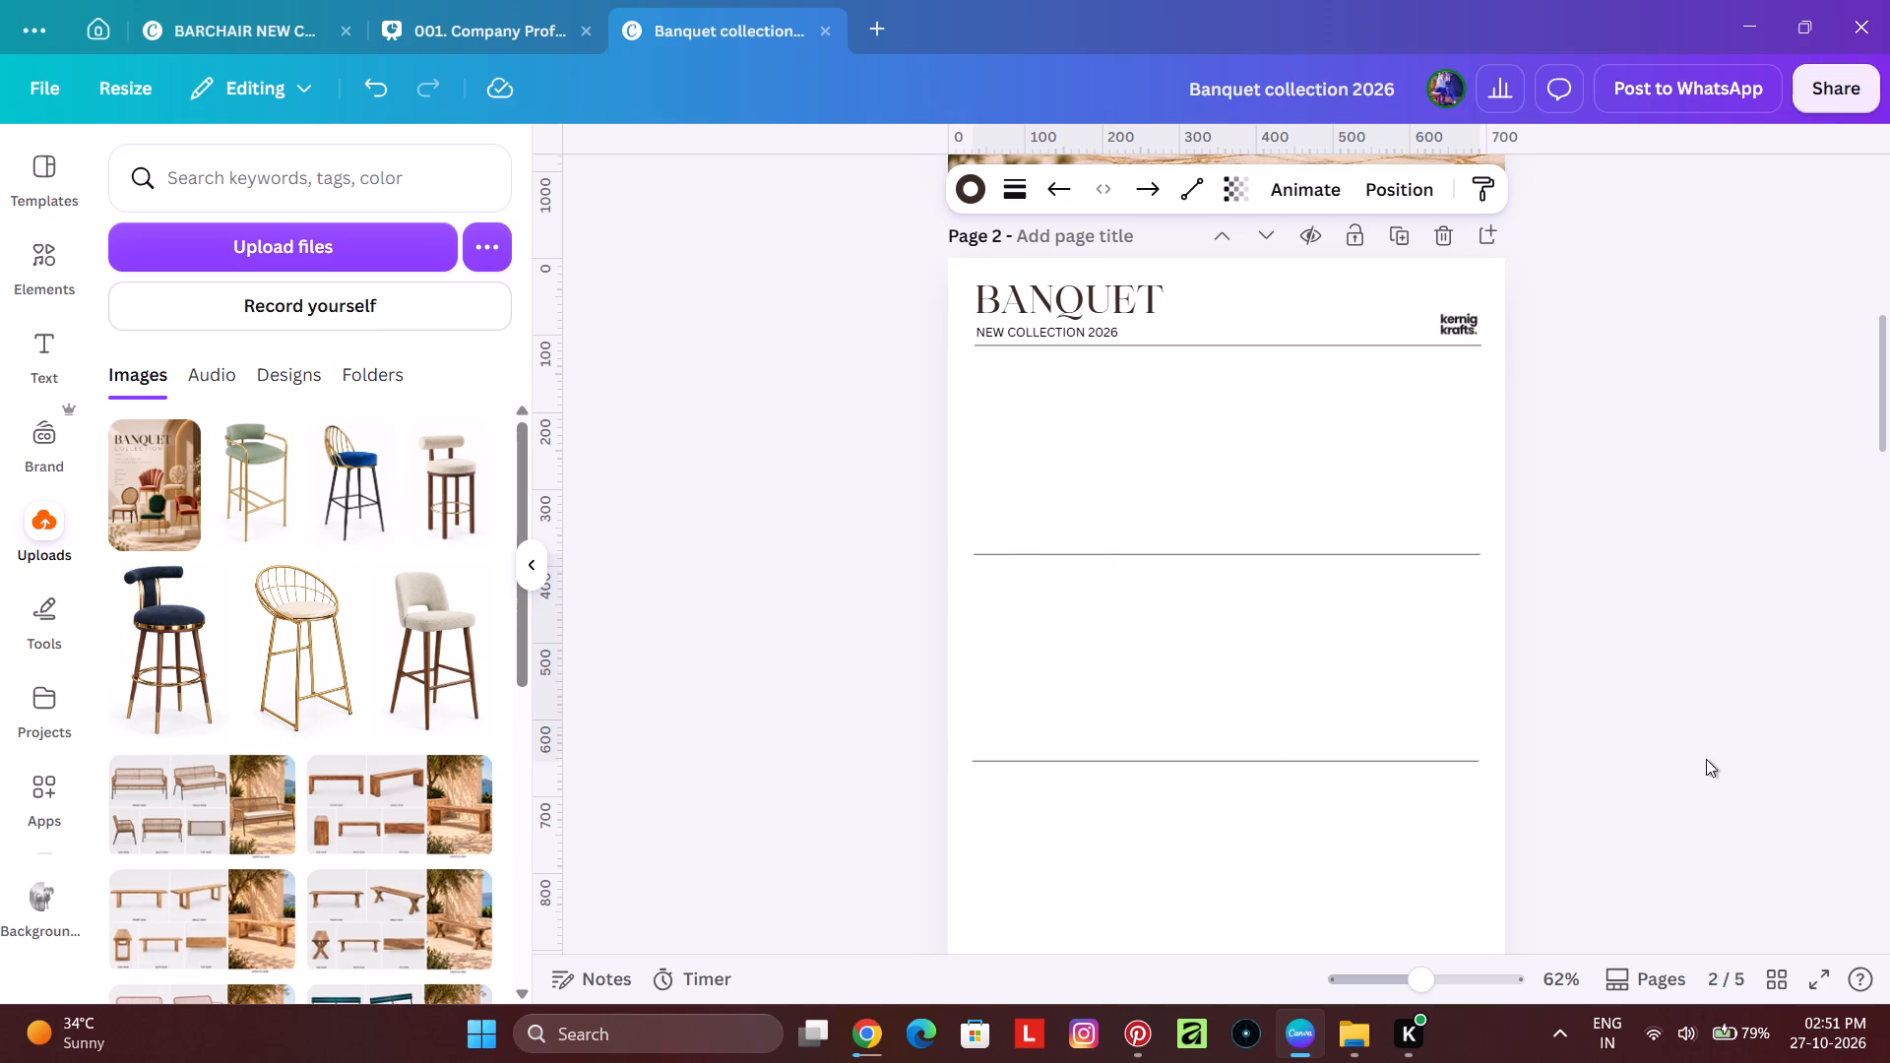
pyautogui.press('Down')
pyautogui.press('Down')
pyautogui.press('Down')
pyautogui.press('Down')
pyautogui.press('Down')
pyautogui.press('Down')
pyautogui.press('Down')
pyautogui.press('Down')
pyautogui.press('Down')
pyautogui.press('Down')
pyautogui.press('Down')
pyautogui.press('Down')
pyautogui.press('Down')
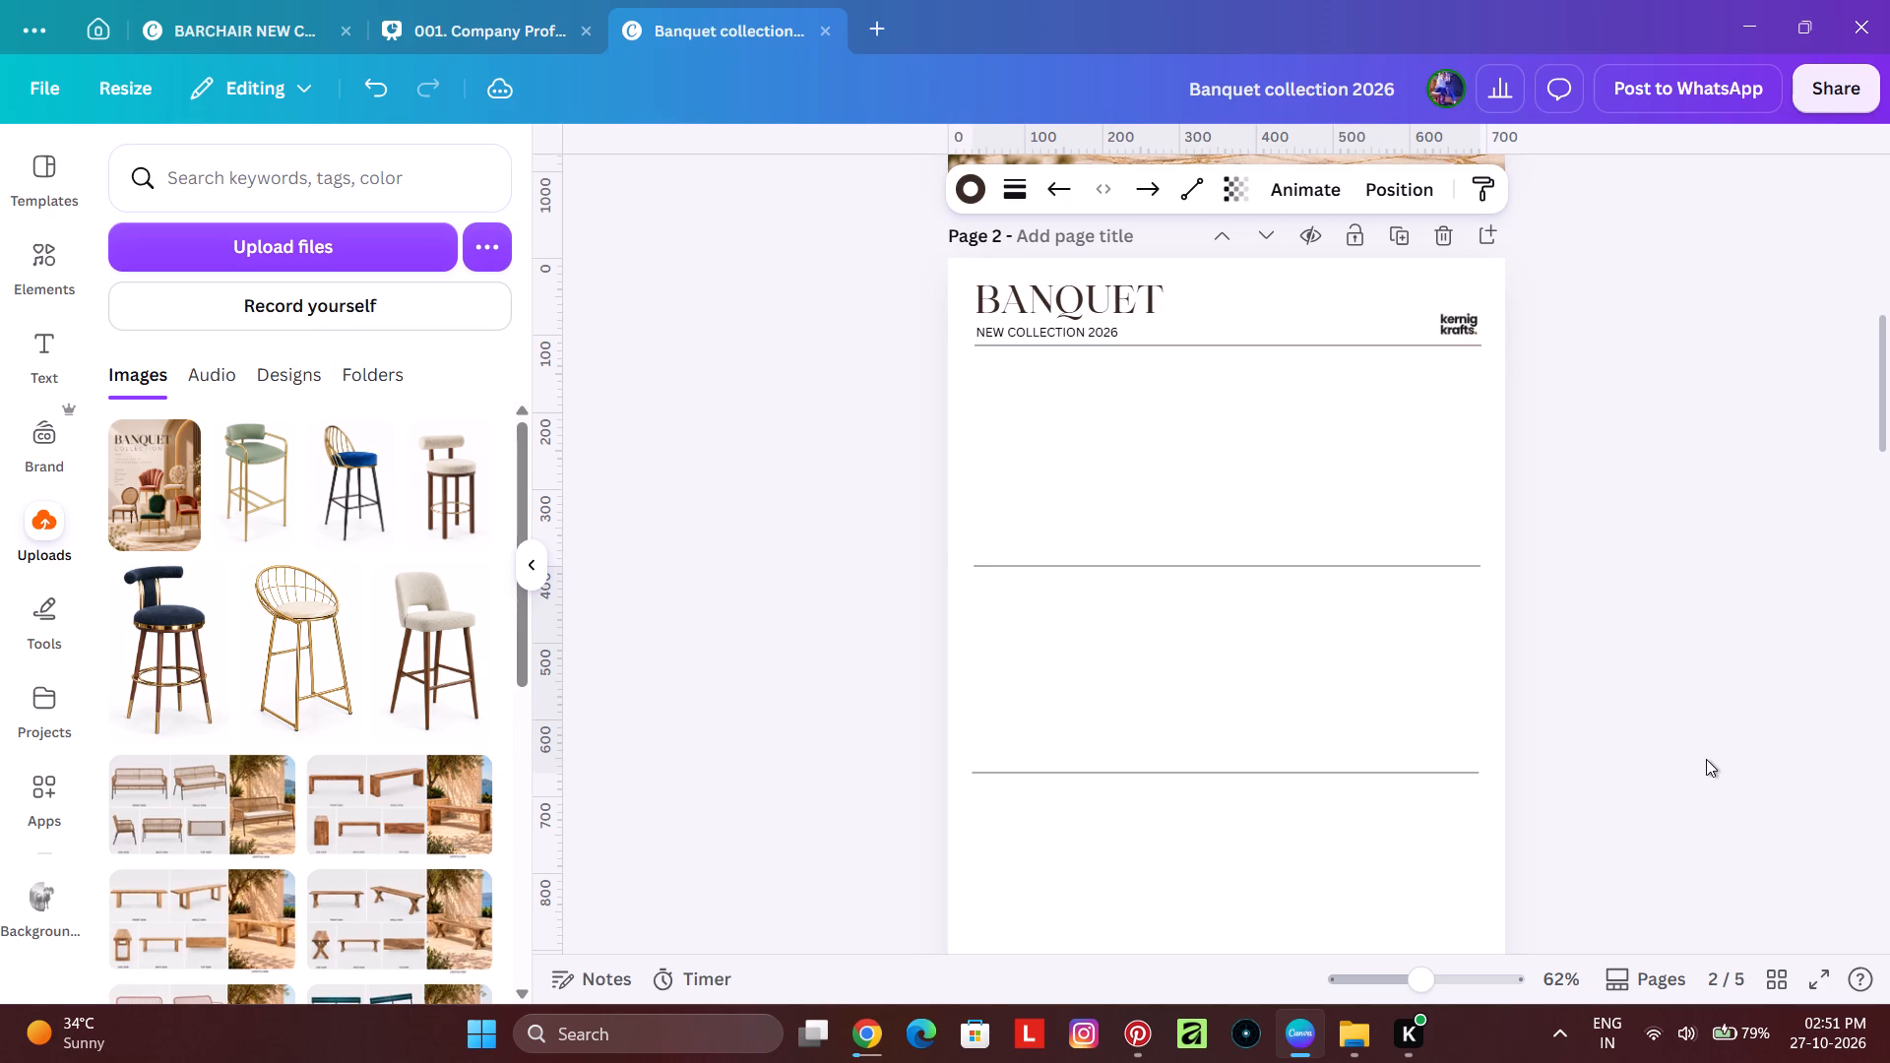
pyautogui.press('Up')
pyautogui.press('Up')
pyautogui.press('Up')
pyautogui.press('Up')
pyautogui.scroll(-2, 1707, 664)
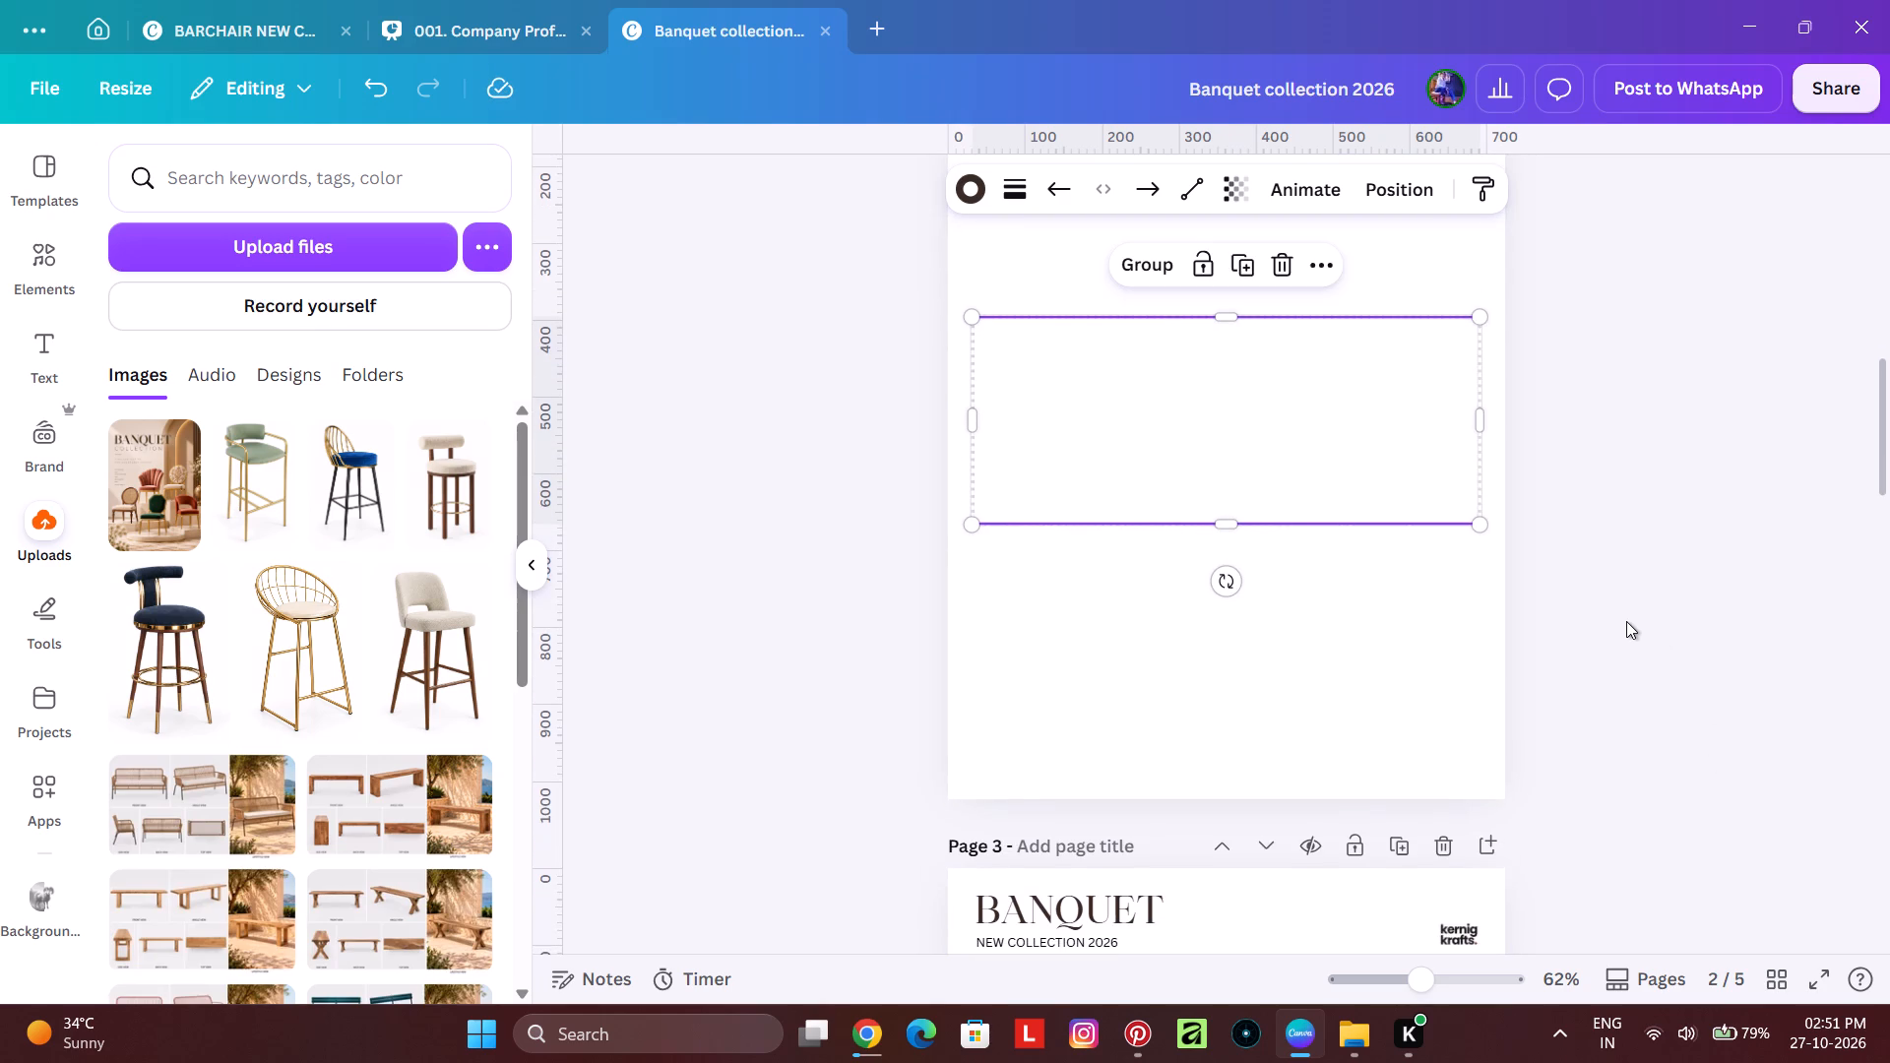
pyautogui.scroll(1, 1626, 621)
pyautogui.press('Down')
pyautogui.press('Down')
pyautogui.press('Down')
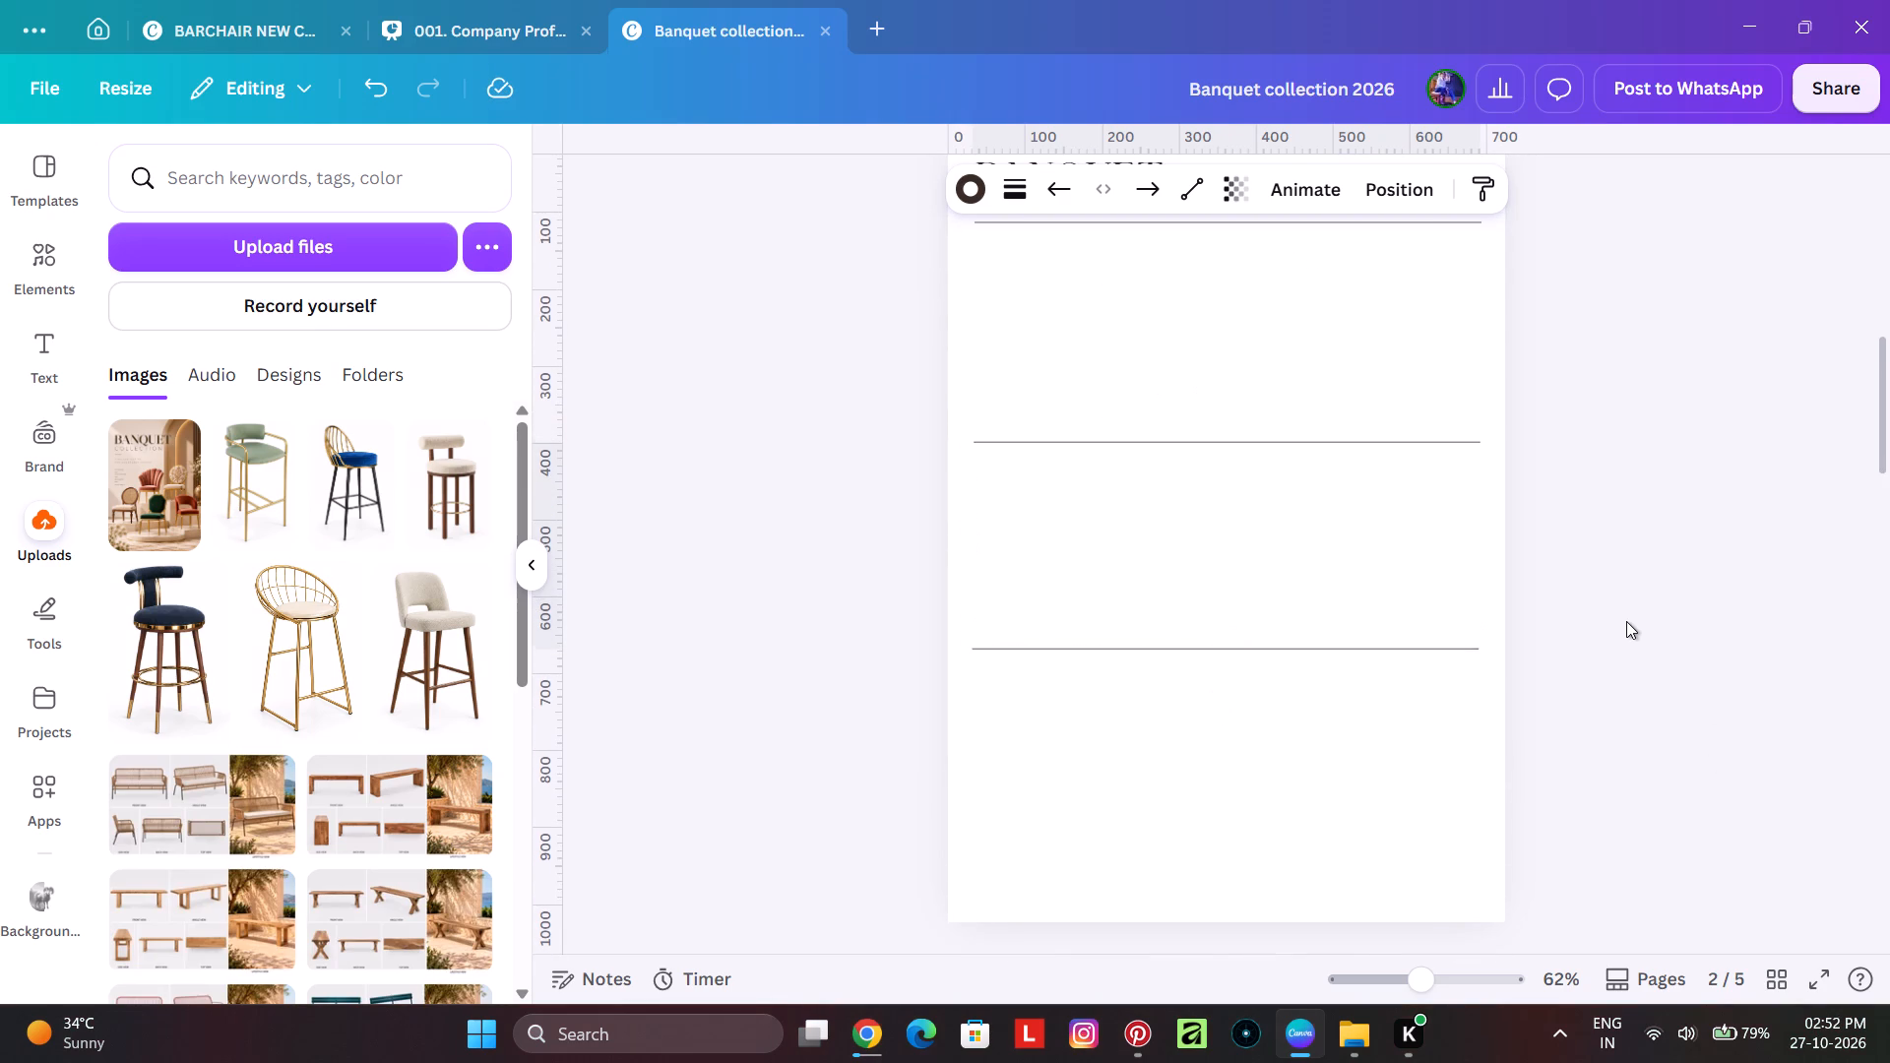
pyautogui.press('Down')
pyautogui.press('Down')
pyautogui.press('Down')
pyautogui.press('Down')
pyautogui.press('Down')
pyautogui.press('Down')
pyautogui.press('Down')
pyautogui.press('Up')
pyautogui.press('Up')
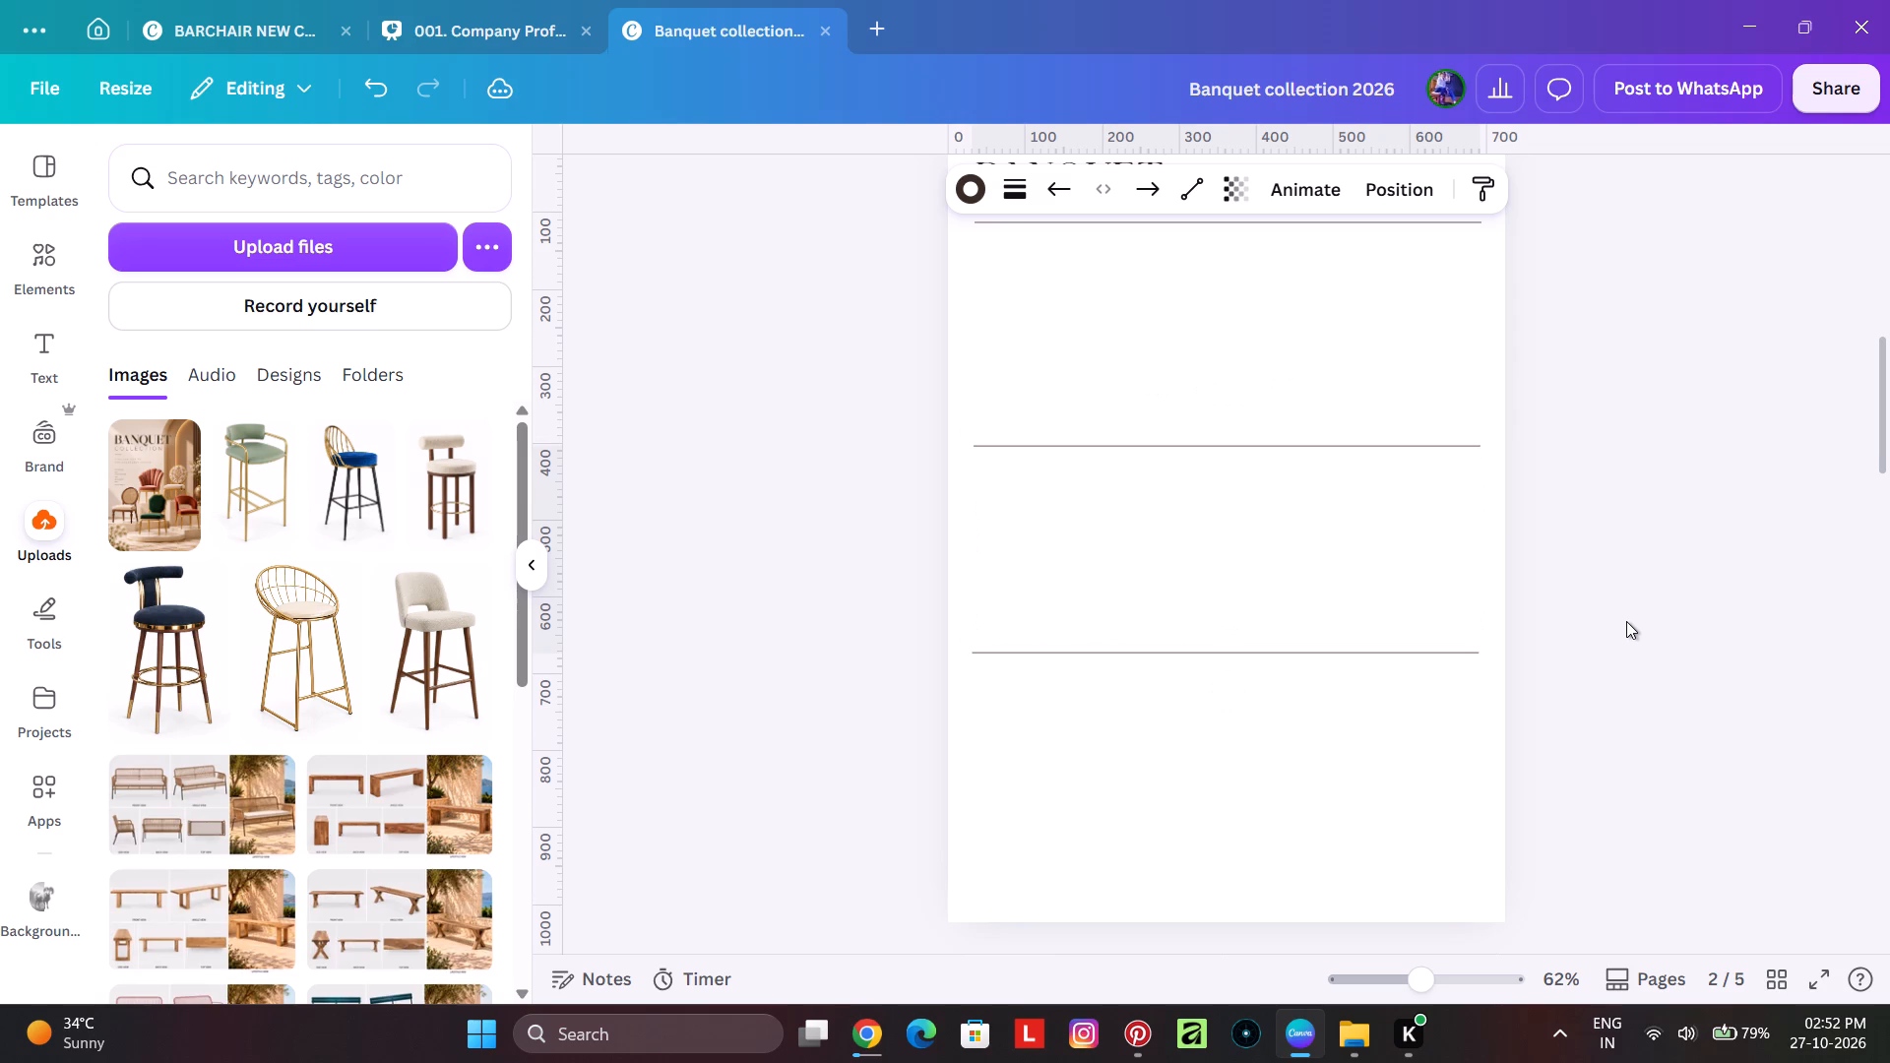
pyautogui.click(1614, 618)
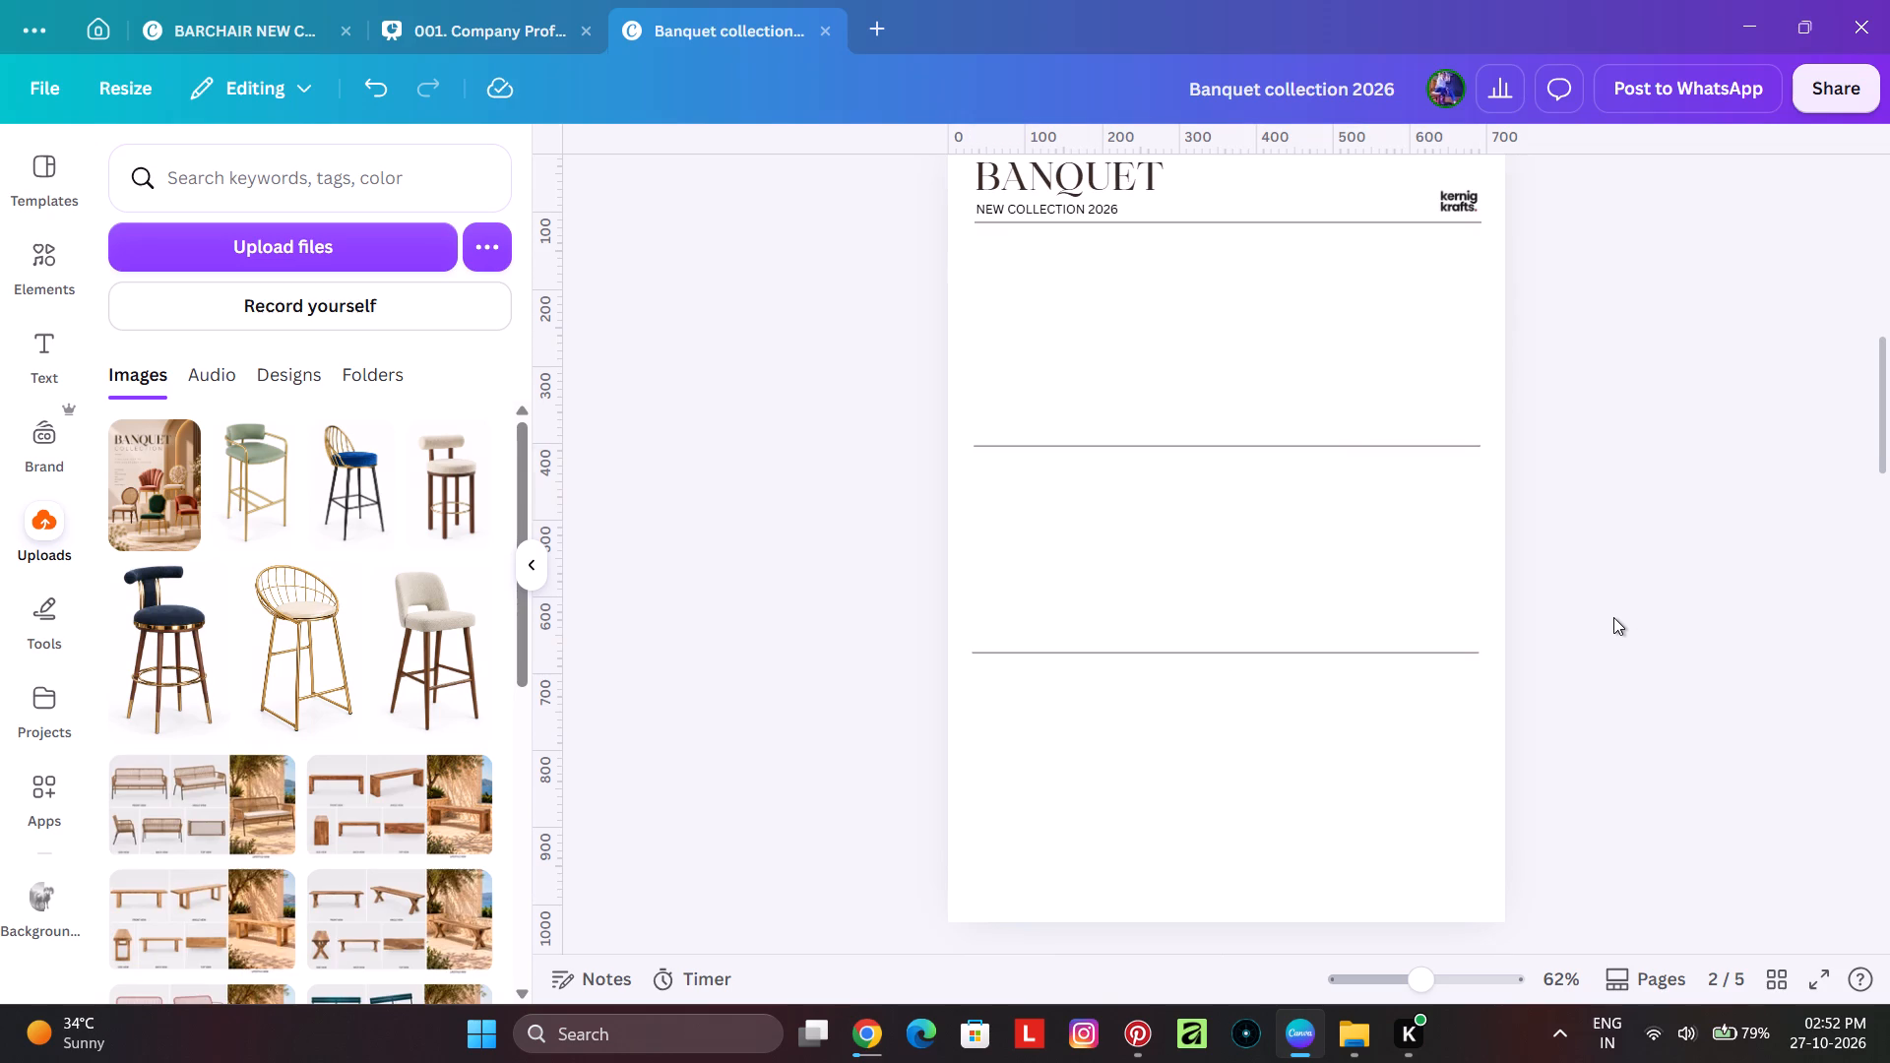
# Compare with the BARCHAIR NEW COLLECTION layout, and open the KERNIG_KRAFTS_30_SINGLE_CHAIR_IMAGES folder for an upload to the banquet design.
pyautogui.click(275, 40)
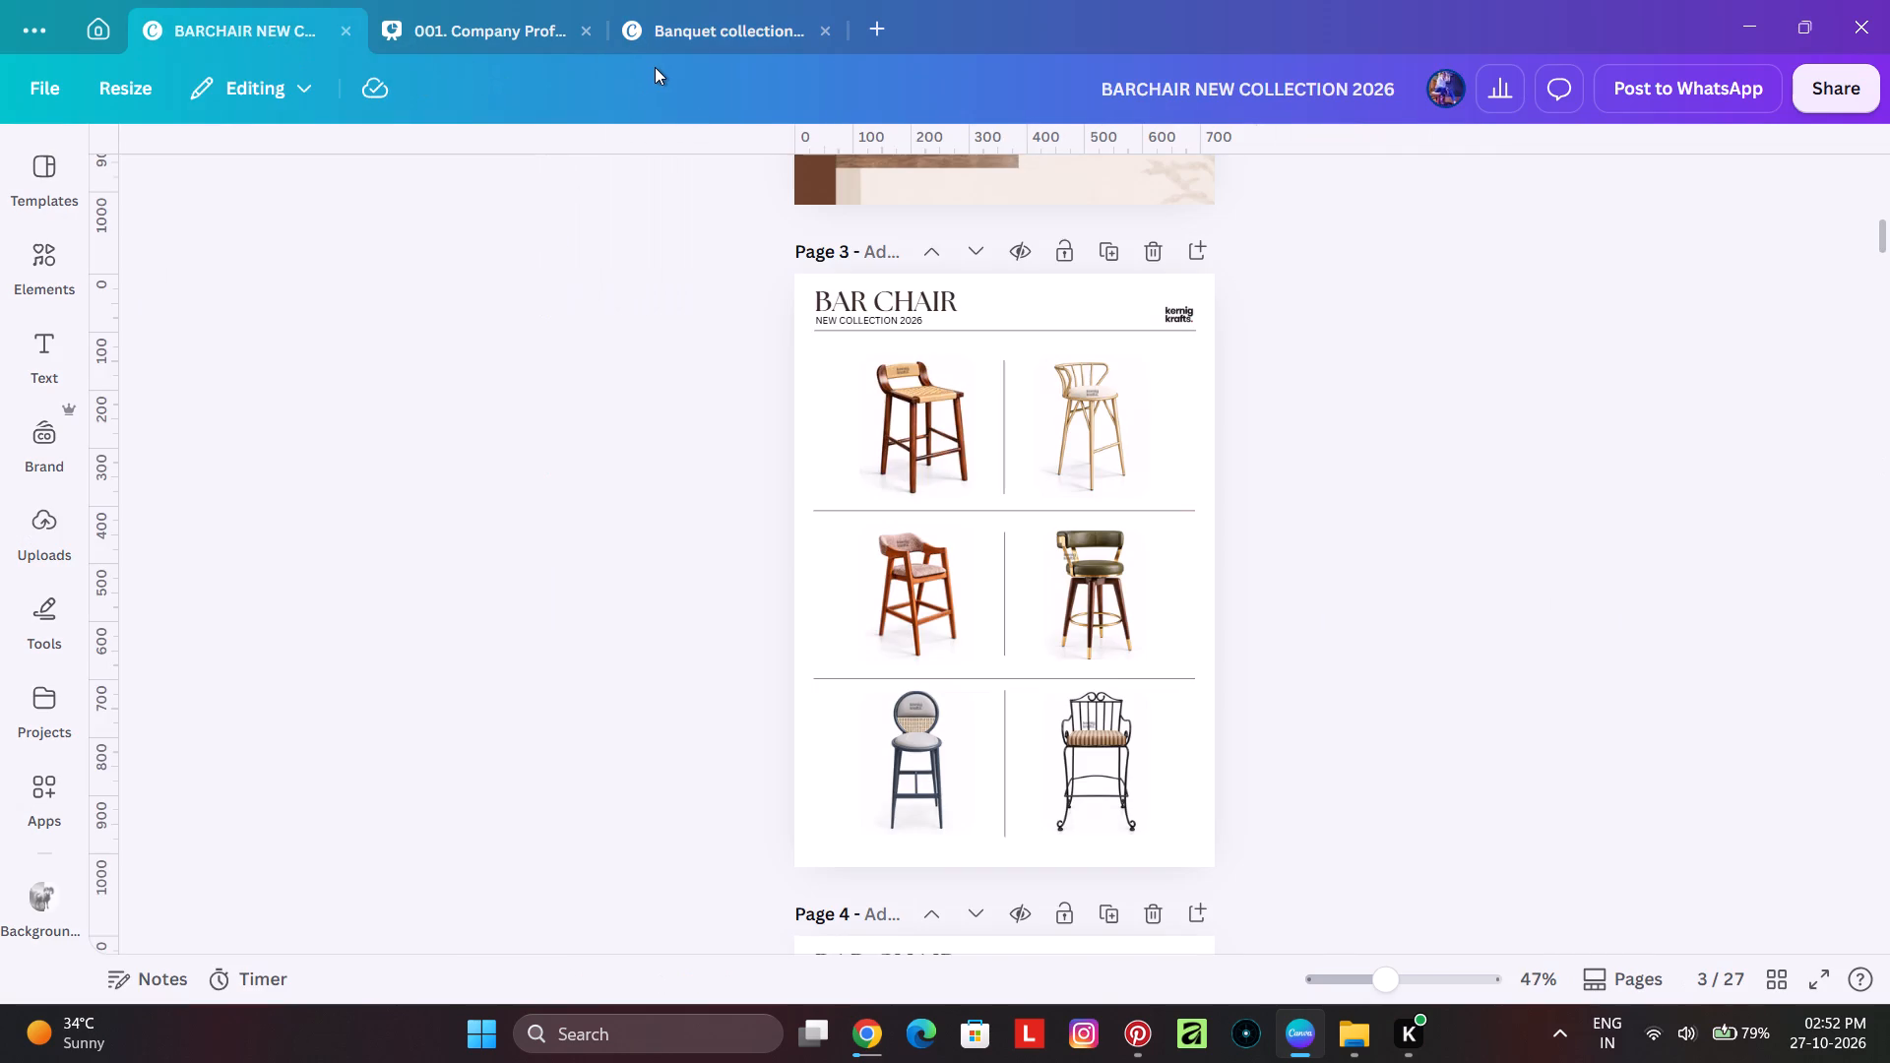
pyautogui.click(679, 12)
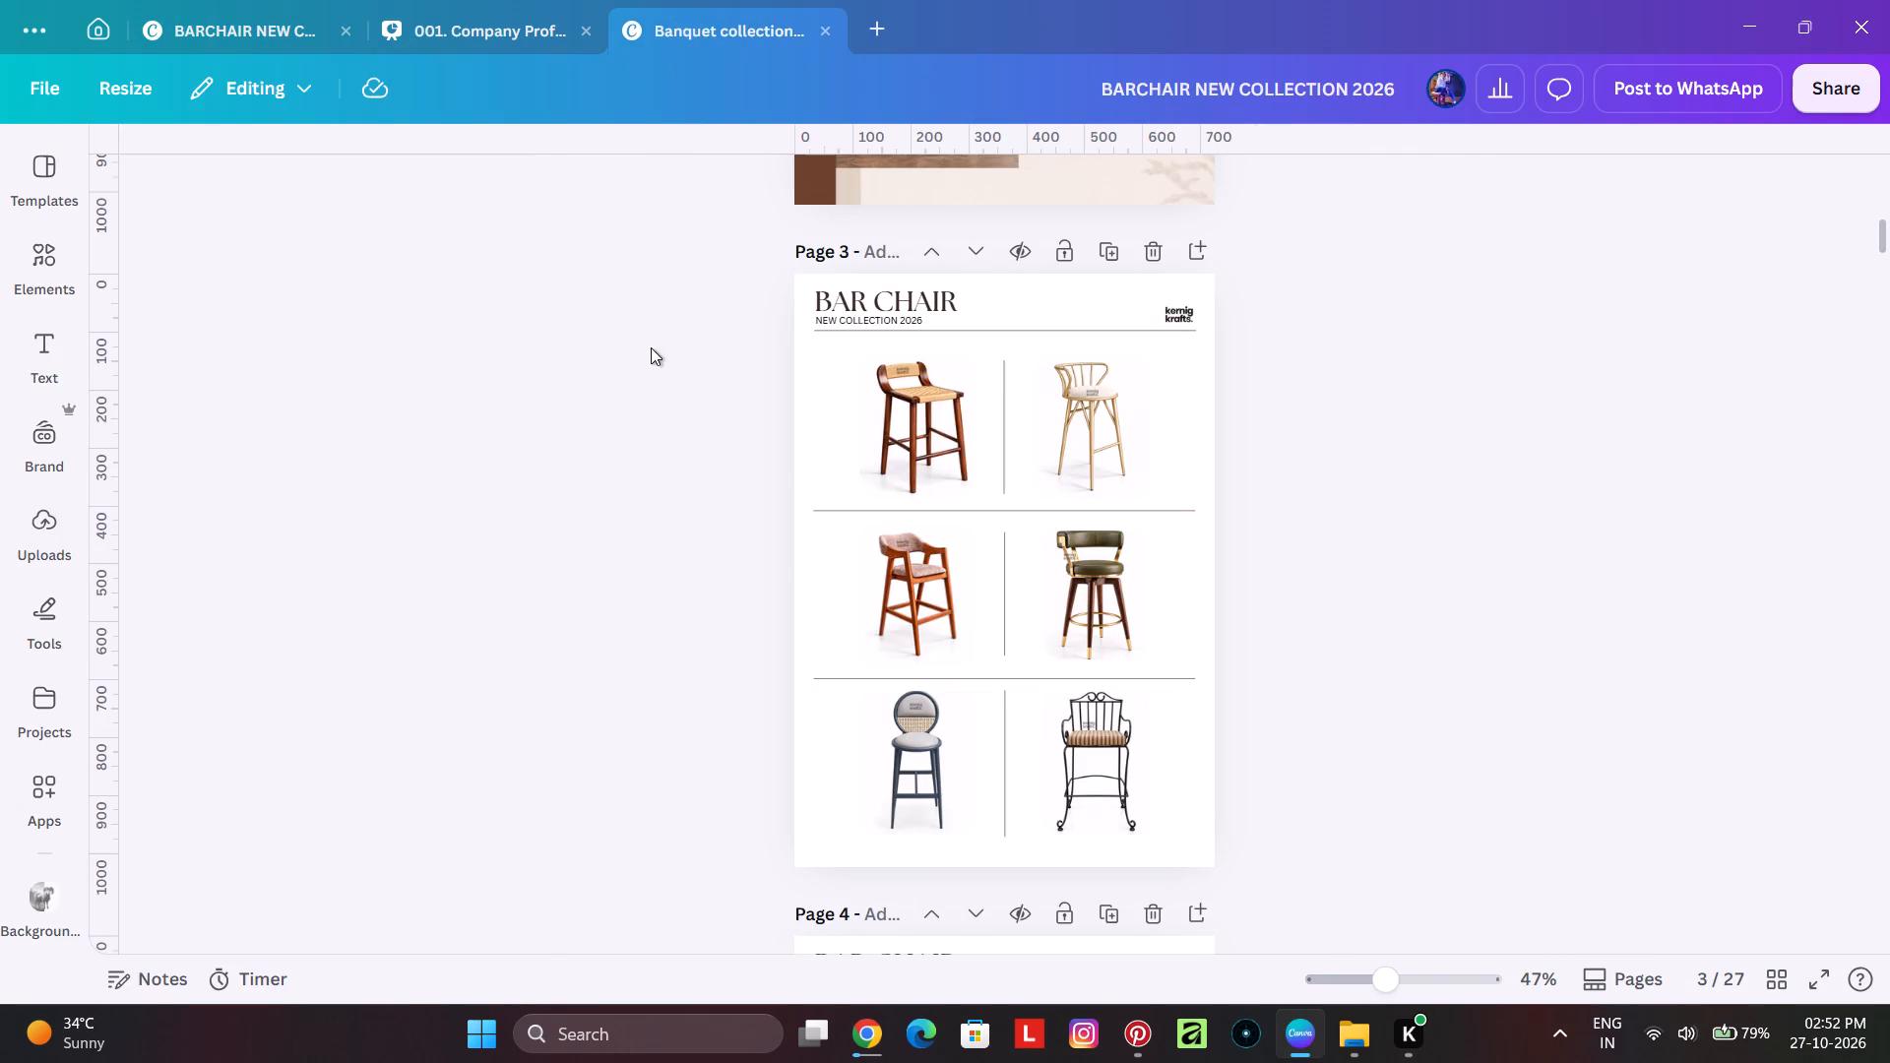
pyautogui.click(746, 401)
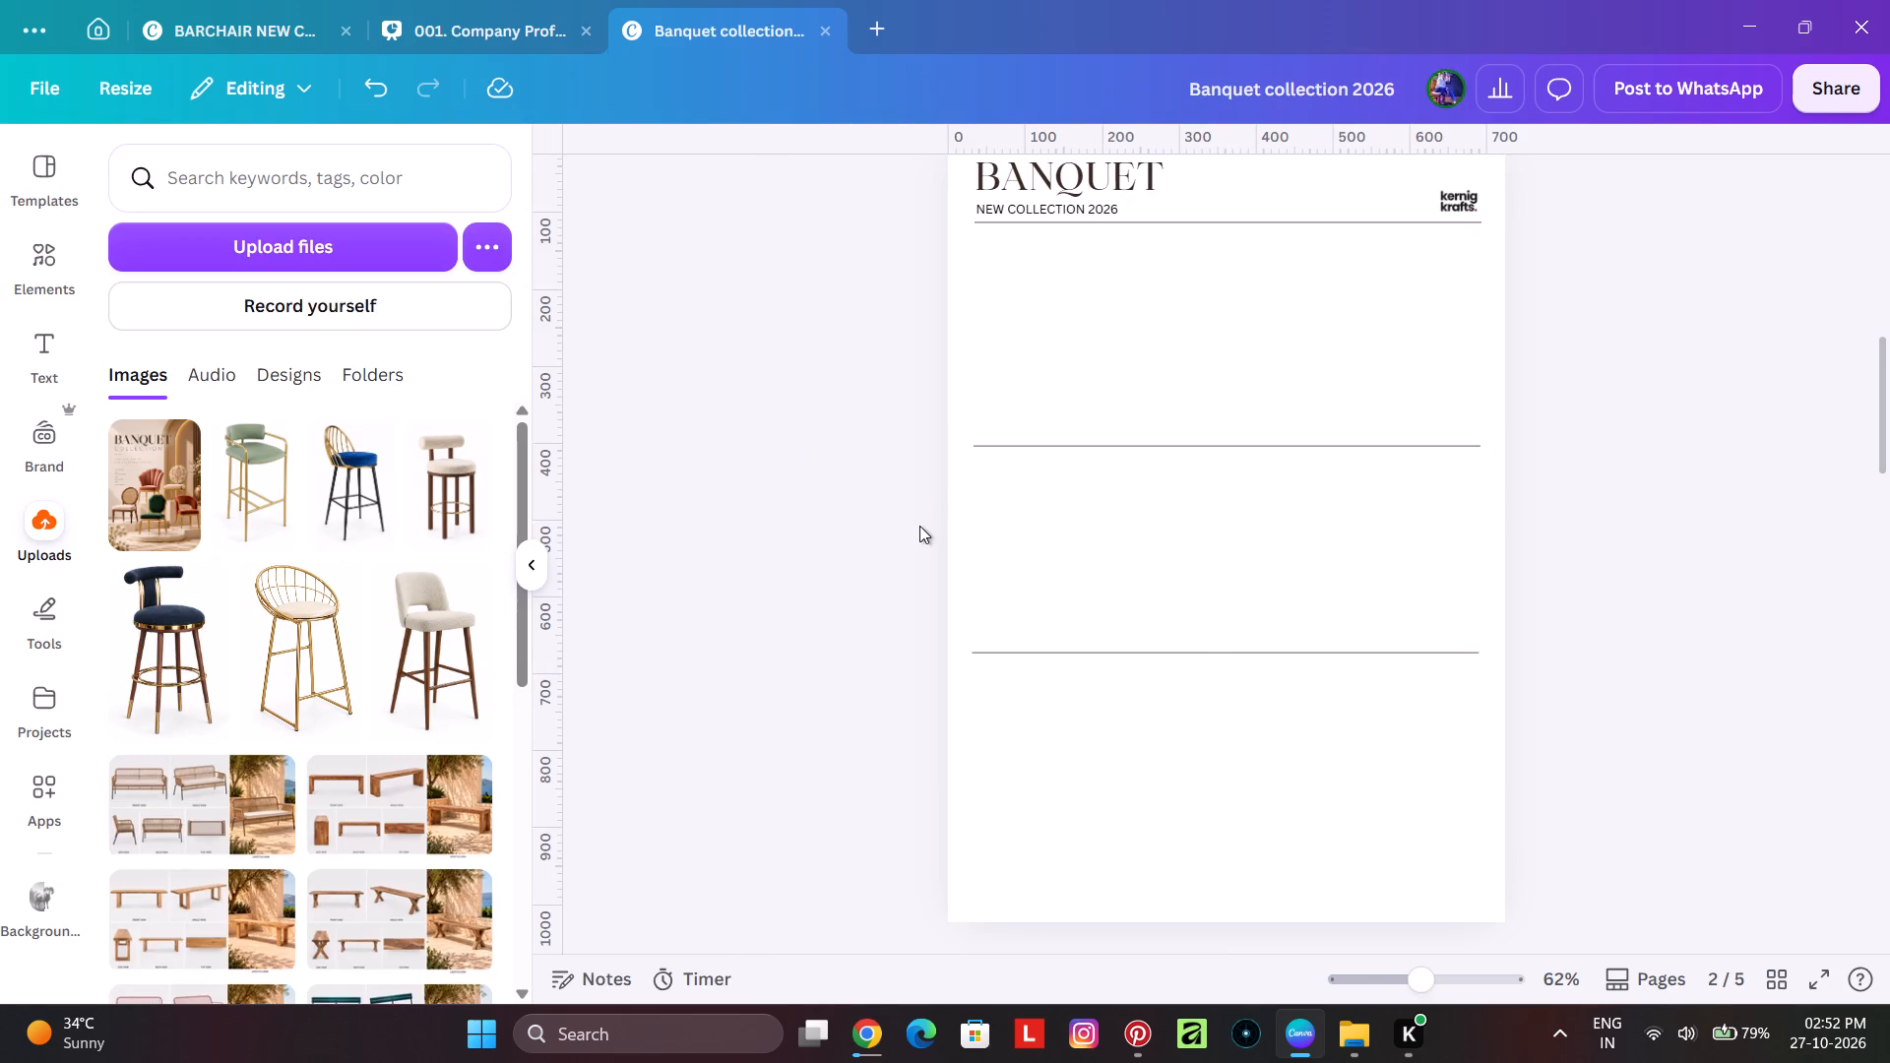
pyautogui.click(354, 266)
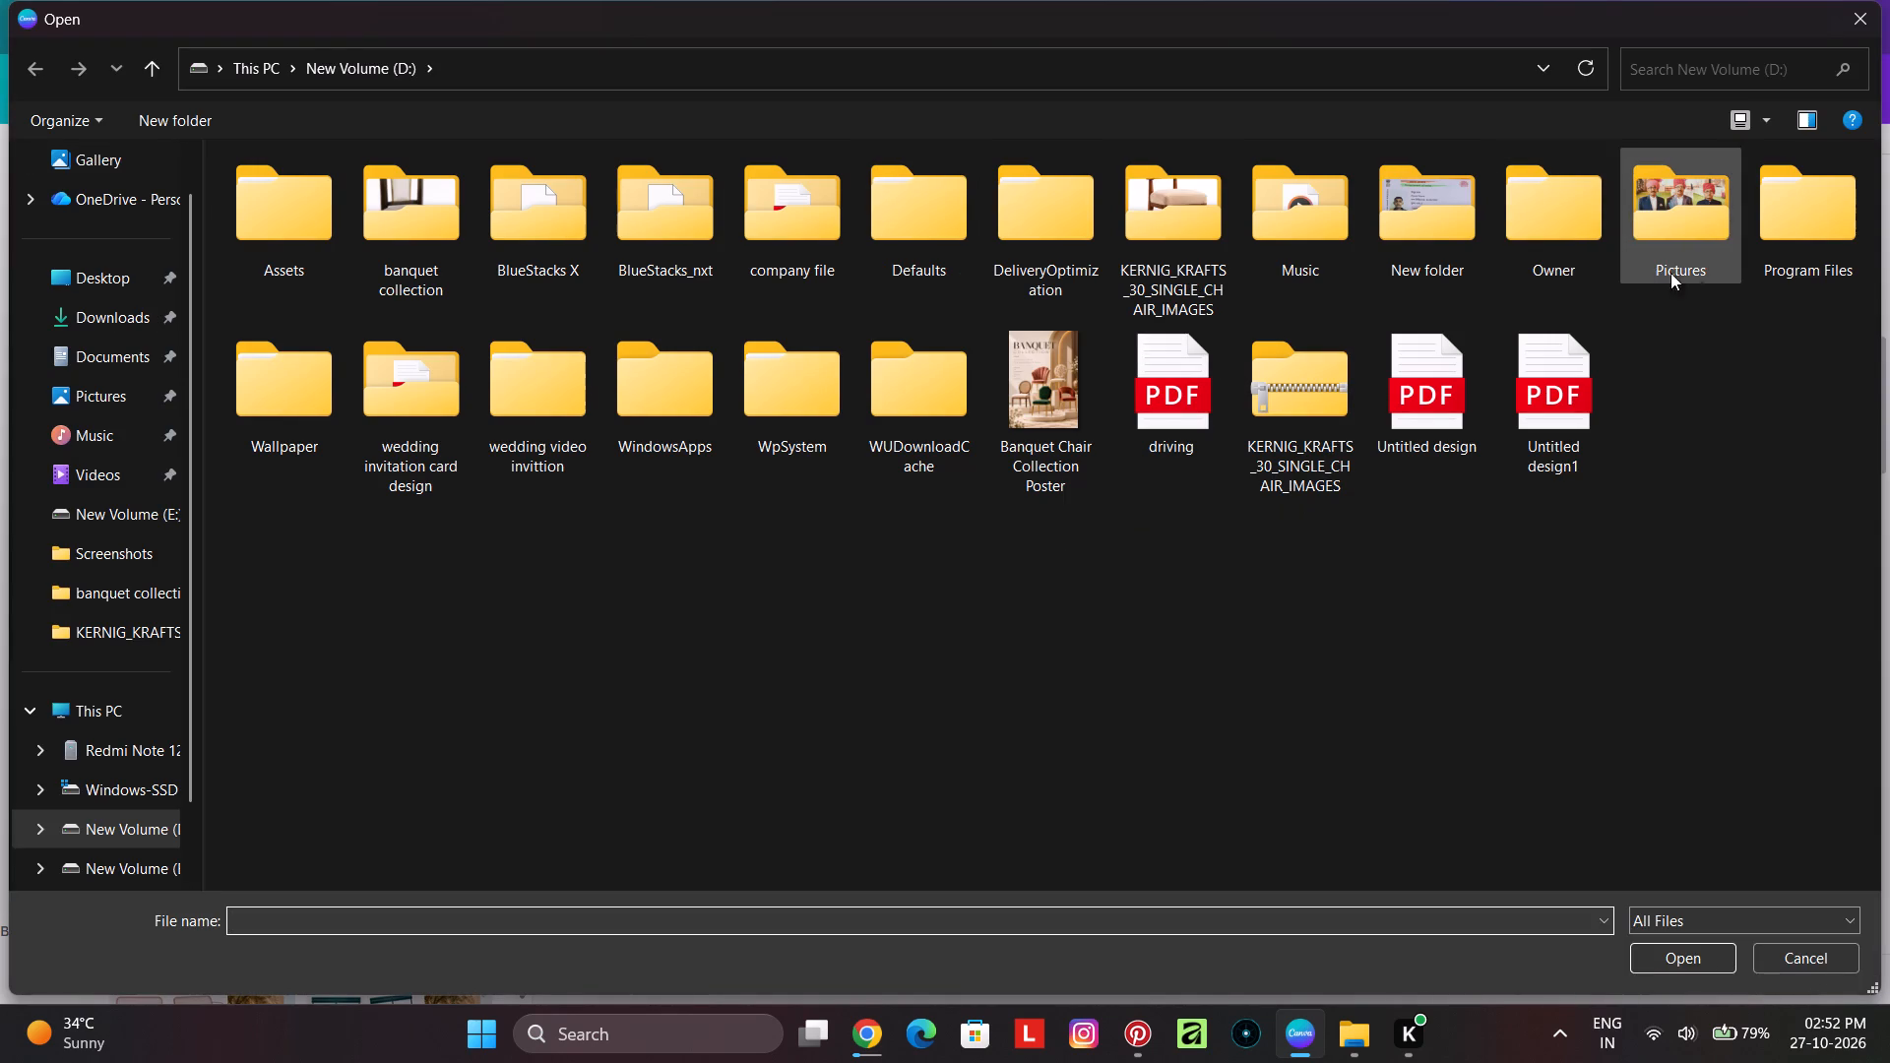
pyautogui.doubleClick(1151, 253)
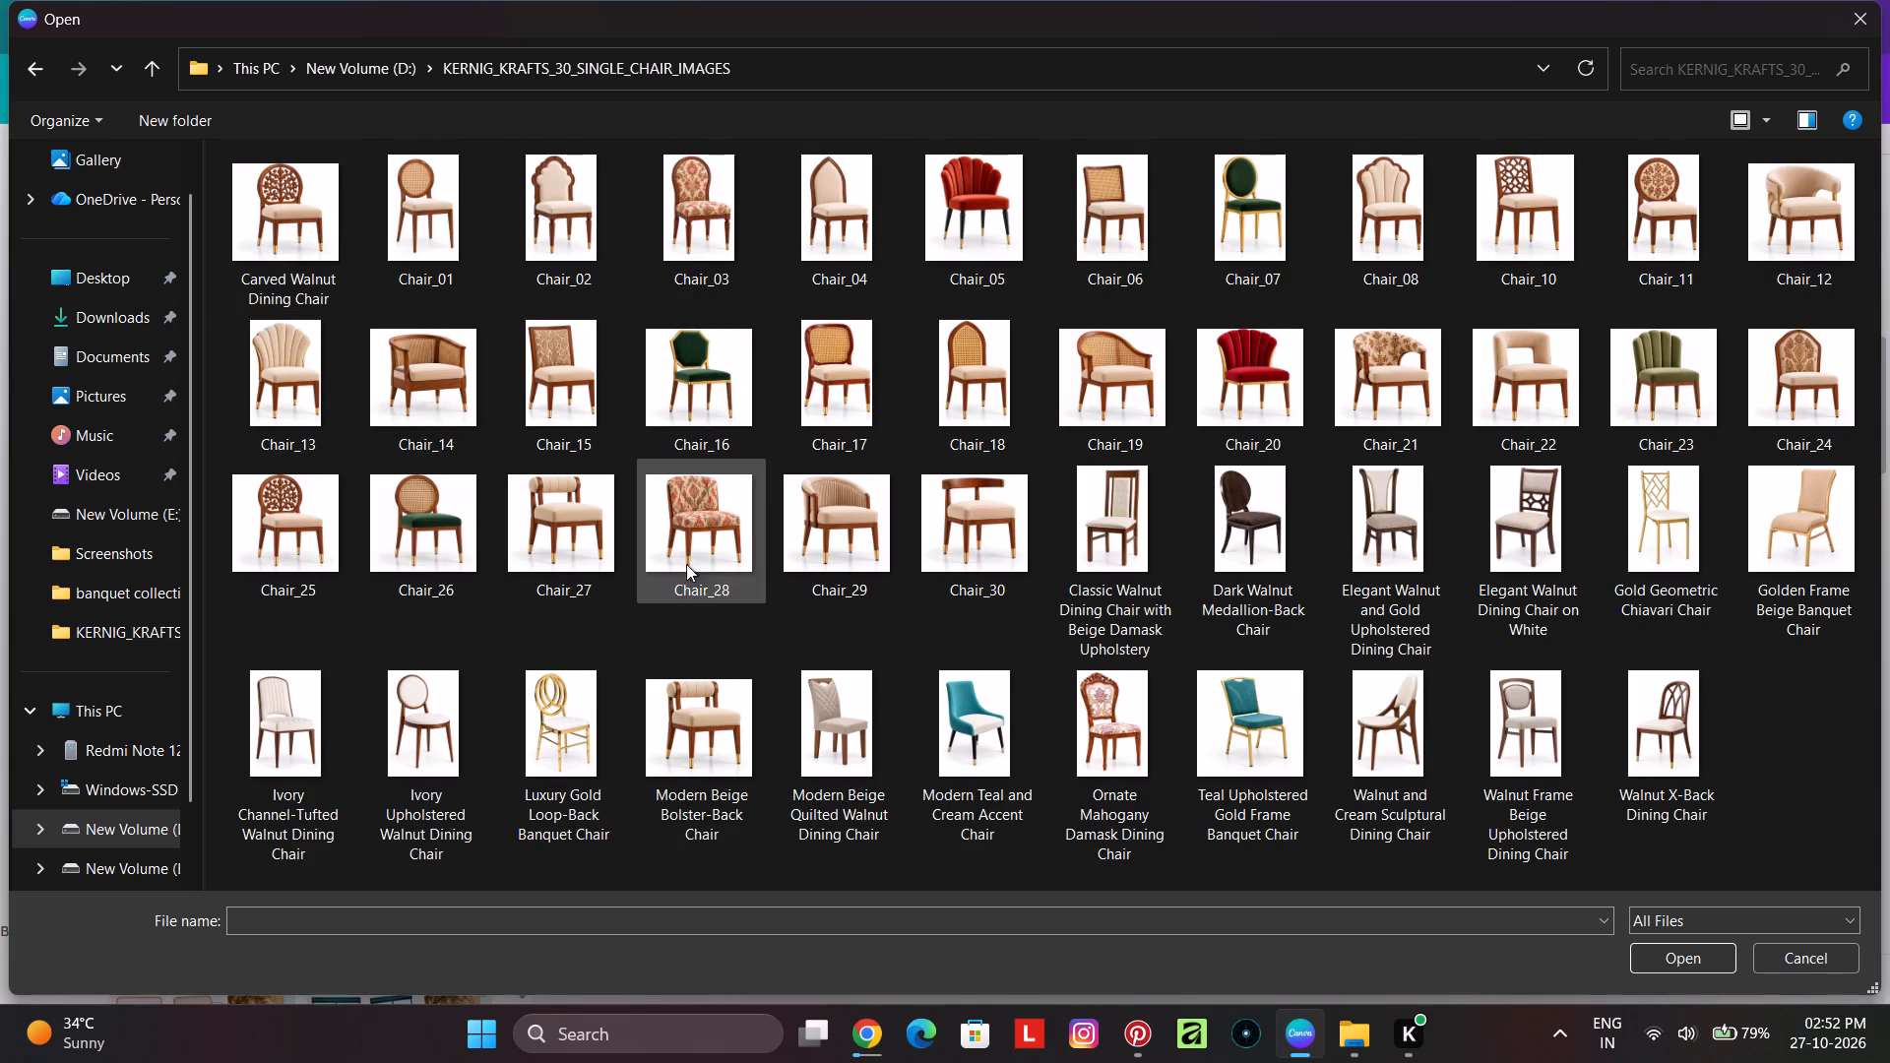
# Delete the Carved Walnut Dining Chair image from the chair images folder.
pyautogui.scroll(-7, 697, 569)
pyautogui.scroll(4, 733, 580)
pyautogui.scroll(-1, 750, 574)
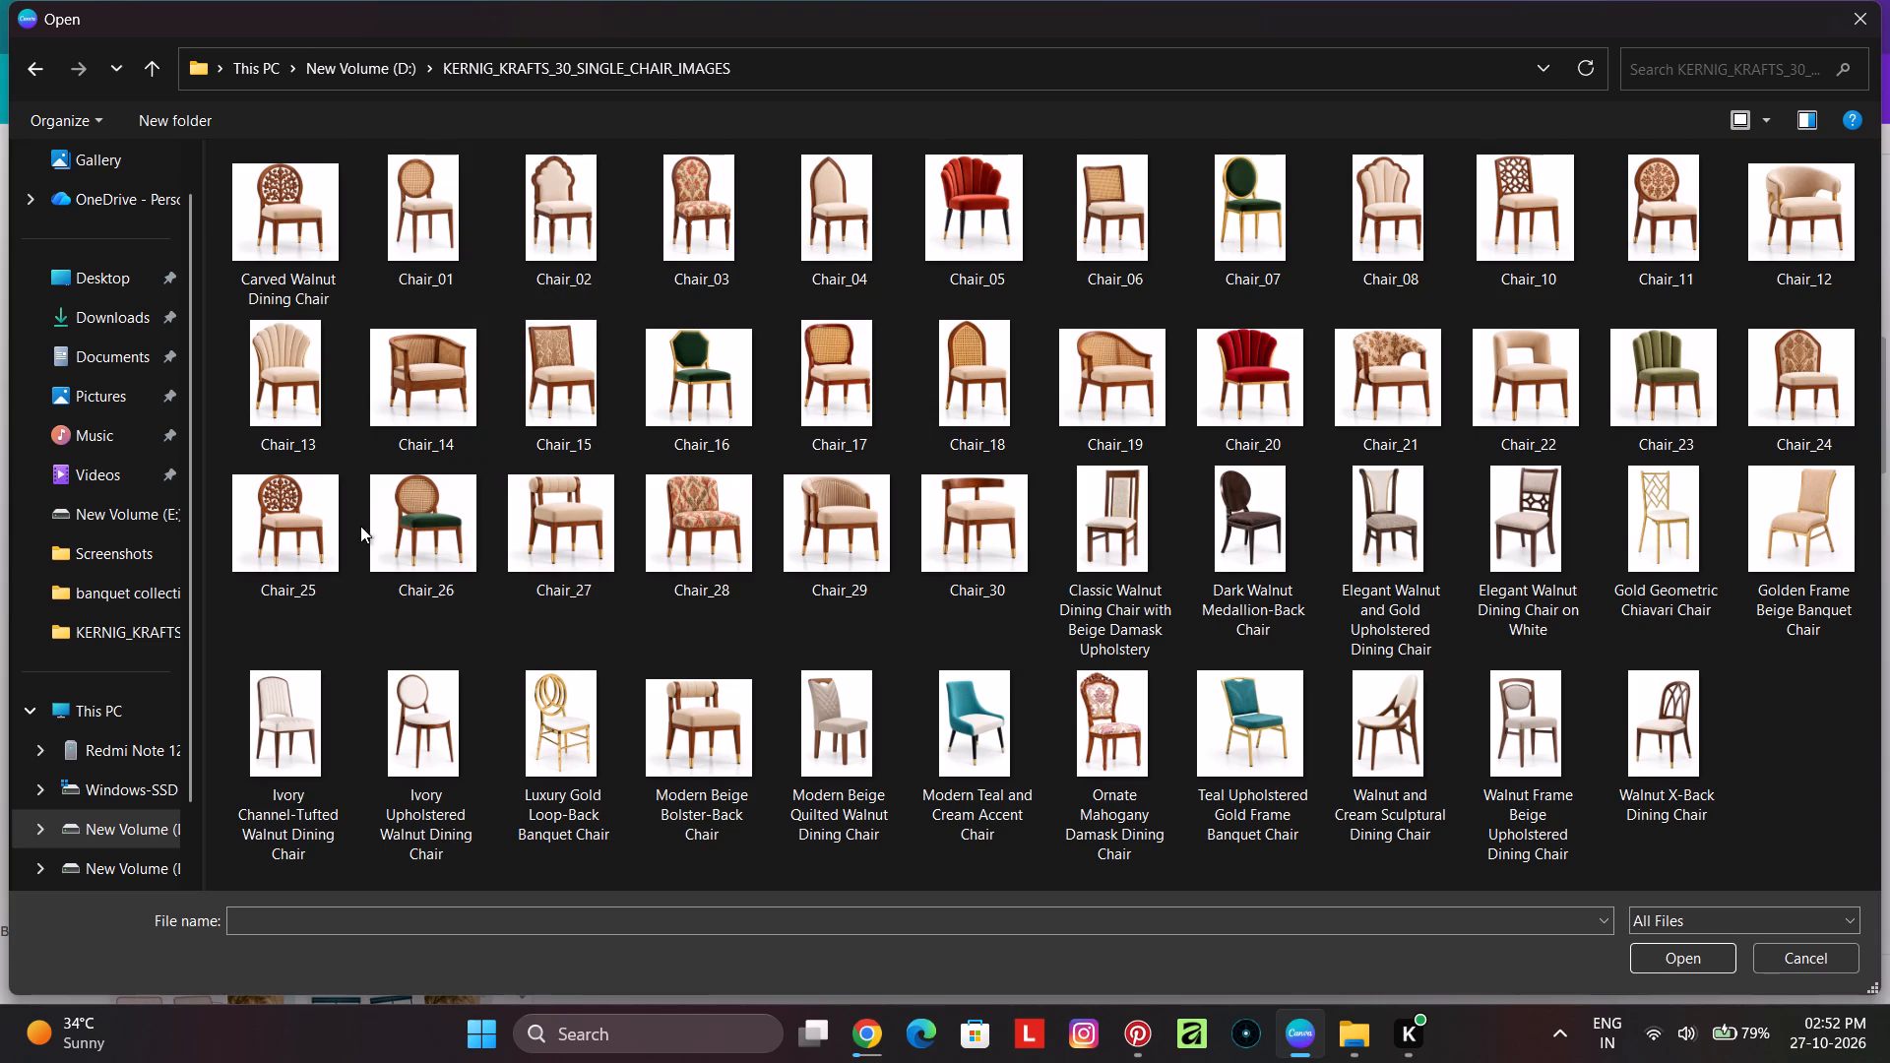
pyautogui.click(281, 227)
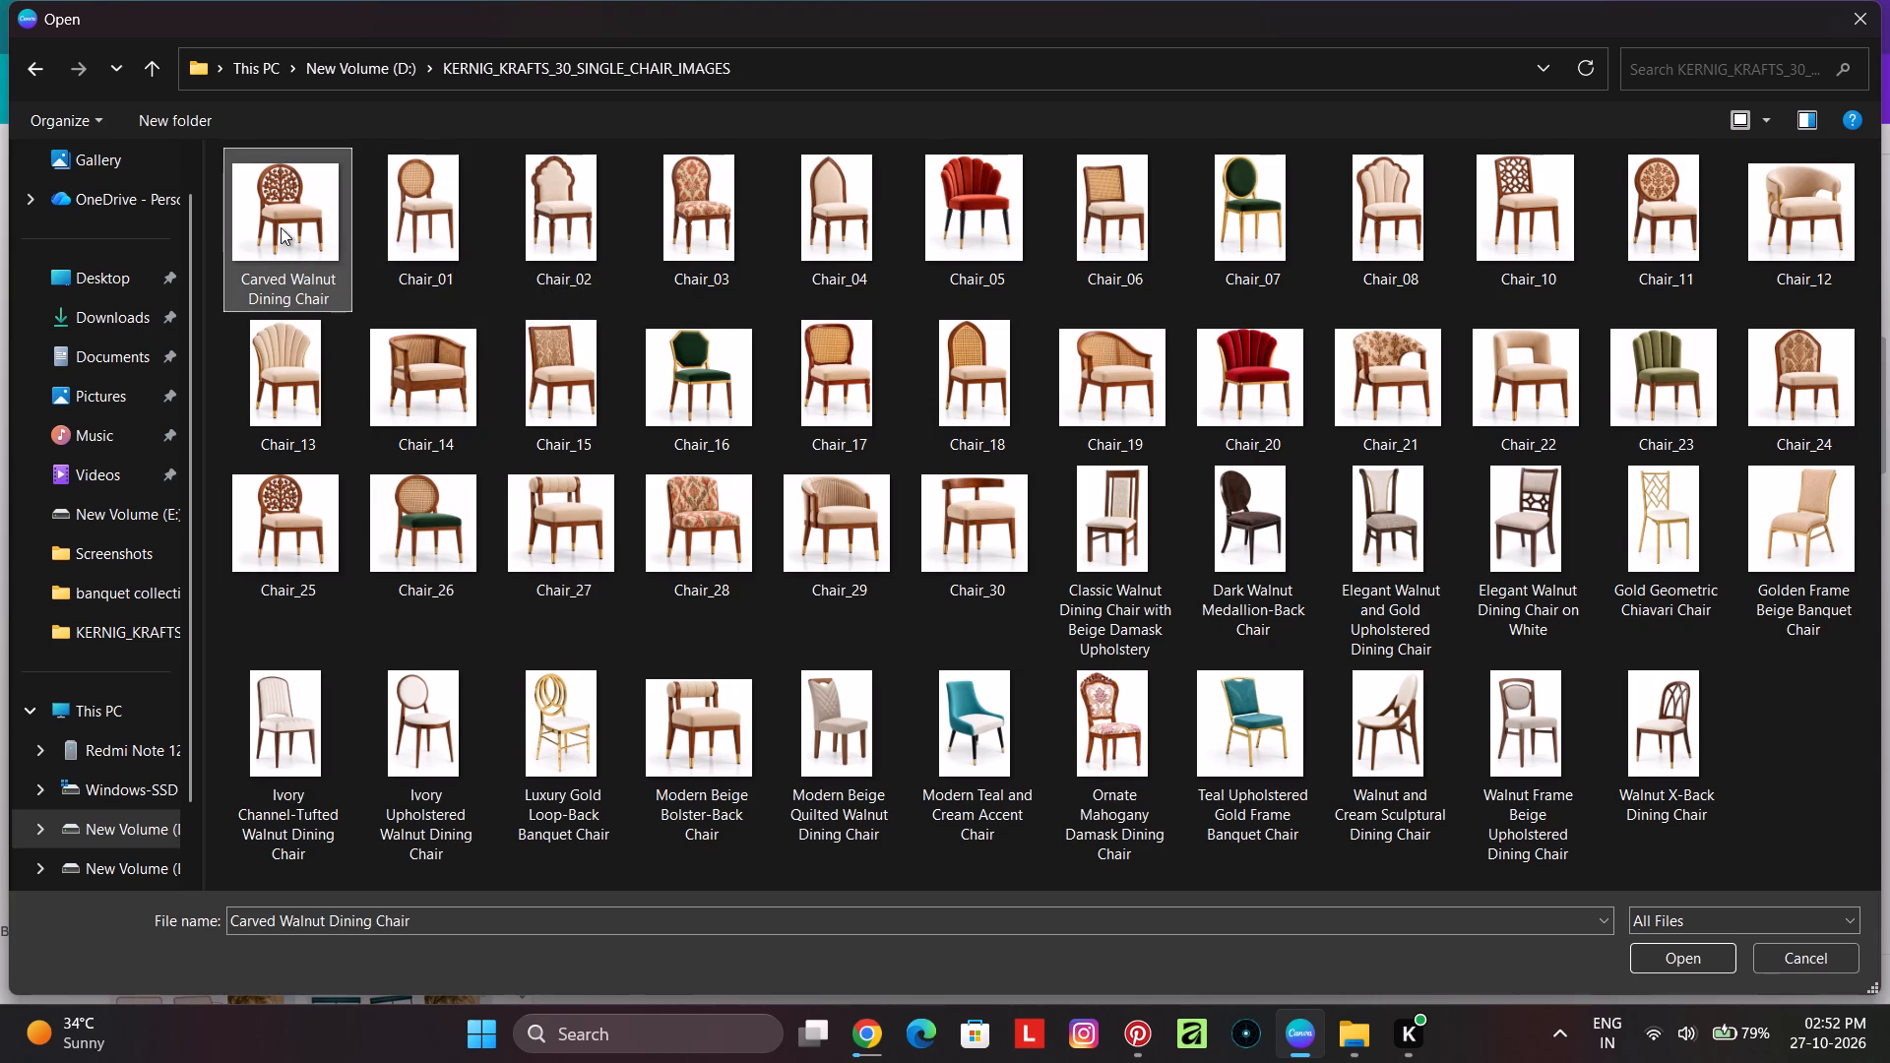
pyautogui.press('Delete')
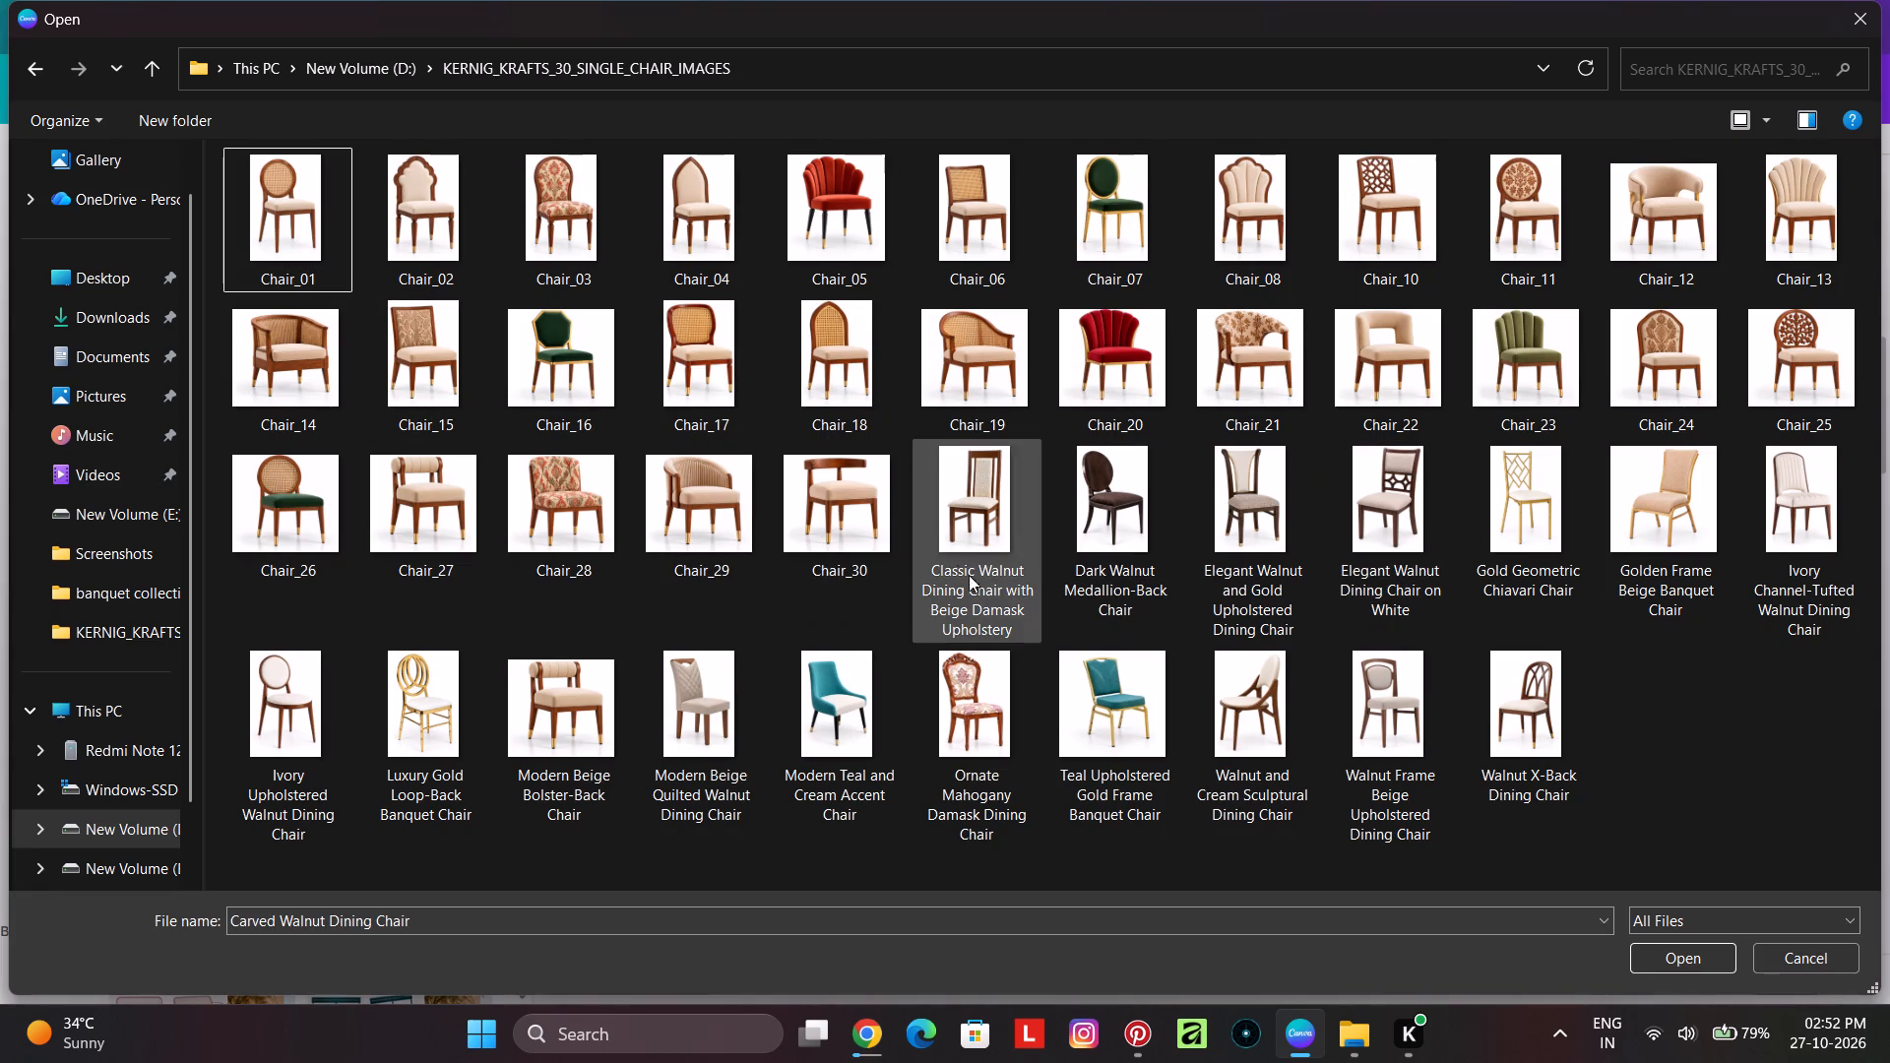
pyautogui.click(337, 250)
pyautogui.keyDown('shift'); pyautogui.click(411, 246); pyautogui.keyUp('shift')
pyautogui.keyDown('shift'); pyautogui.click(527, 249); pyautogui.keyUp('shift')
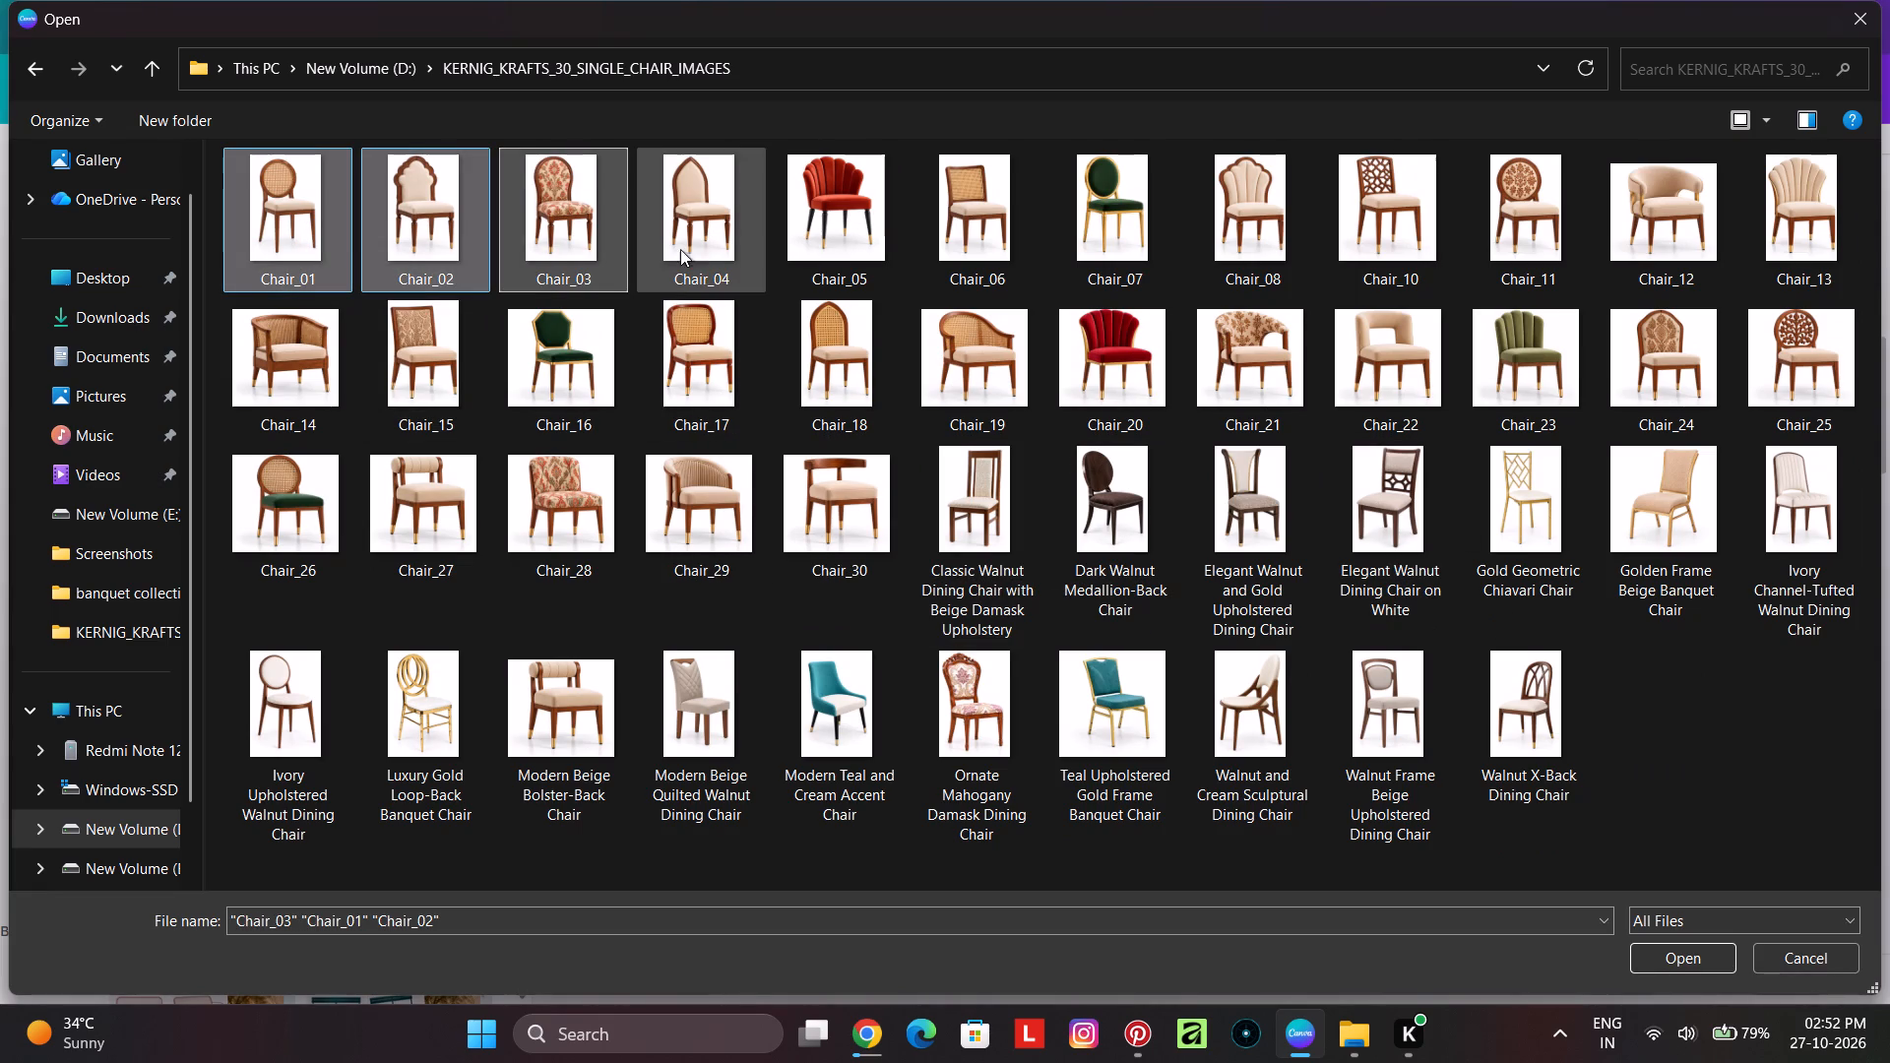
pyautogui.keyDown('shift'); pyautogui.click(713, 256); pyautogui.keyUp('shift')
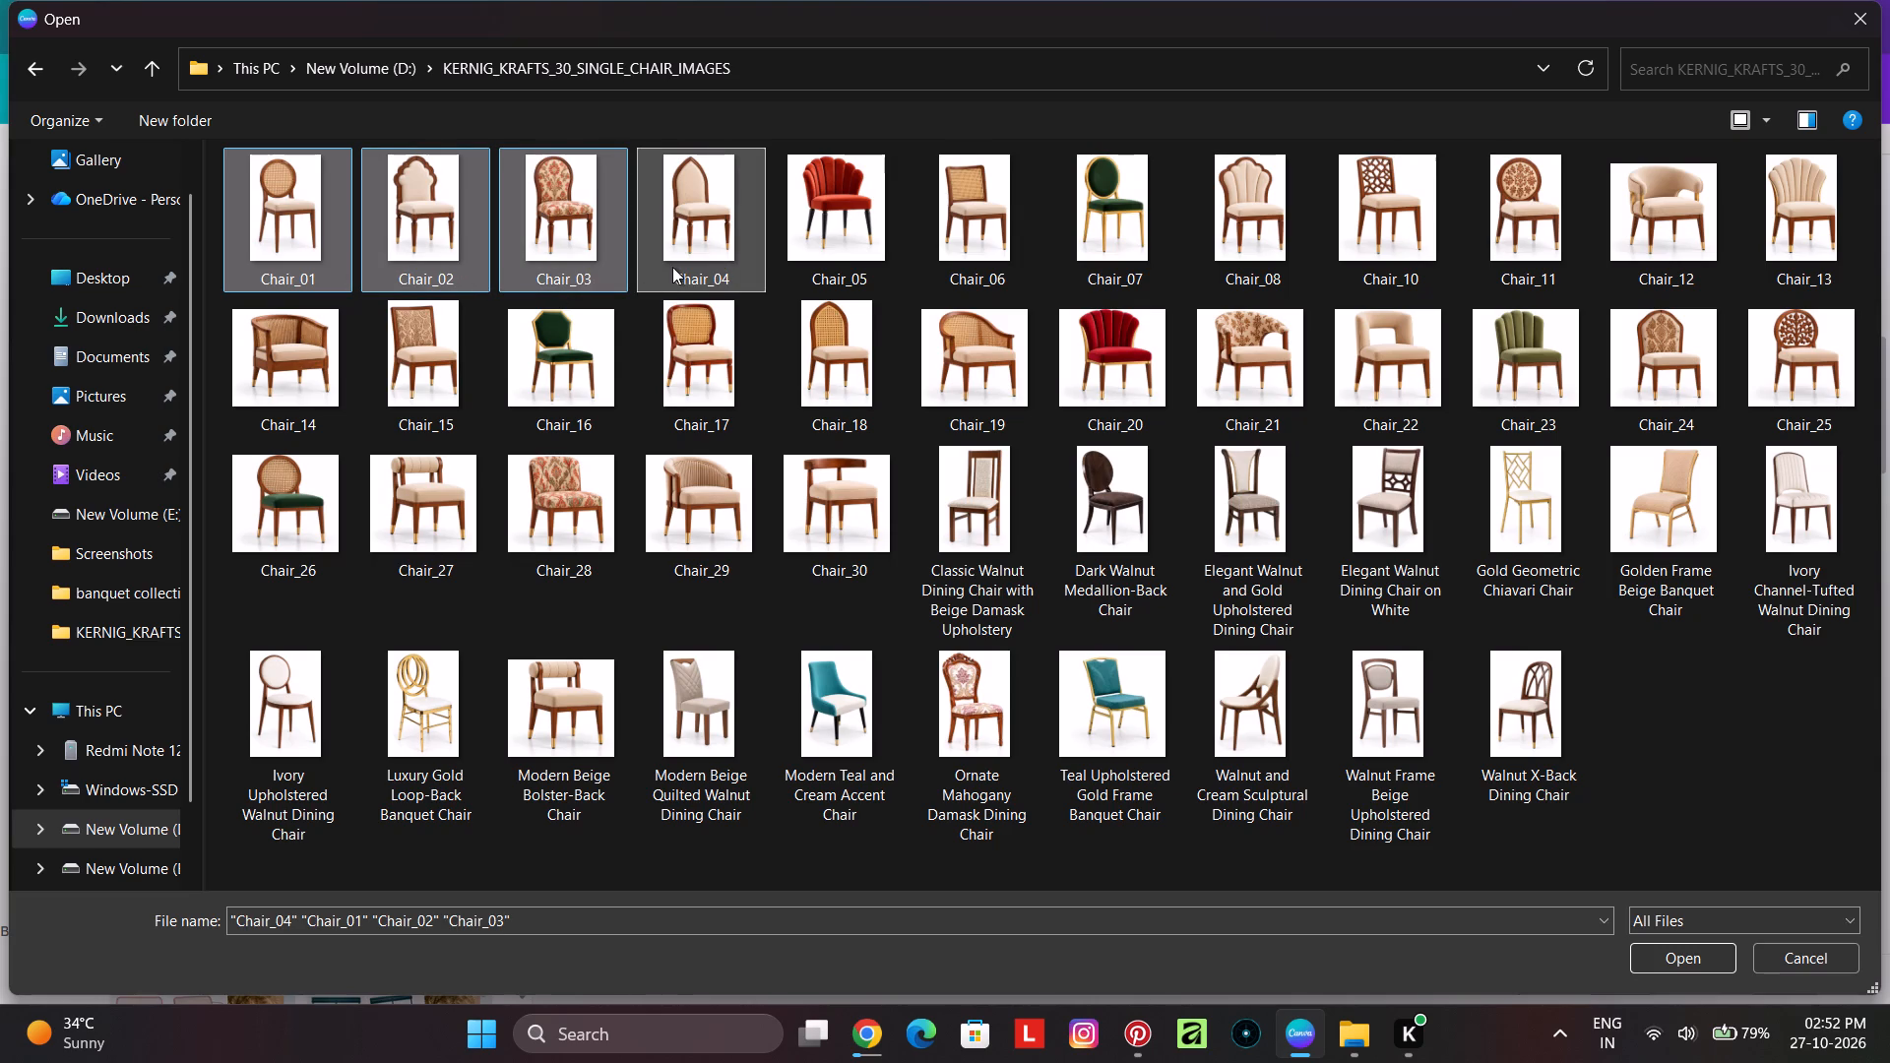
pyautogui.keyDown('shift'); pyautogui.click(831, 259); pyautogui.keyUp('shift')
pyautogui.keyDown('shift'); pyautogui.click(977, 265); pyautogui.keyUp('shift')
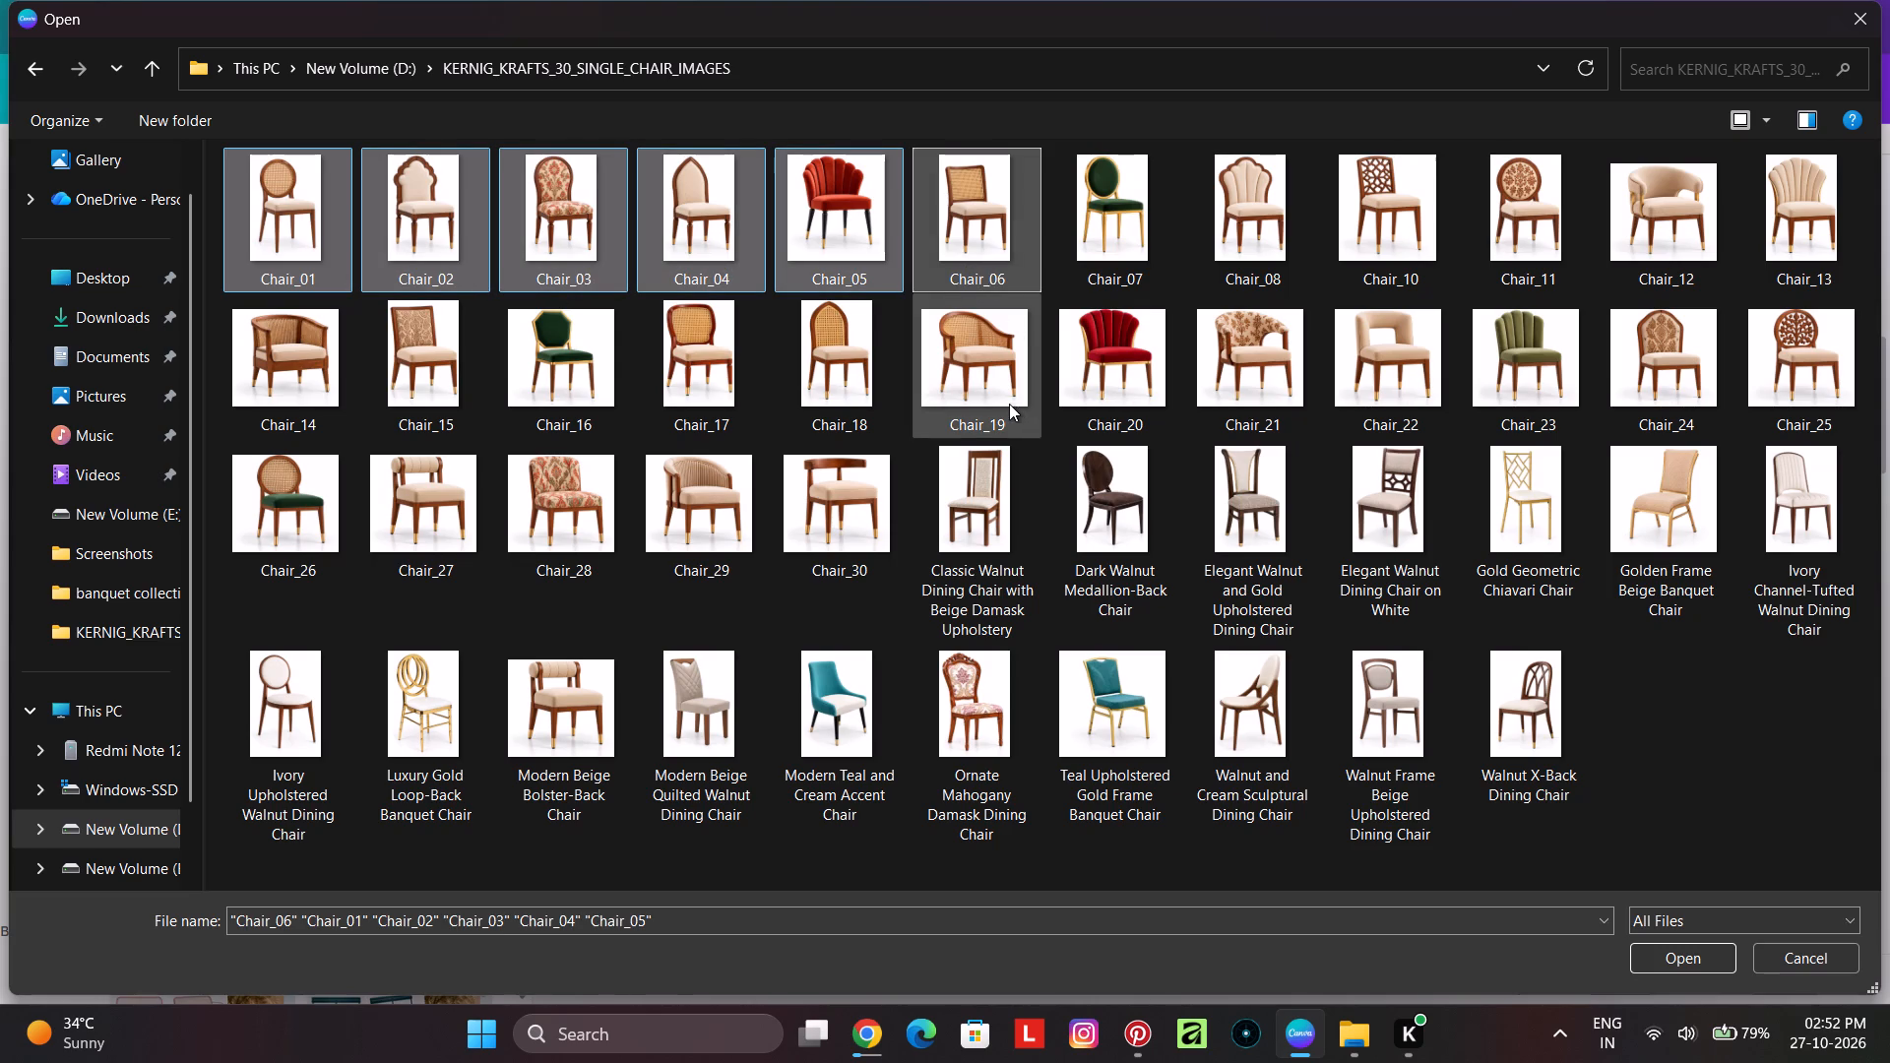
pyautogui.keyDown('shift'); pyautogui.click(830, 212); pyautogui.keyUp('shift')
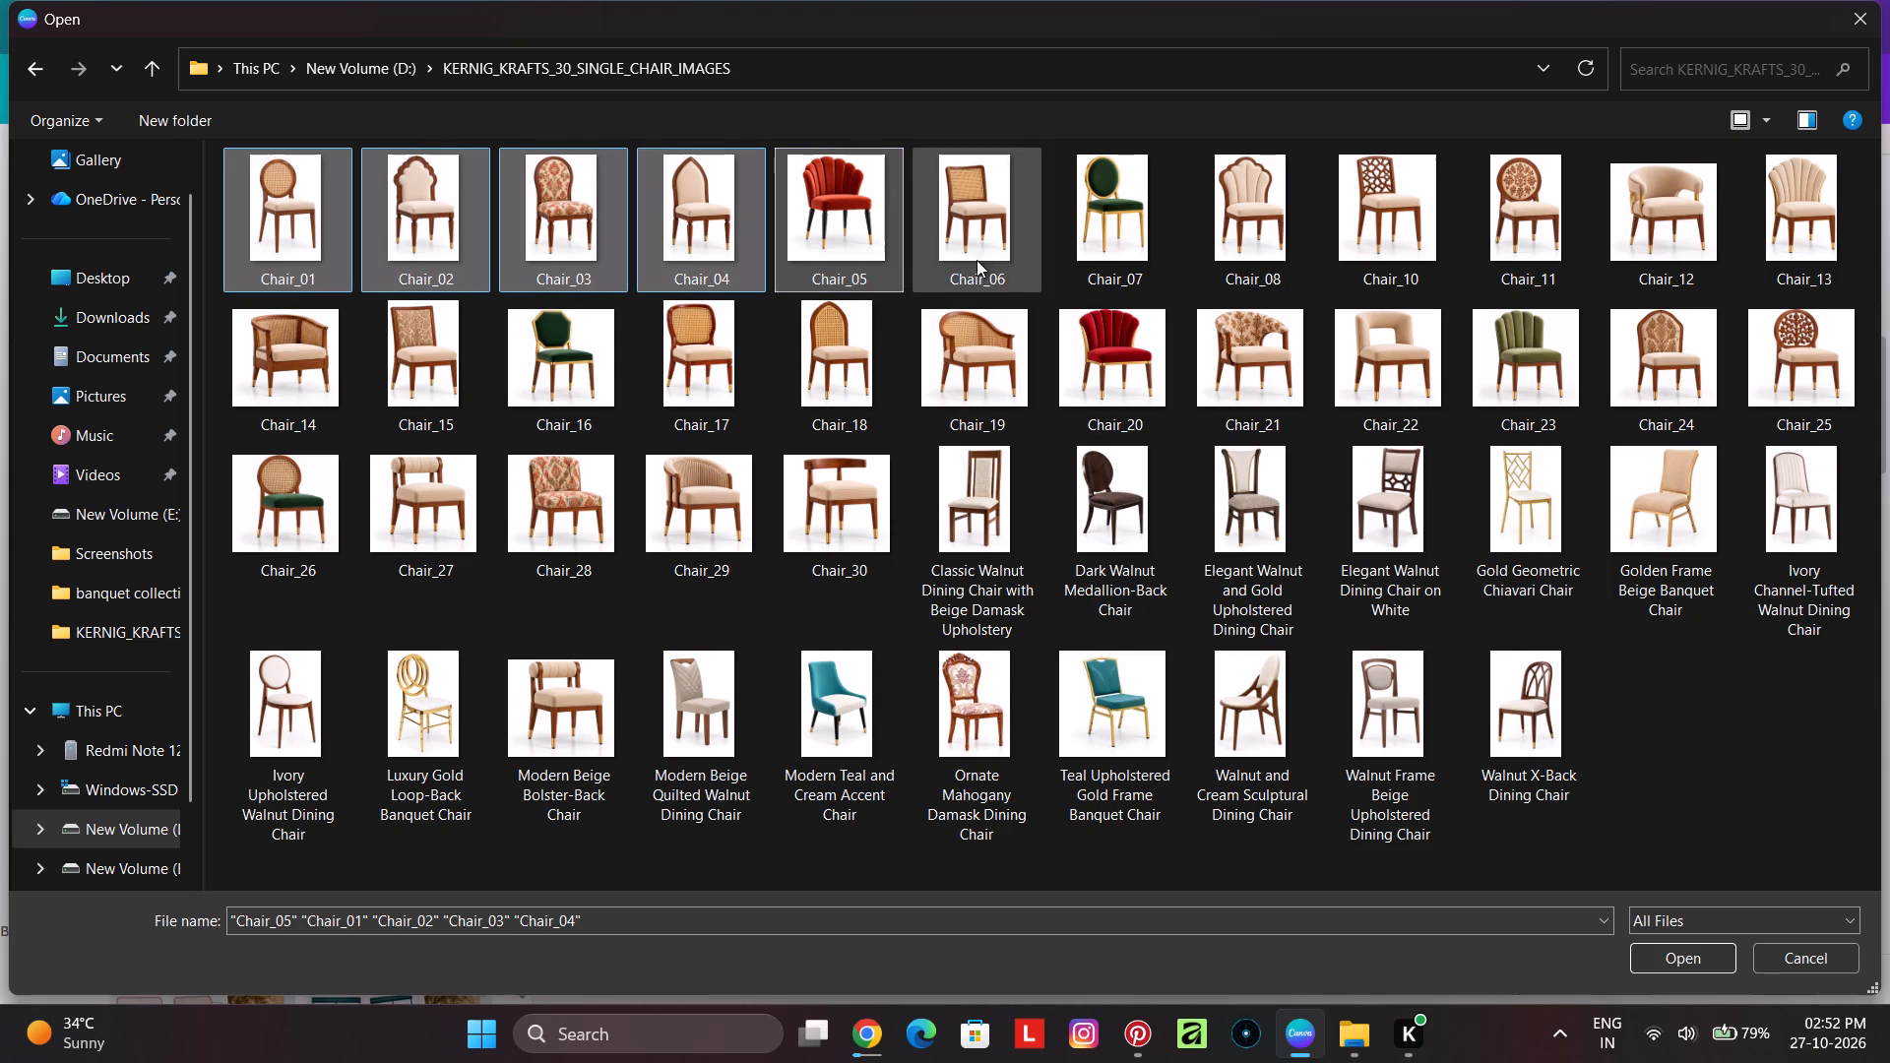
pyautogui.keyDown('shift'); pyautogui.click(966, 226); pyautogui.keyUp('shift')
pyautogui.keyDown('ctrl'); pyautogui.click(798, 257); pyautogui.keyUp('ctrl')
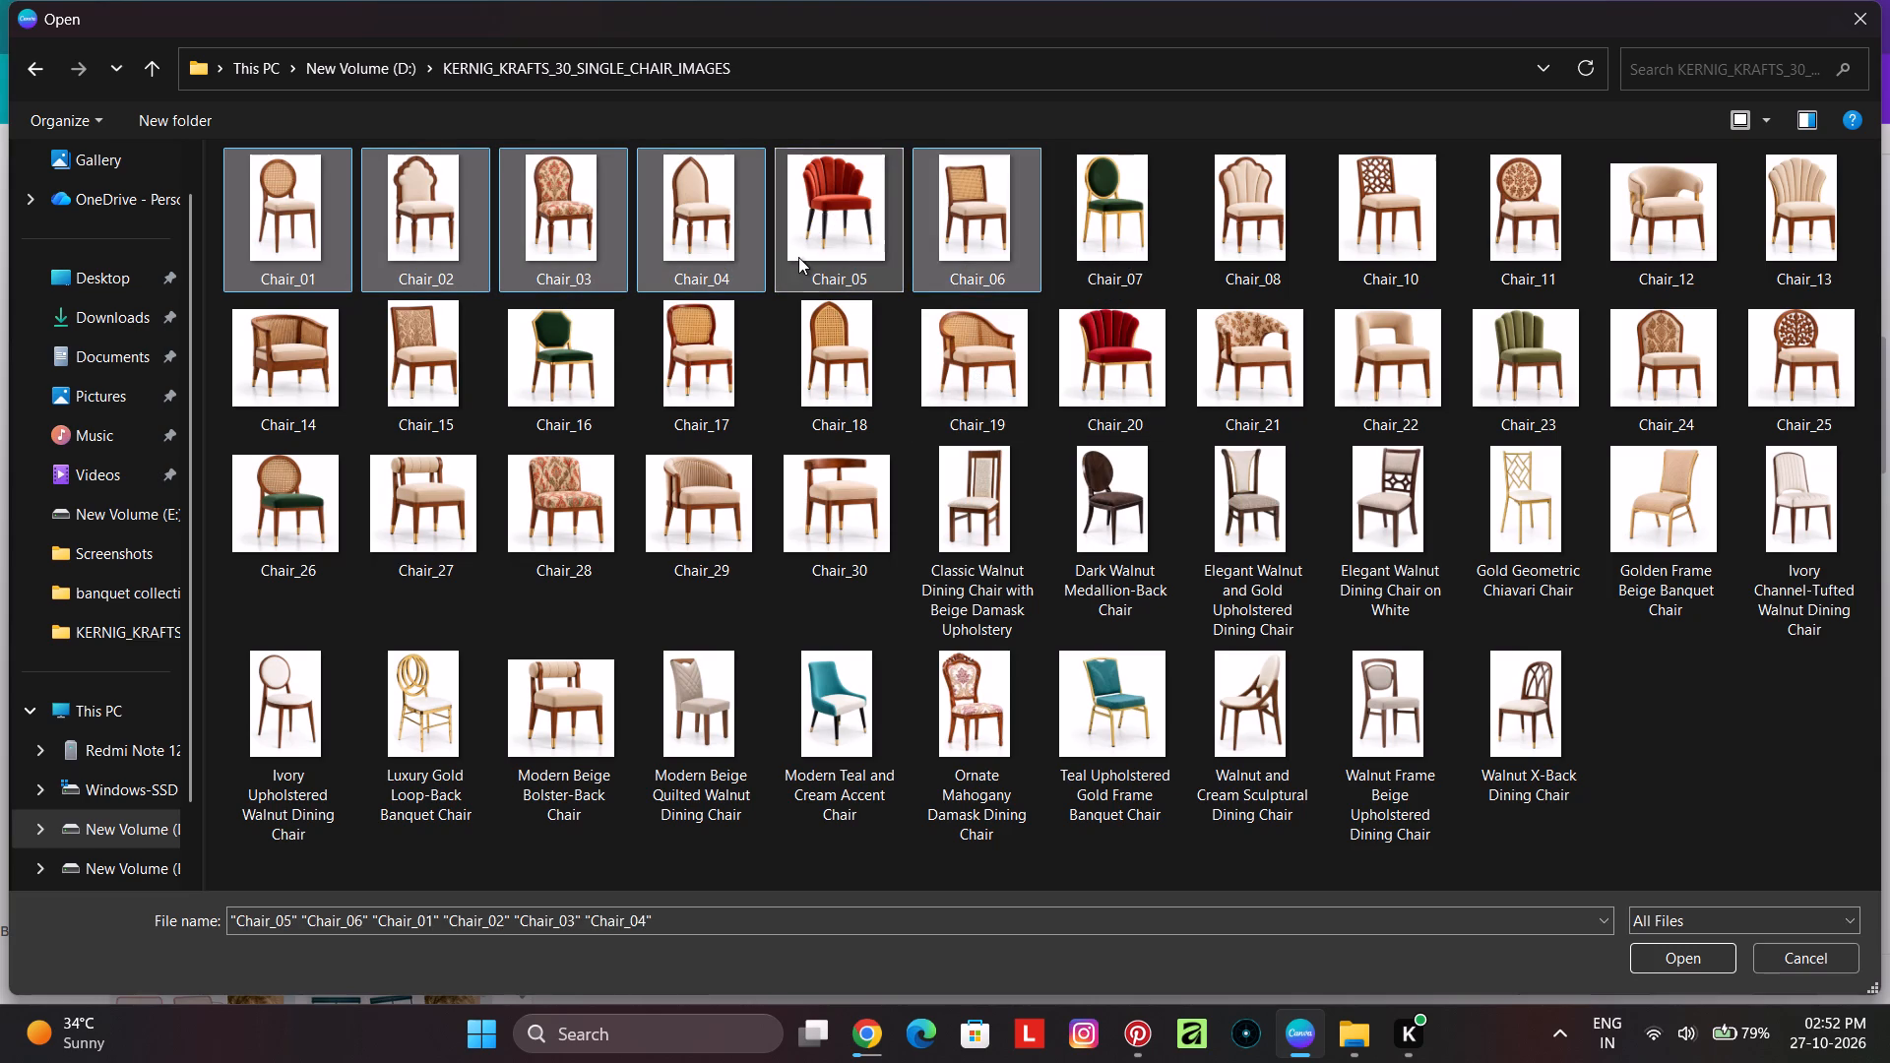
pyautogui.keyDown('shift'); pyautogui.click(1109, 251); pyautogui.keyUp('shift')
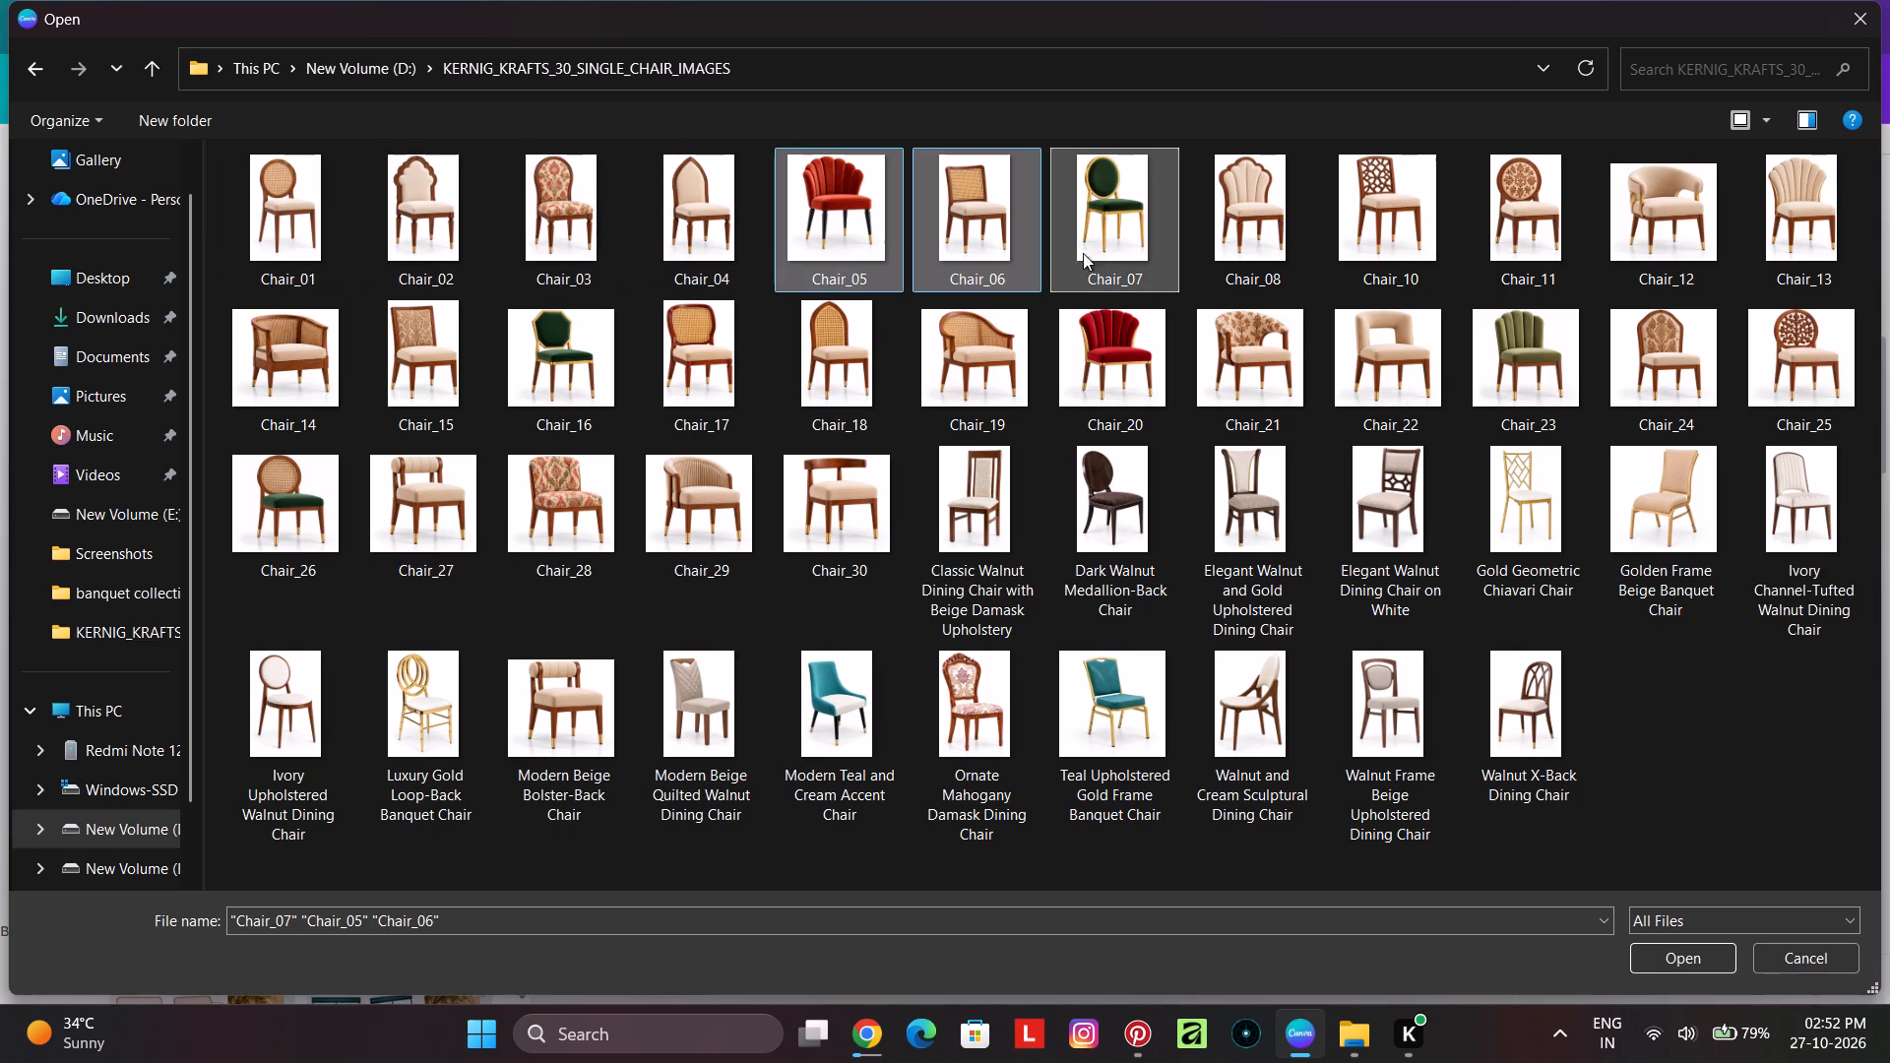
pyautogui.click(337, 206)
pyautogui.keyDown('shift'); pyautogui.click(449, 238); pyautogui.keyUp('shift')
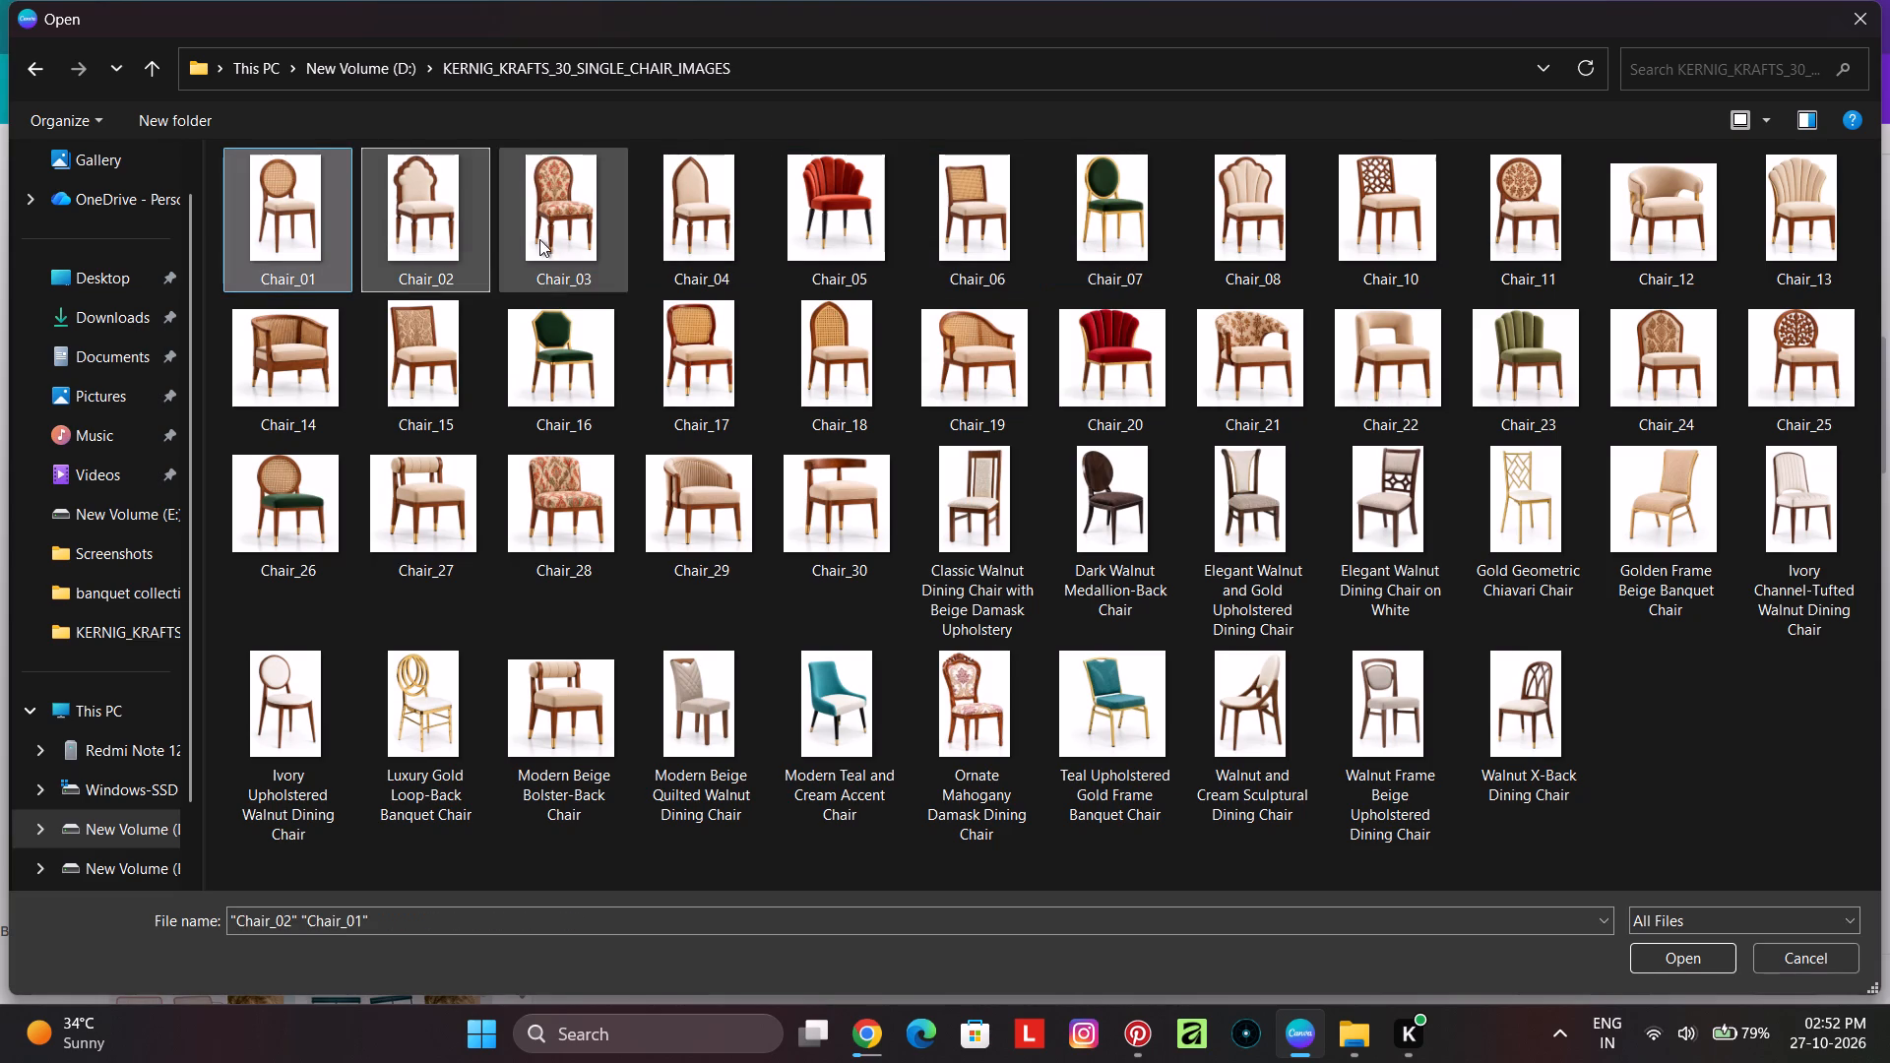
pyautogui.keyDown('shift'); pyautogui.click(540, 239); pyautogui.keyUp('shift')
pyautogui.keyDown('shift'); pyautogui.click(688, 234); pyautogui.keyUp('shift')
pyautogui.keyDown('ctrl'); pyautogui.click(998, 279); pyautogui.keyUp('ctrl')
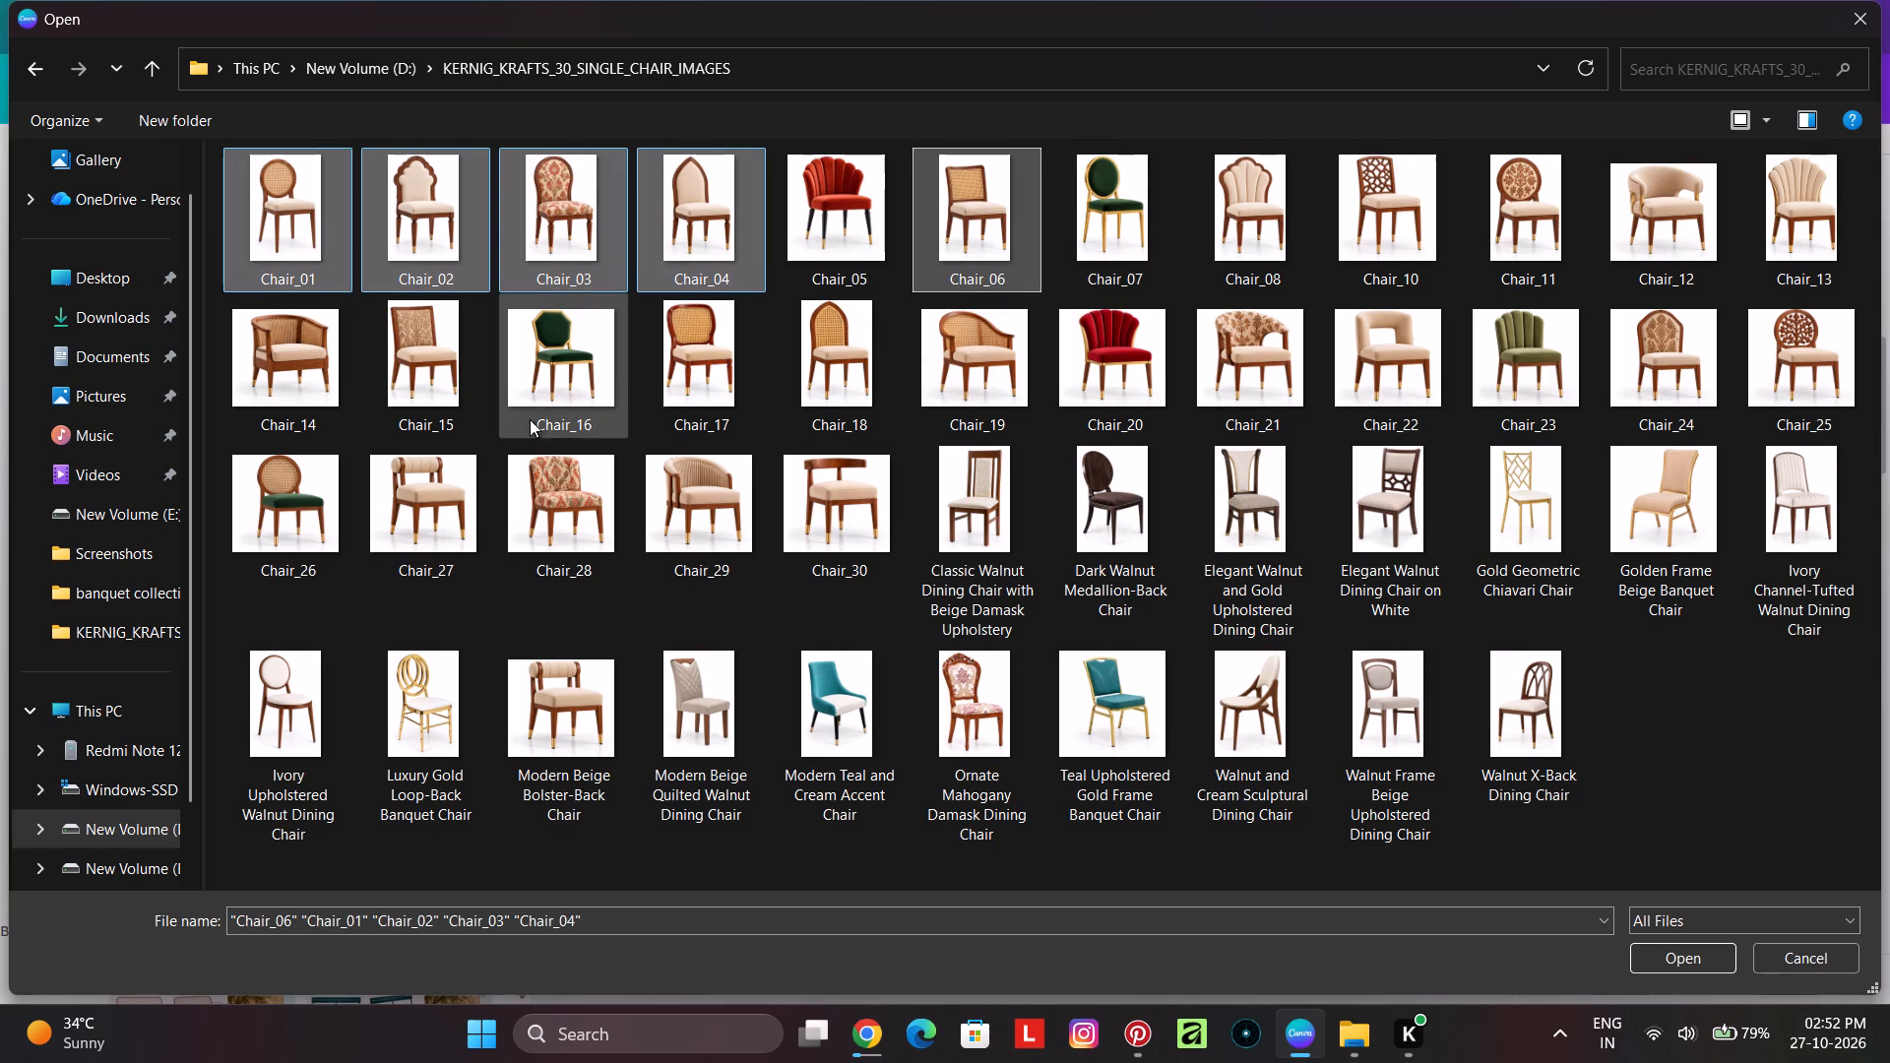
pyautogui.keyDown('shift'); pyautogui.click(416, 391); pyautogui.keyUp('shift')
# Upload the Chair_01, Chair_02, Chair_03, Chair_04, Chair_06 and Chair_15 images to the banquet design.
pyautogui.click(322, 235)
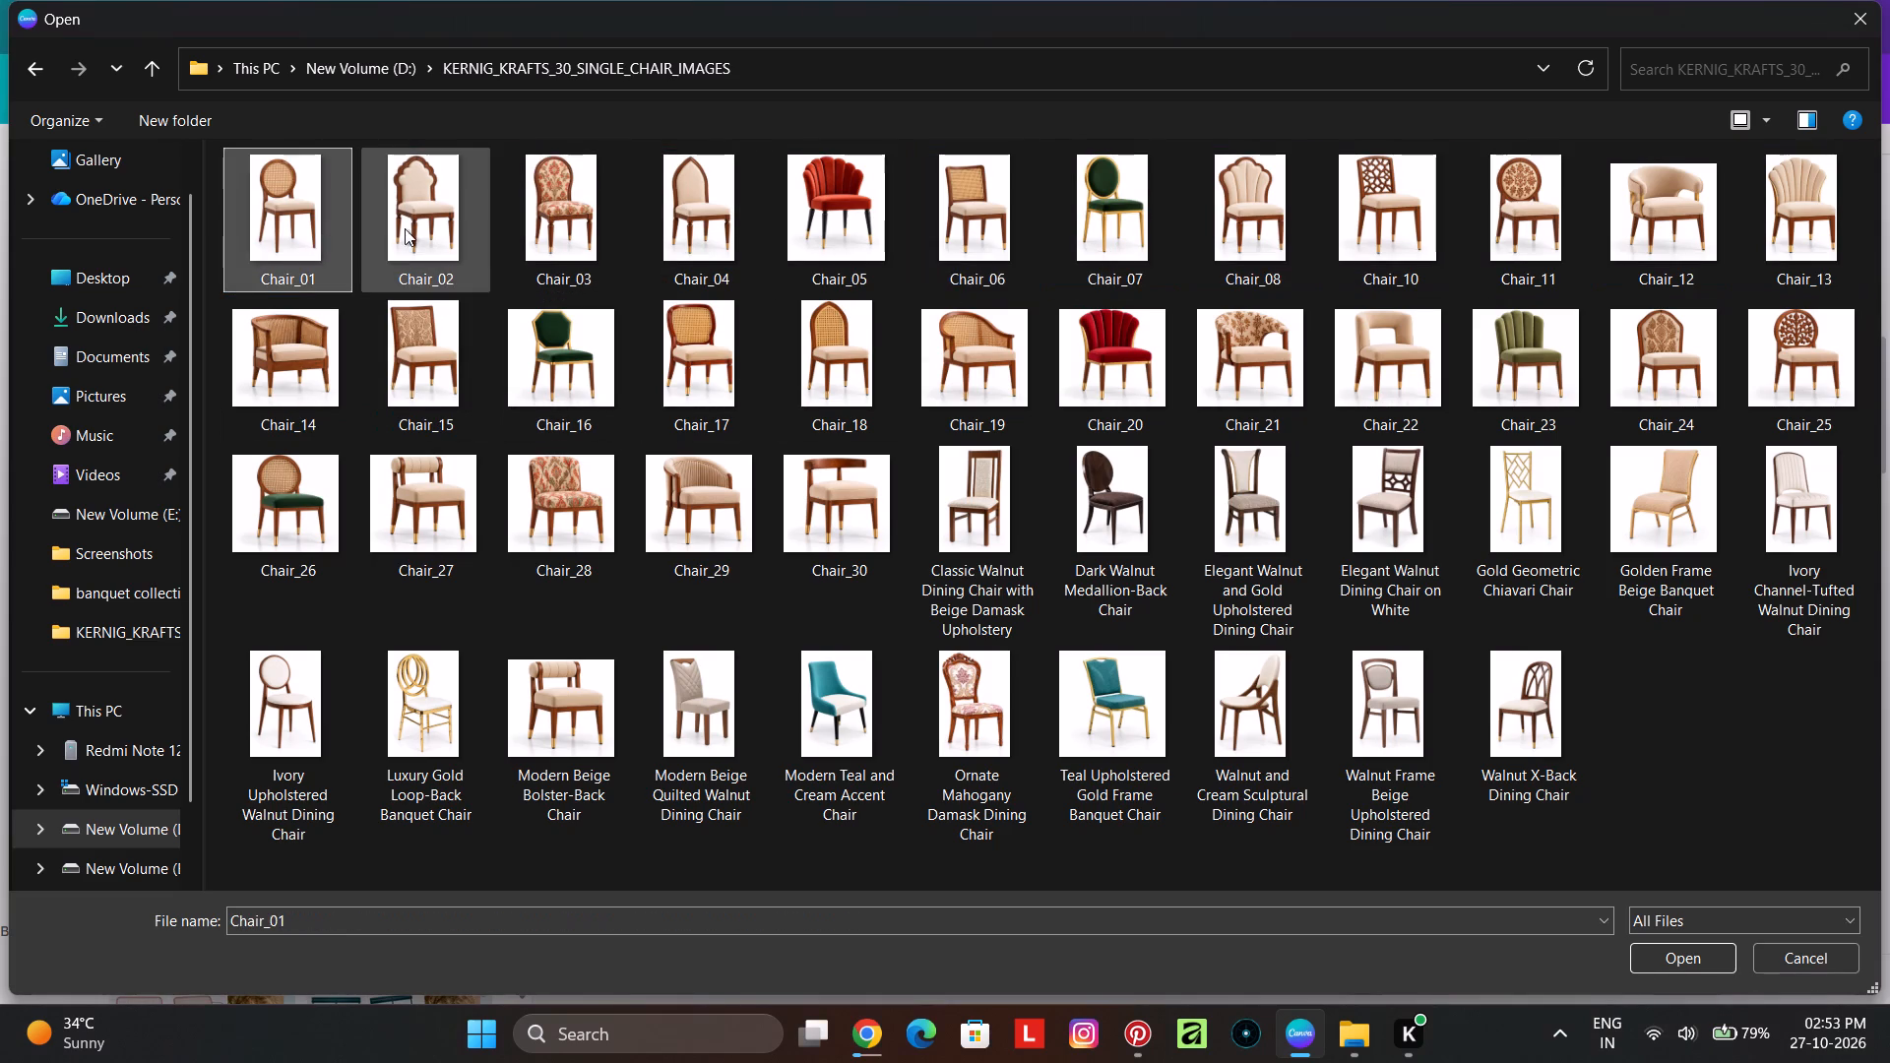
pyautogui.keyDown('shift'); pyautogui.click(408, 228); pyautogui.keyUp('shift')
pyautogui.keyDown('shift'); pyautogui.click(549, 236); pyautogui.keyUp('shift')
pyautogui.keyDown('shift'); pyautogui.click(718, 236); pyautogui.keyUp('shift')
pyautogui.keyDown('ctrl'); pyautogui.click(951, 249); pyautogui.keyUp('ctrl')
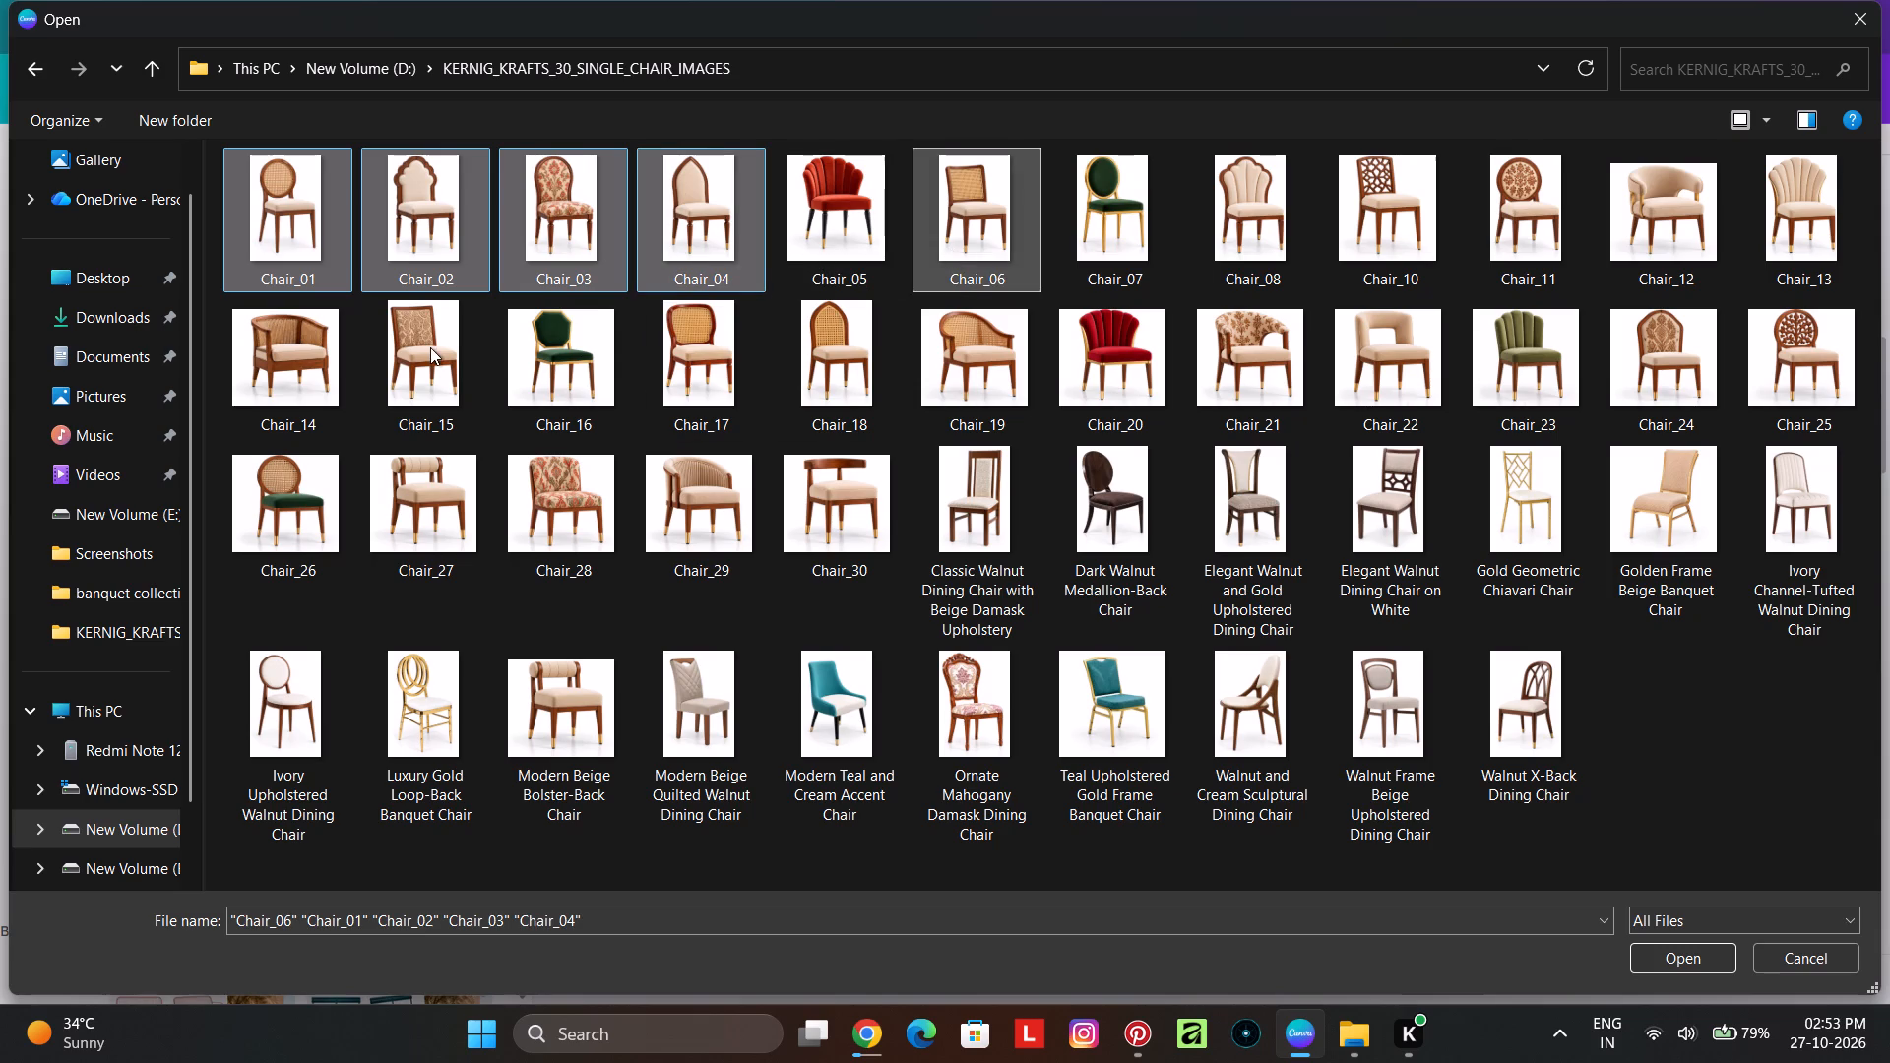
pyautogui.keyDown('ctrl'); pyautogui.click(429, 347); pyautogui.keyUp('ctrl')
pyautogui.click(1656, 950)
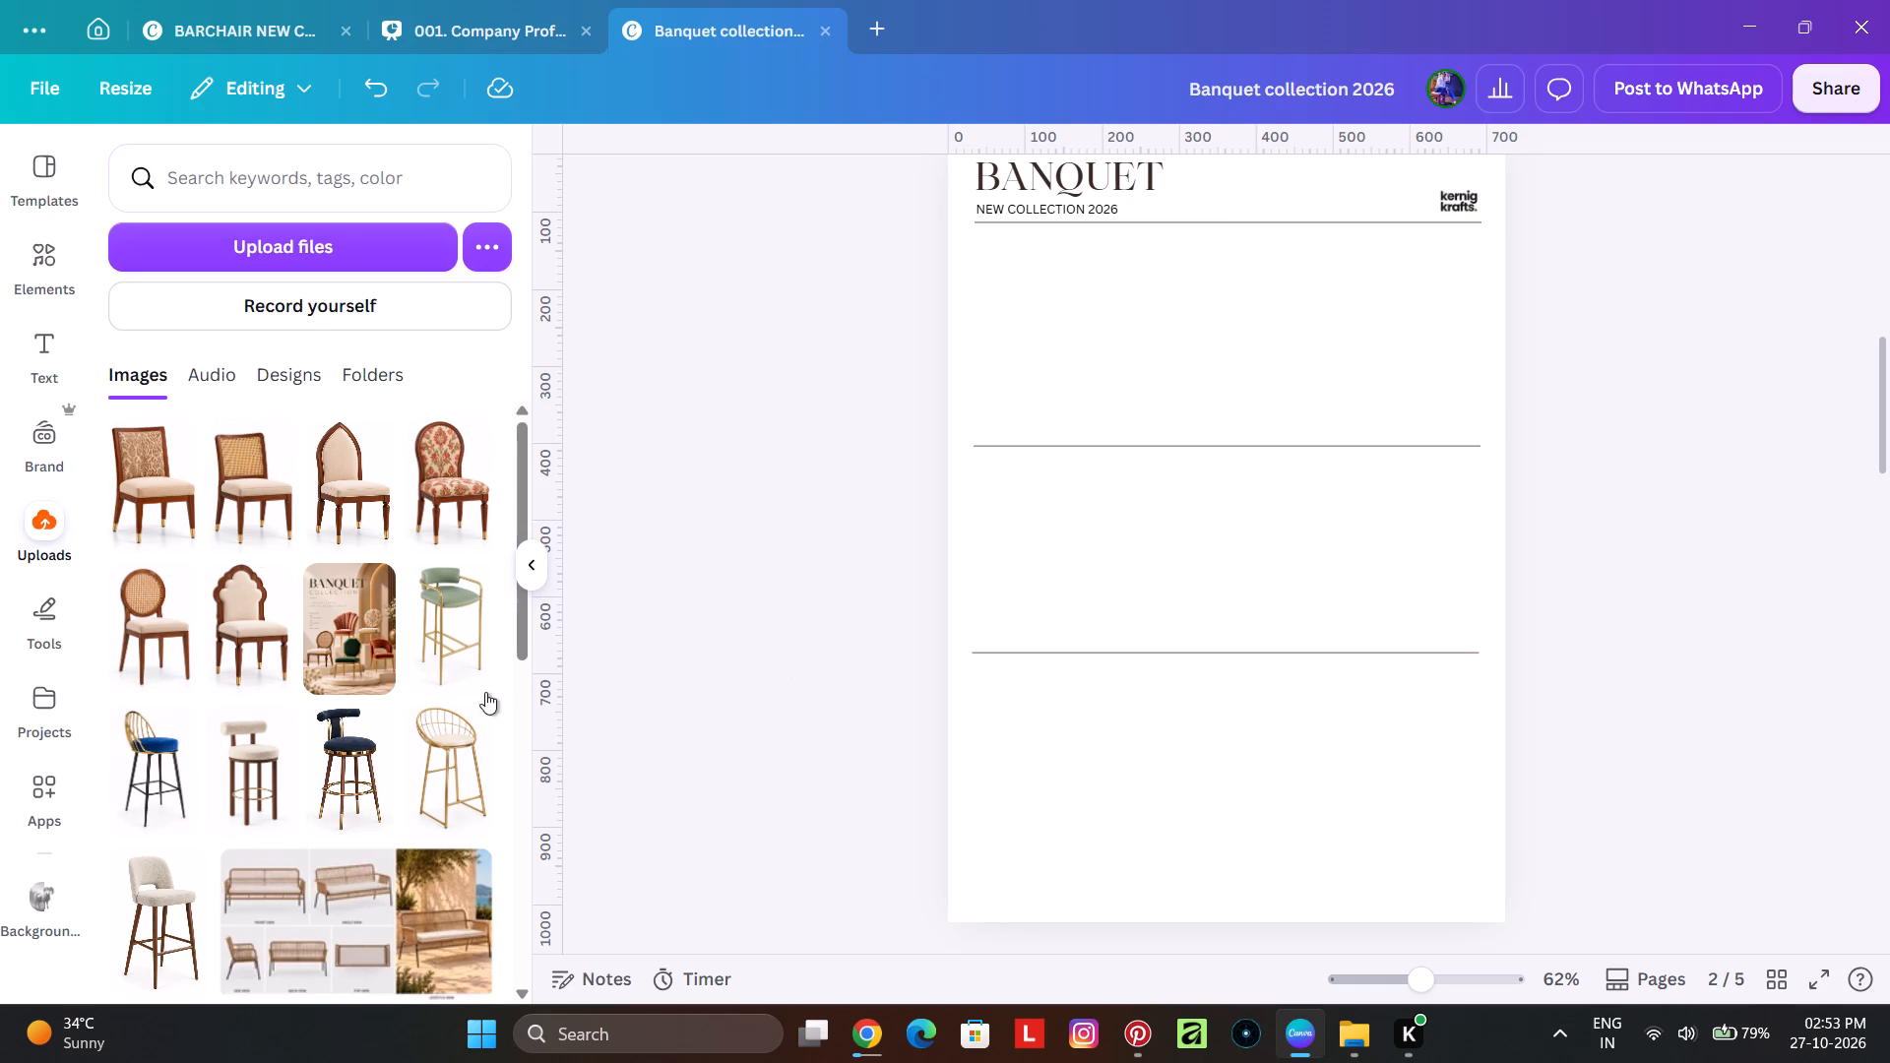
# Place the patterned-back chair image on page 2 and shrink it proportionally to about 161 px wide.
pyautogui.scroll(1, 473, 700)
pyautogui.moveTo(161, 512); pyautogui.dragTo(1130, 346)
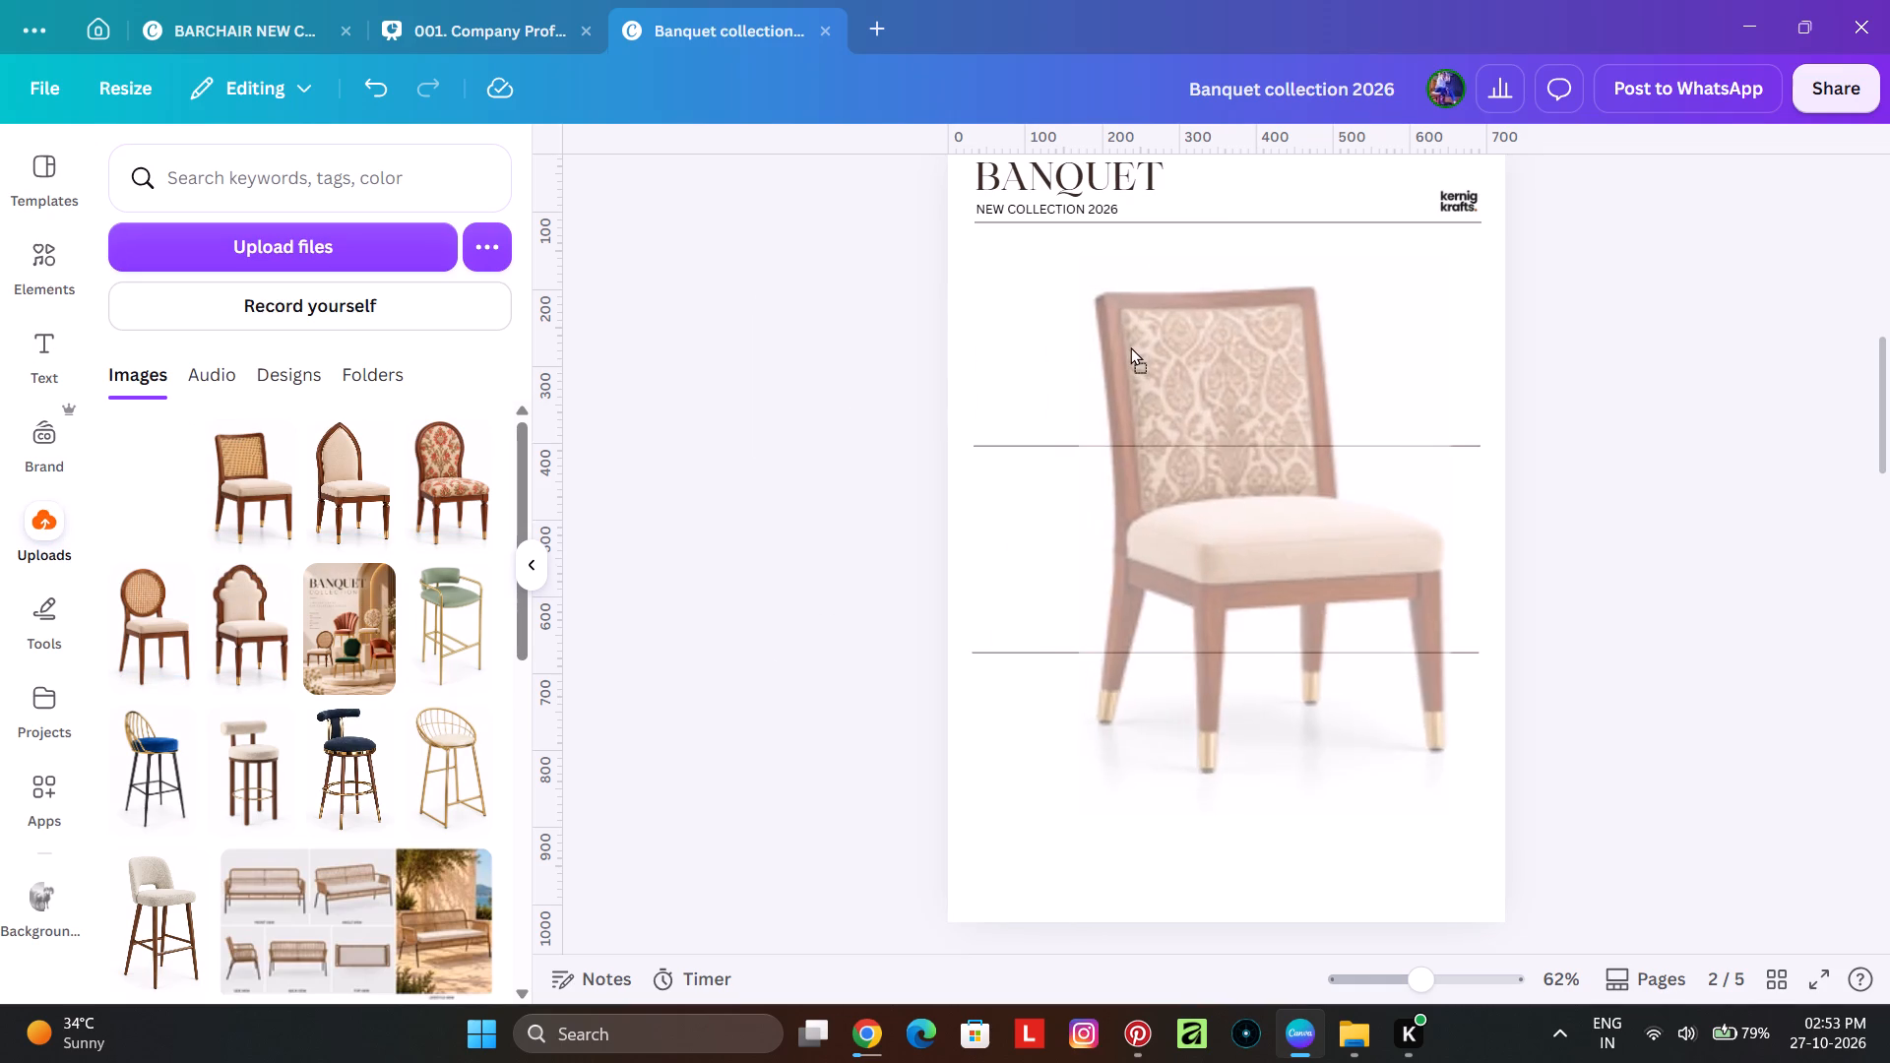
pyautogui.moveTo(1130, 346); pyautogui.dragTo(1112, 392)
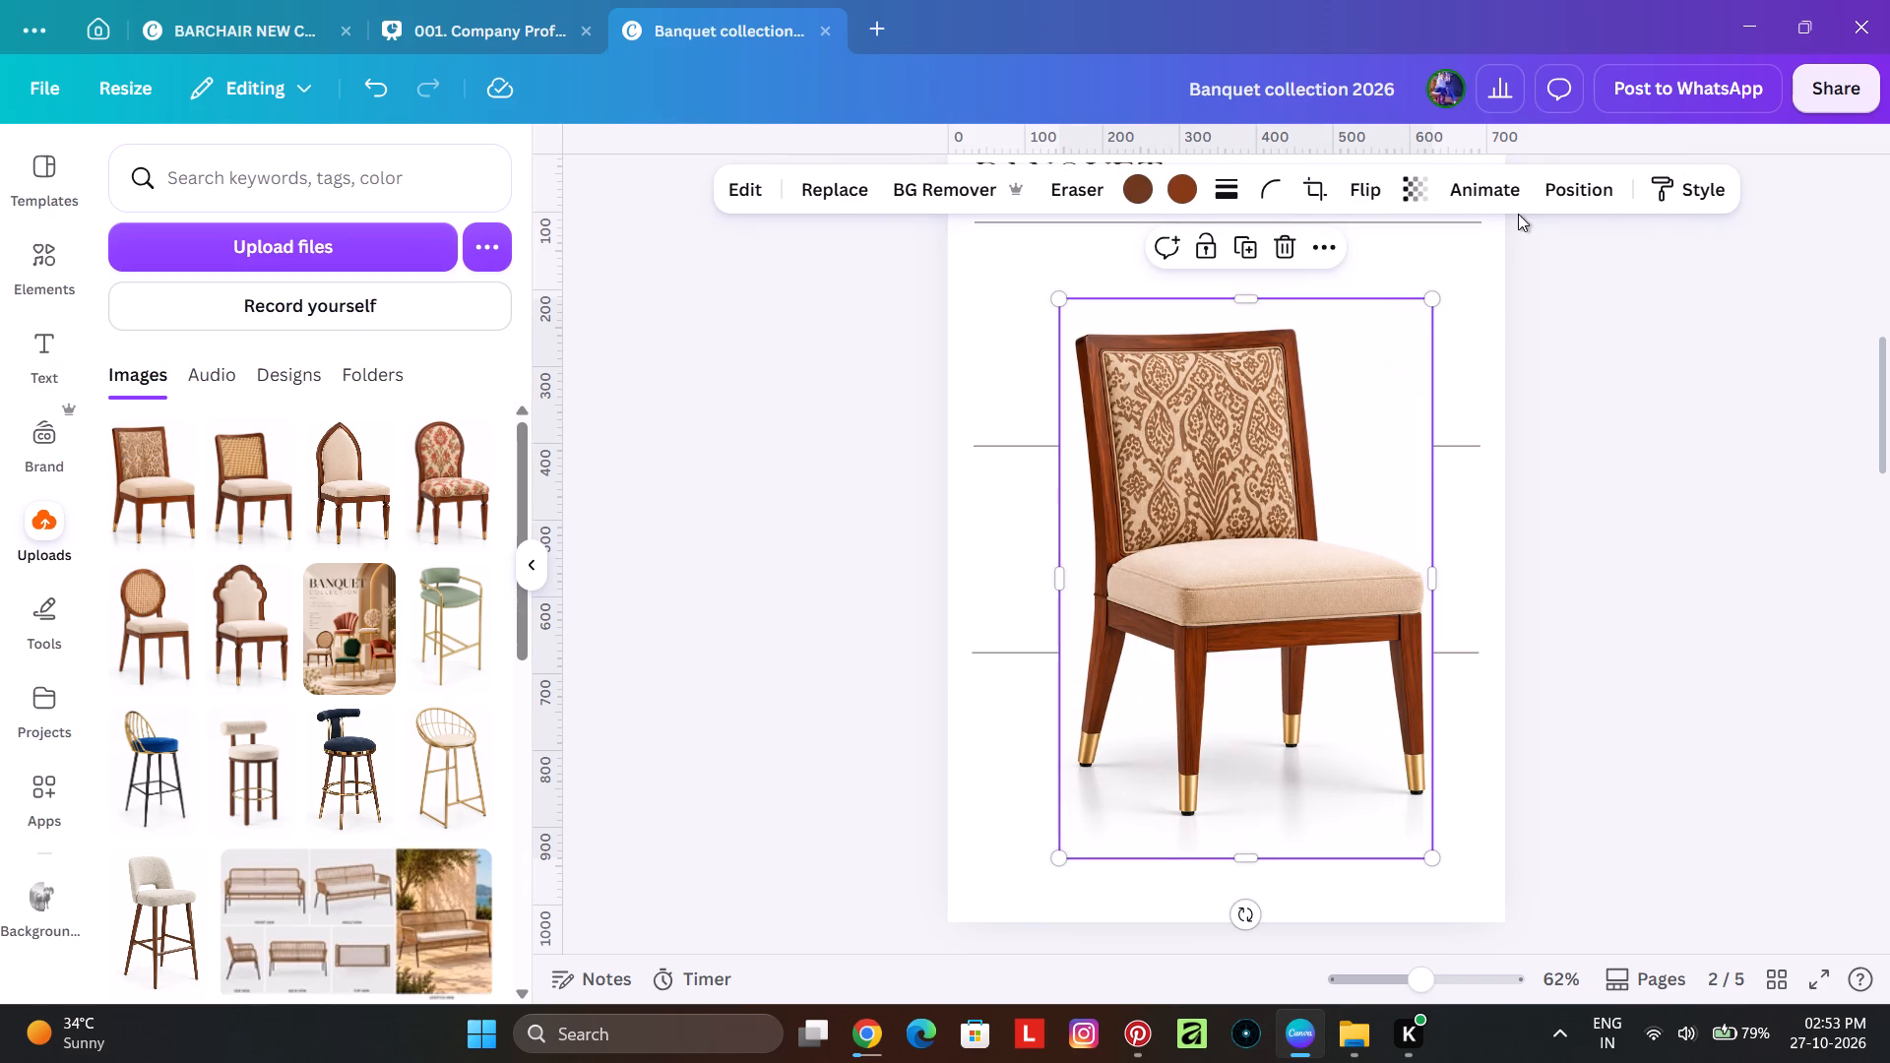
pyautogui.moveTo(1437, 303); pyautogui.dragTo(1249, 584)
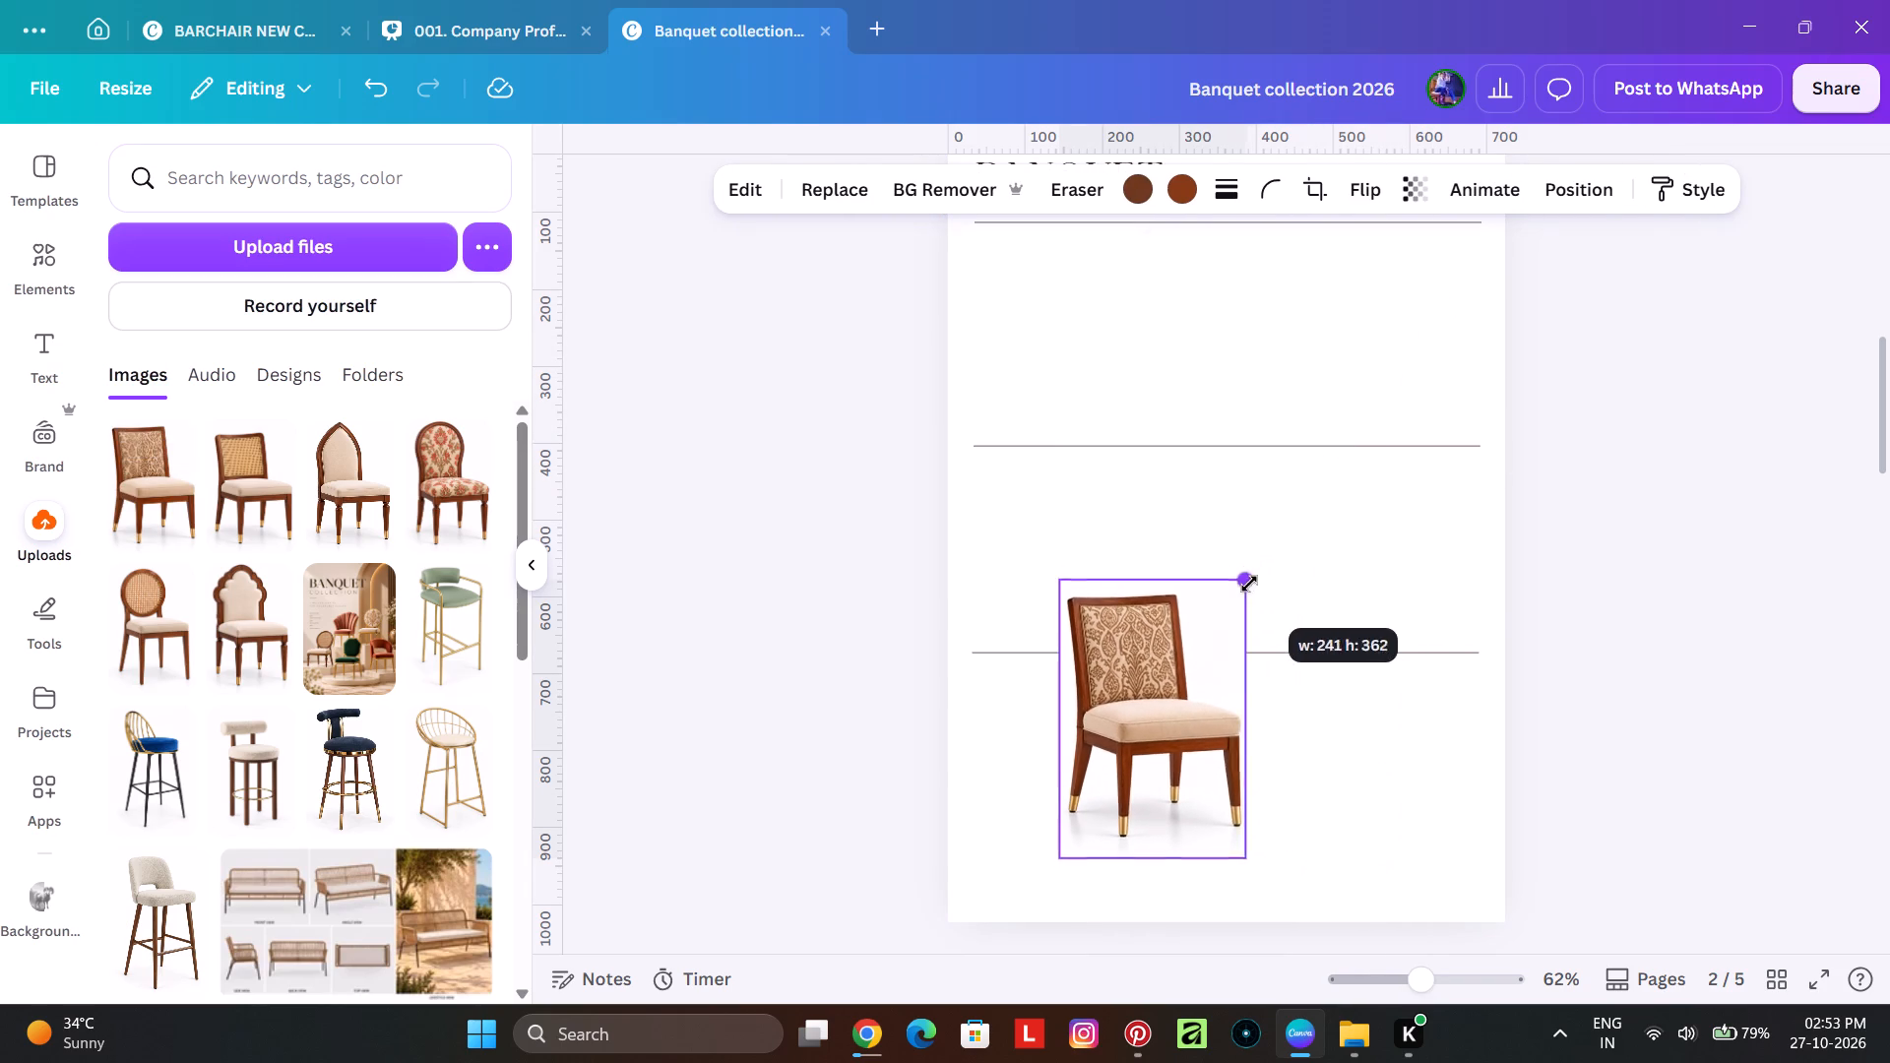
pyautogui.moveTo(1249, 584); pyautogui.dragTo(1238, 604)
pyautogui.moveTo(1164, 785); pyautogui.dragTo(1111, 465)
pyautogui.scroll(3, 1141, 640)
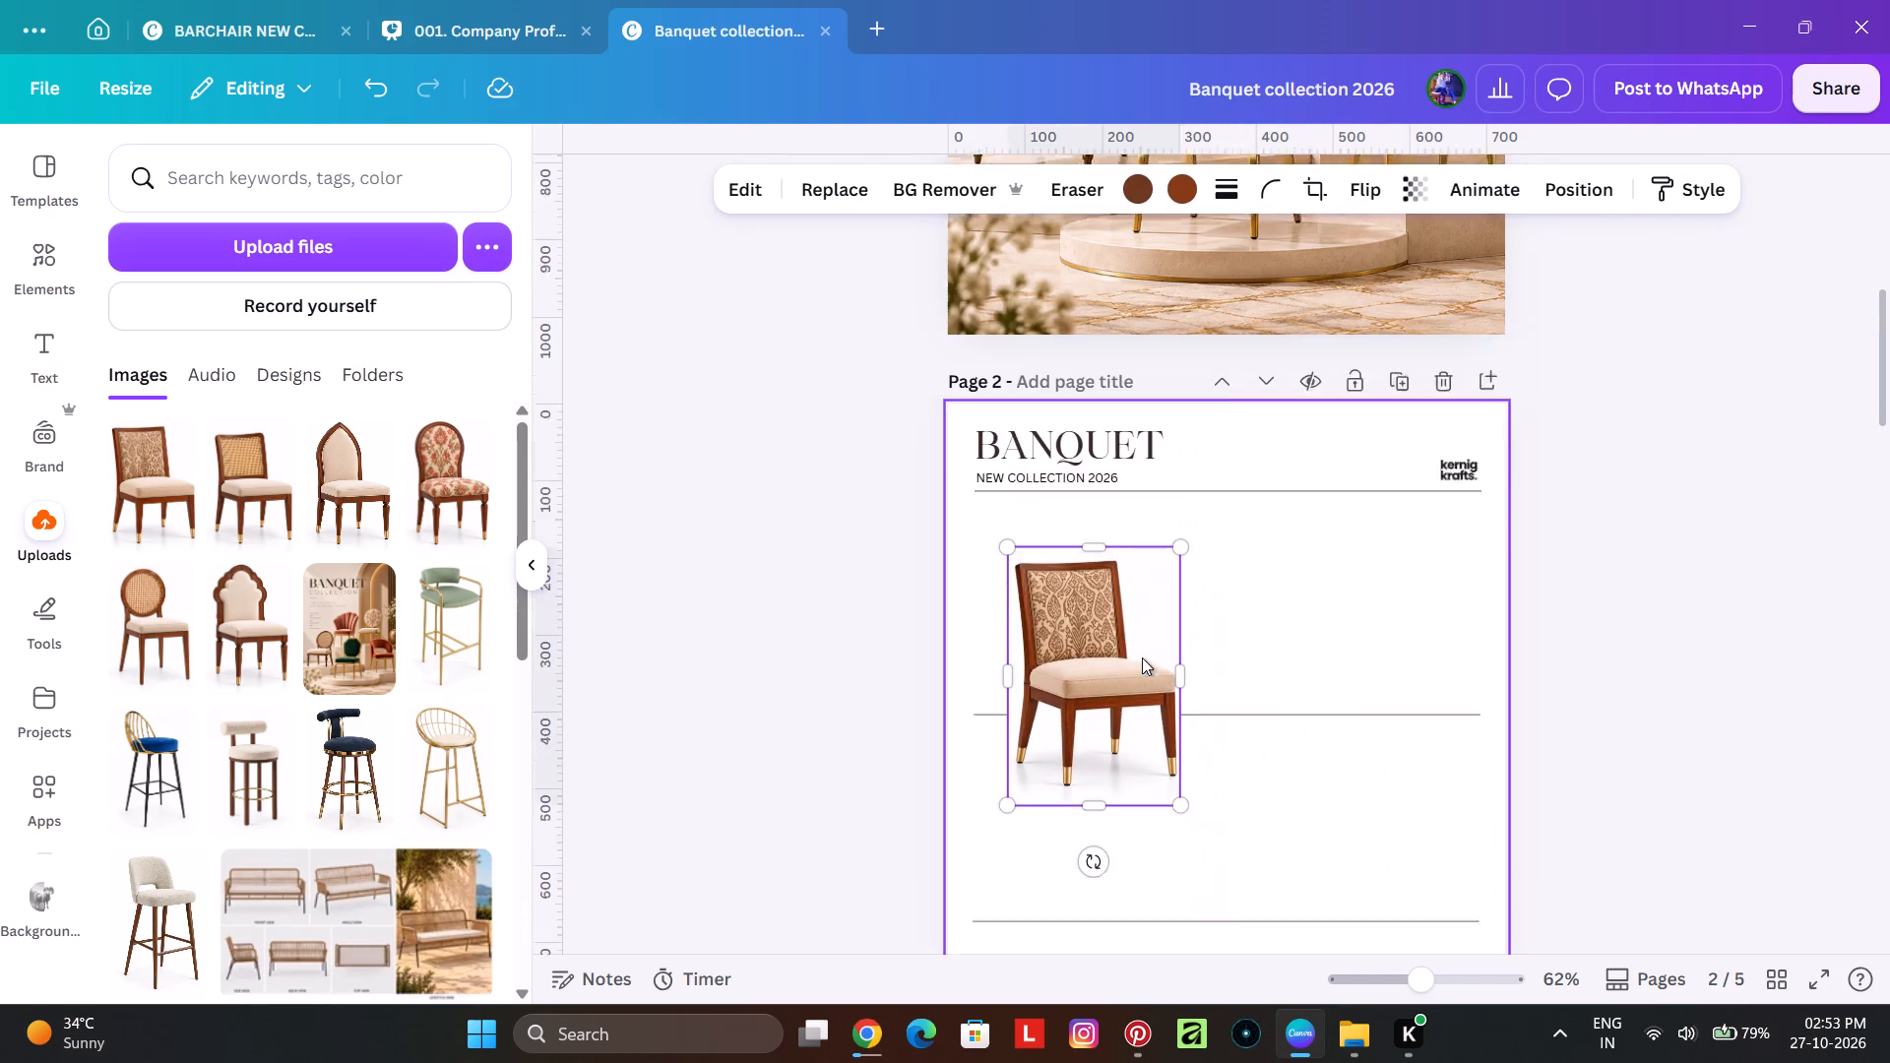
pyautogui.moveTo(1179, 642); pyautogui.dragTo(1135, 717)
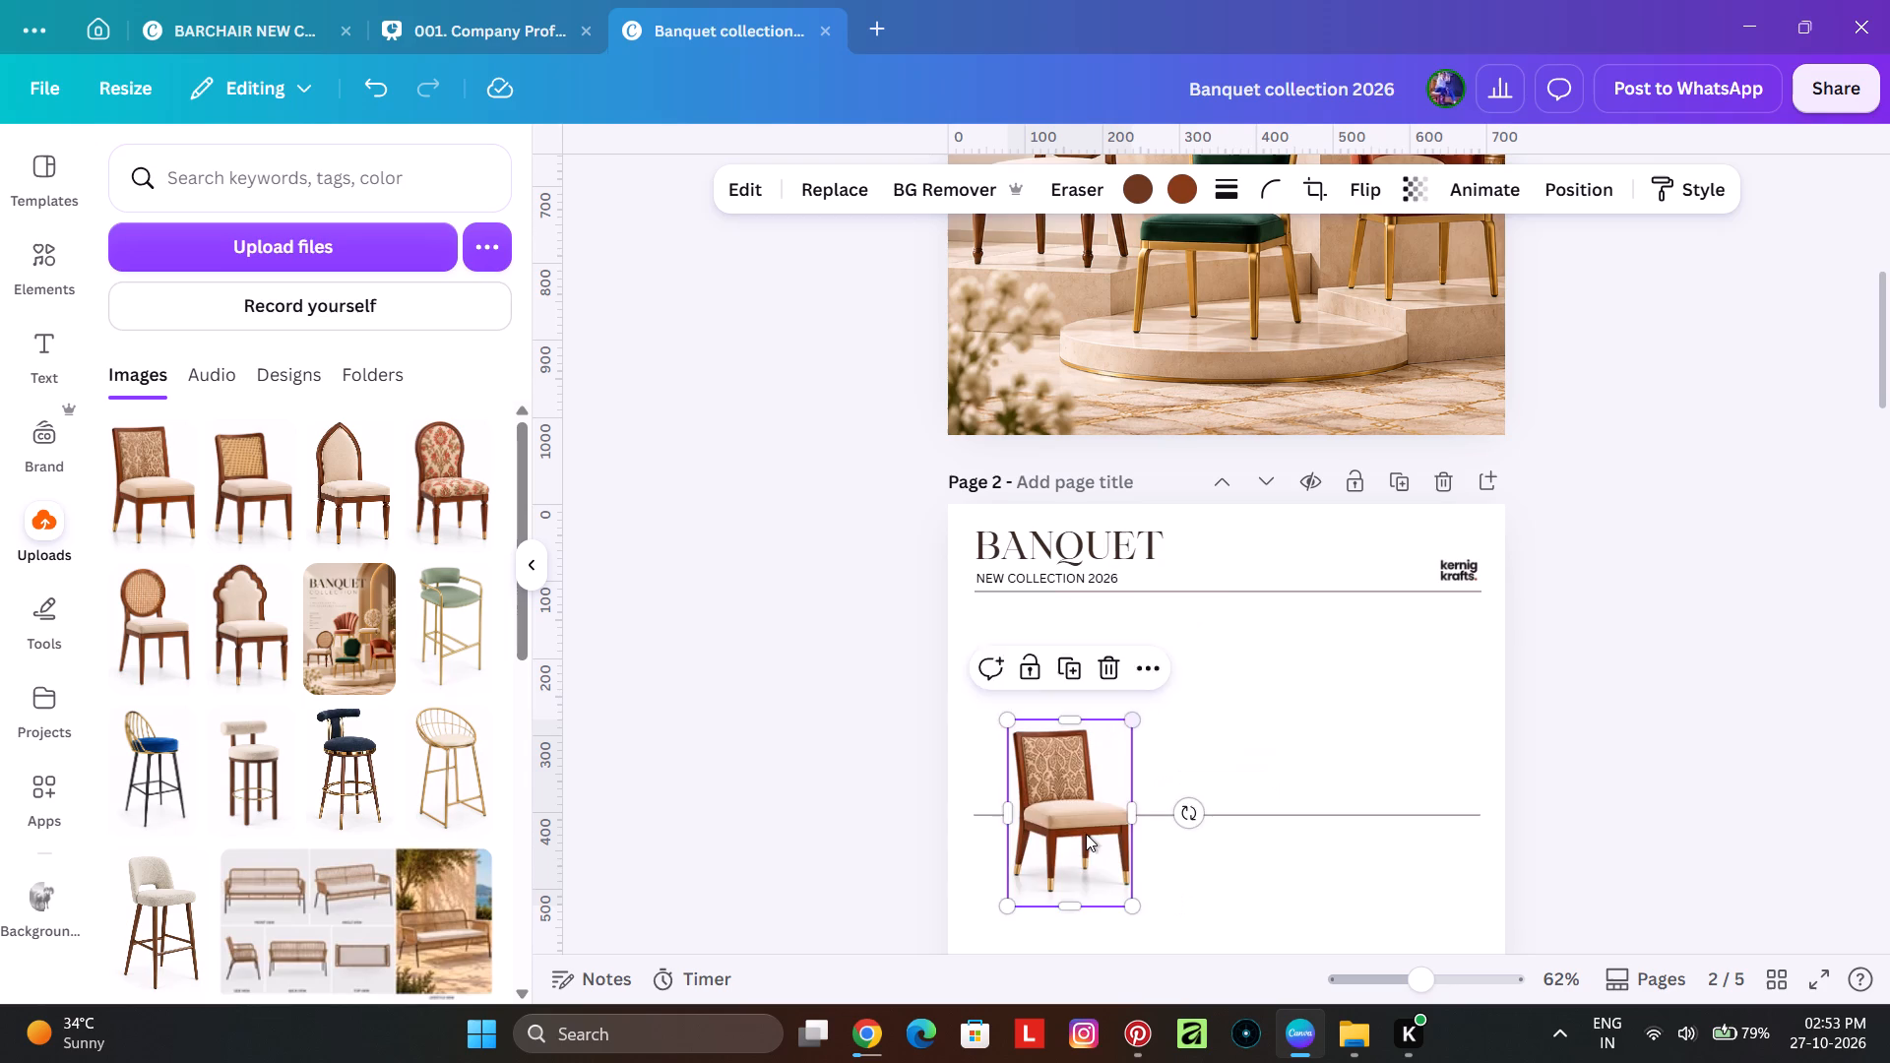
# Move the patterned-back chair into the left part of page 2's first row, about 24 px from the divider lines above and below.
pyautogui.moveTo(1086, 834); pyautogui.dragTo(1087, 726)
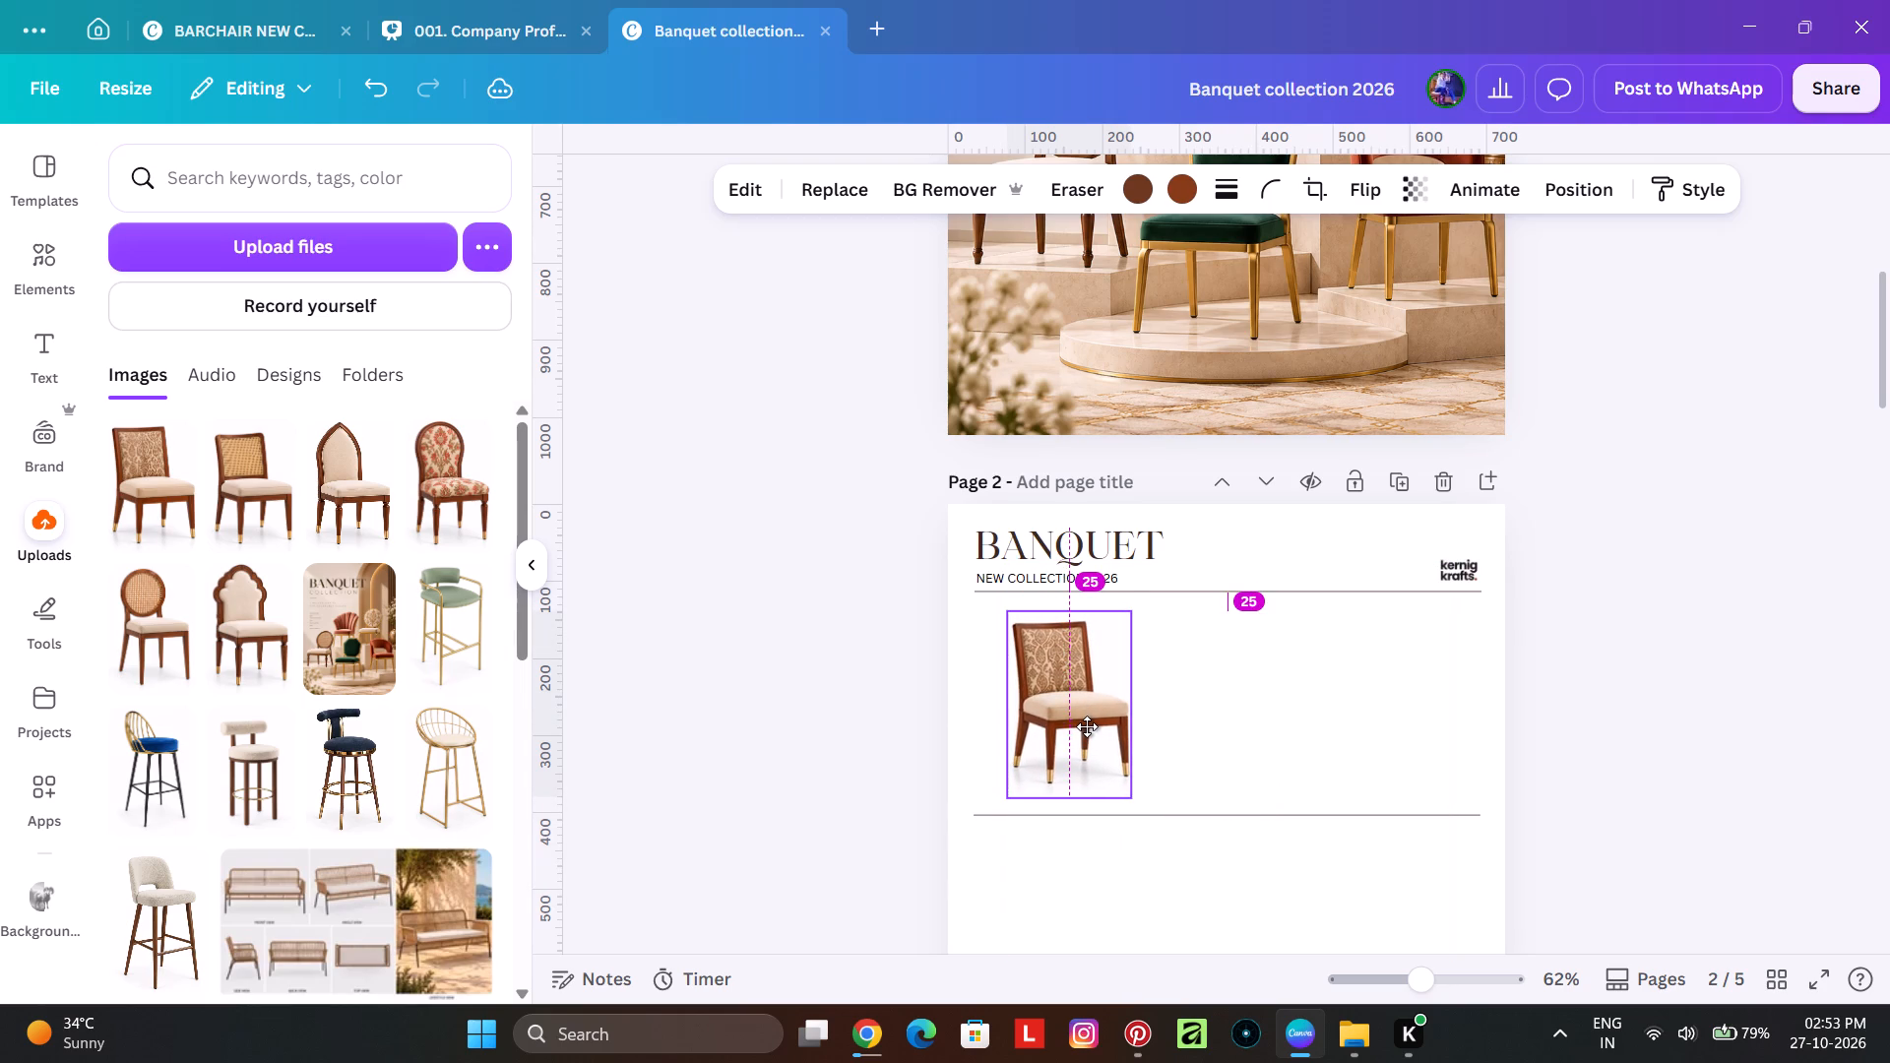
pyautogui.moveTo(1087, 726); pyautogui.dragTo(1087, 718)
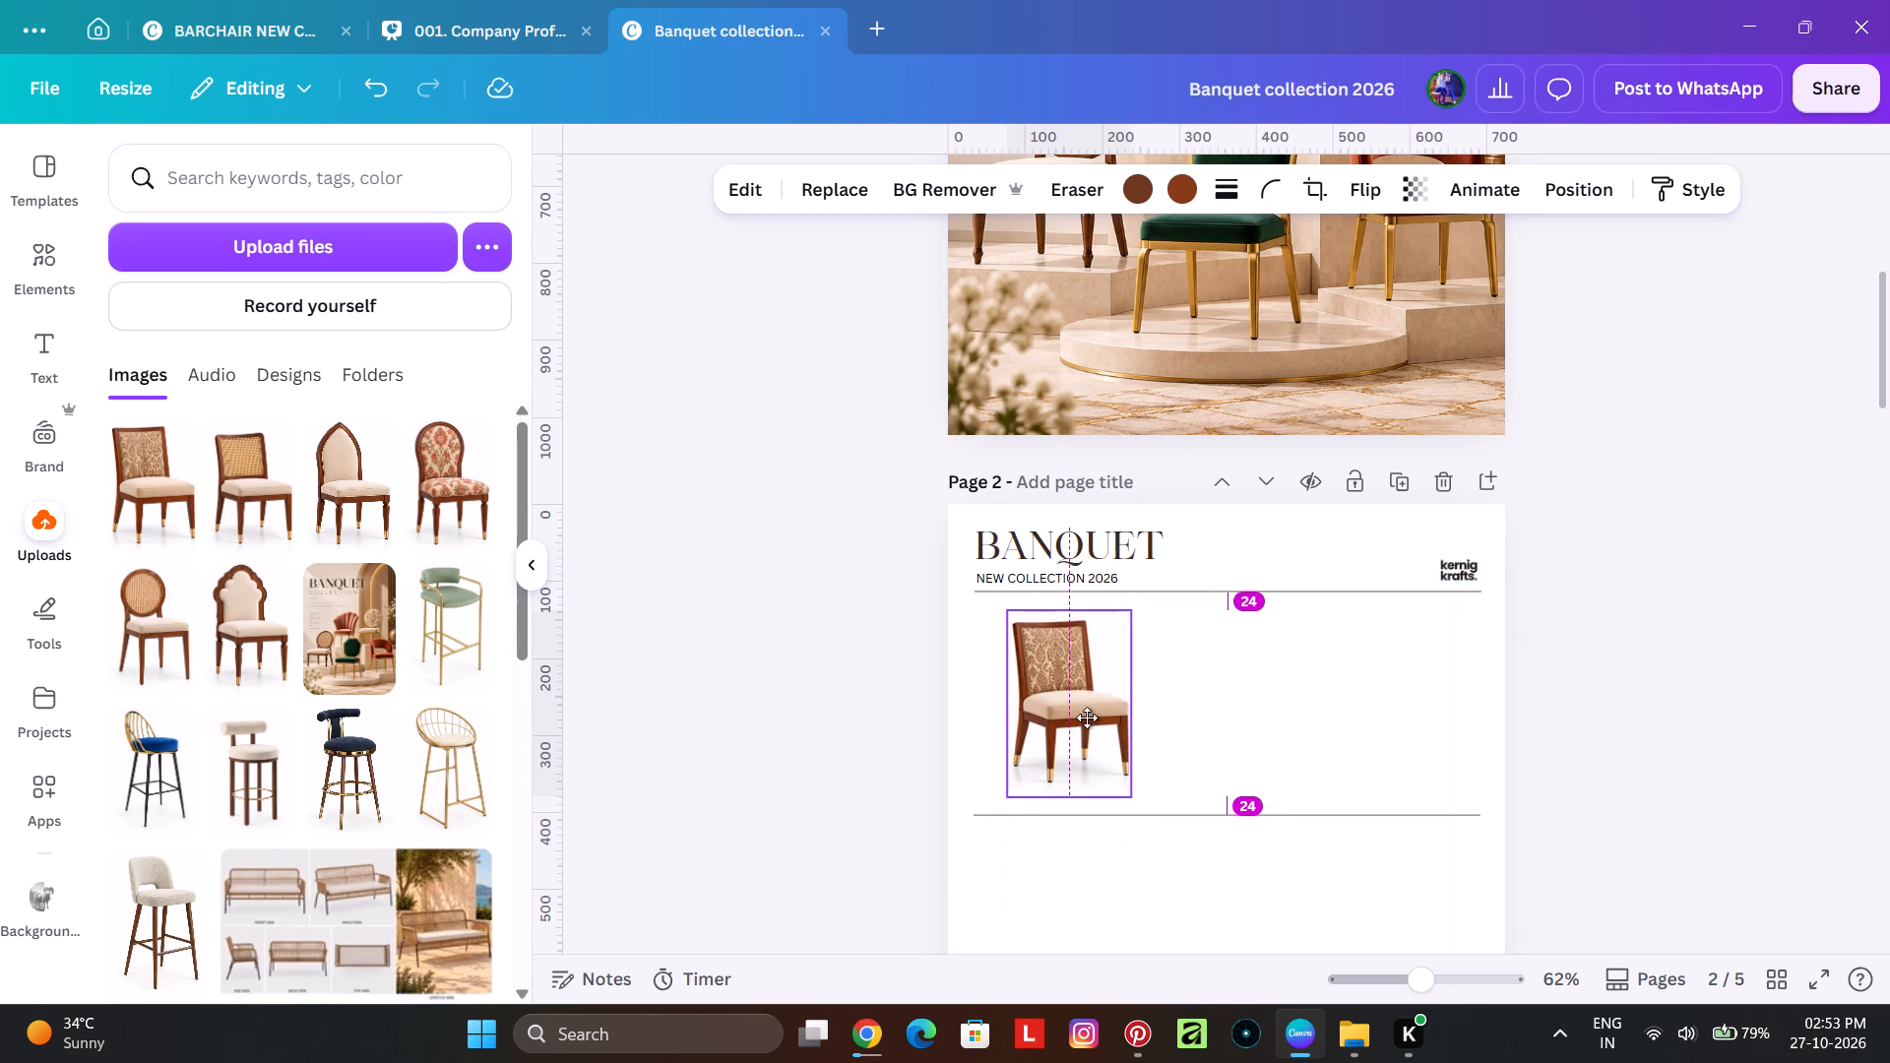
pyautogui.moveTo(1087, 718); pyautogui.dragTo(1082, 720)
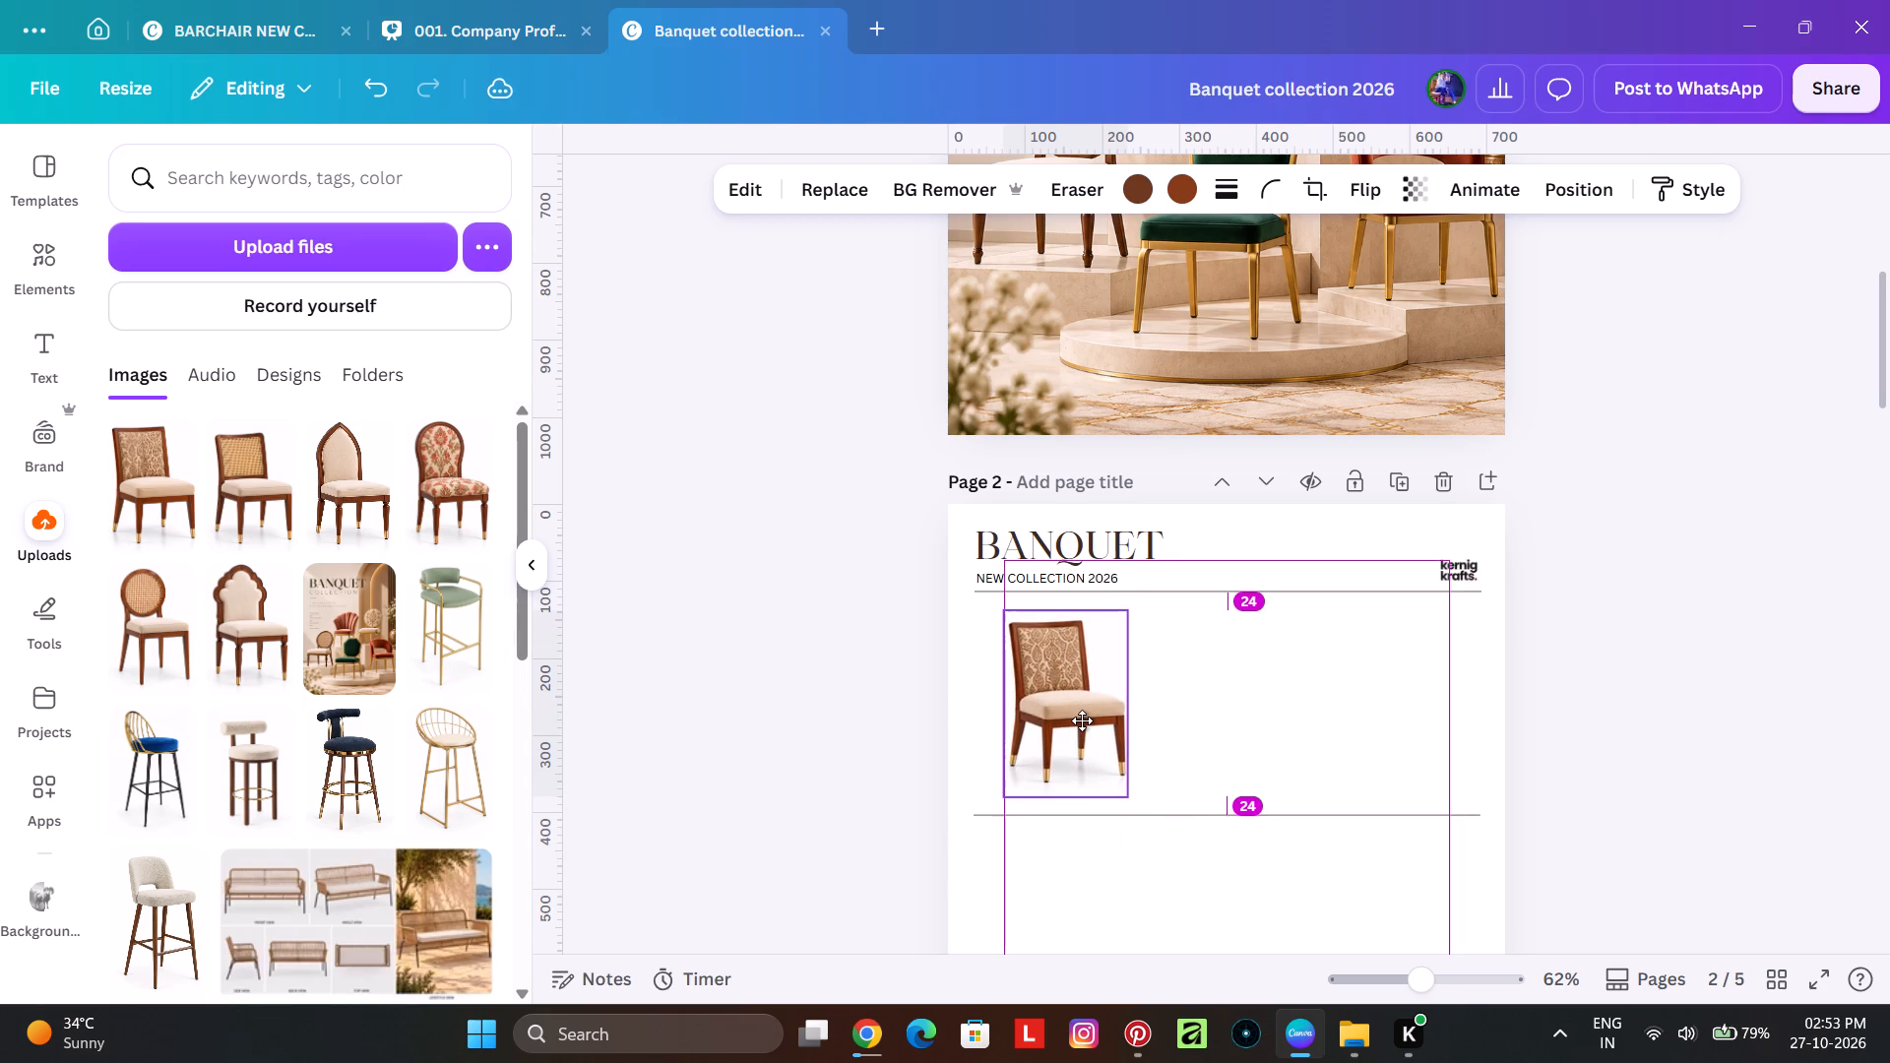
pyautogui.moveTo(1082, 720); pyautogui.dragTo(1095, 718)
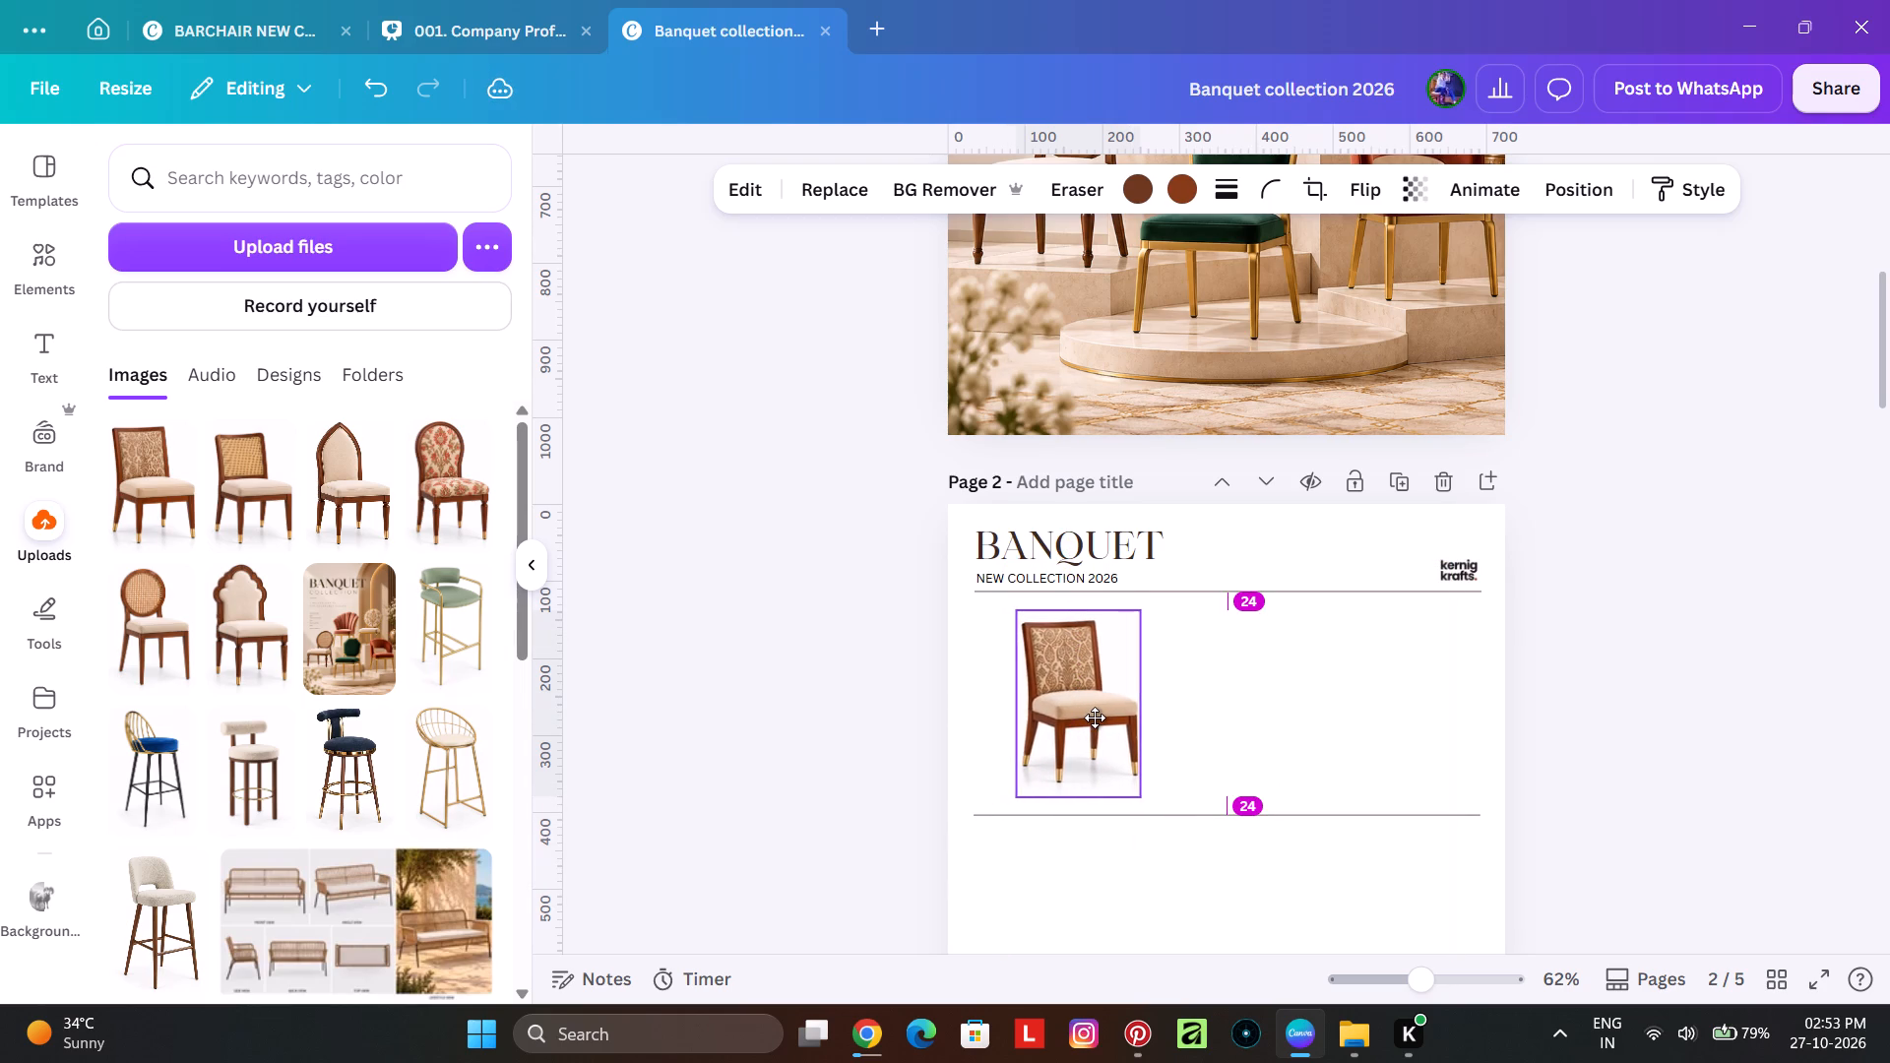
pyautogui.moveTo(1095, 718); pyautogui.dragTo(1092, 718)
pyautogui.click(567, 619)
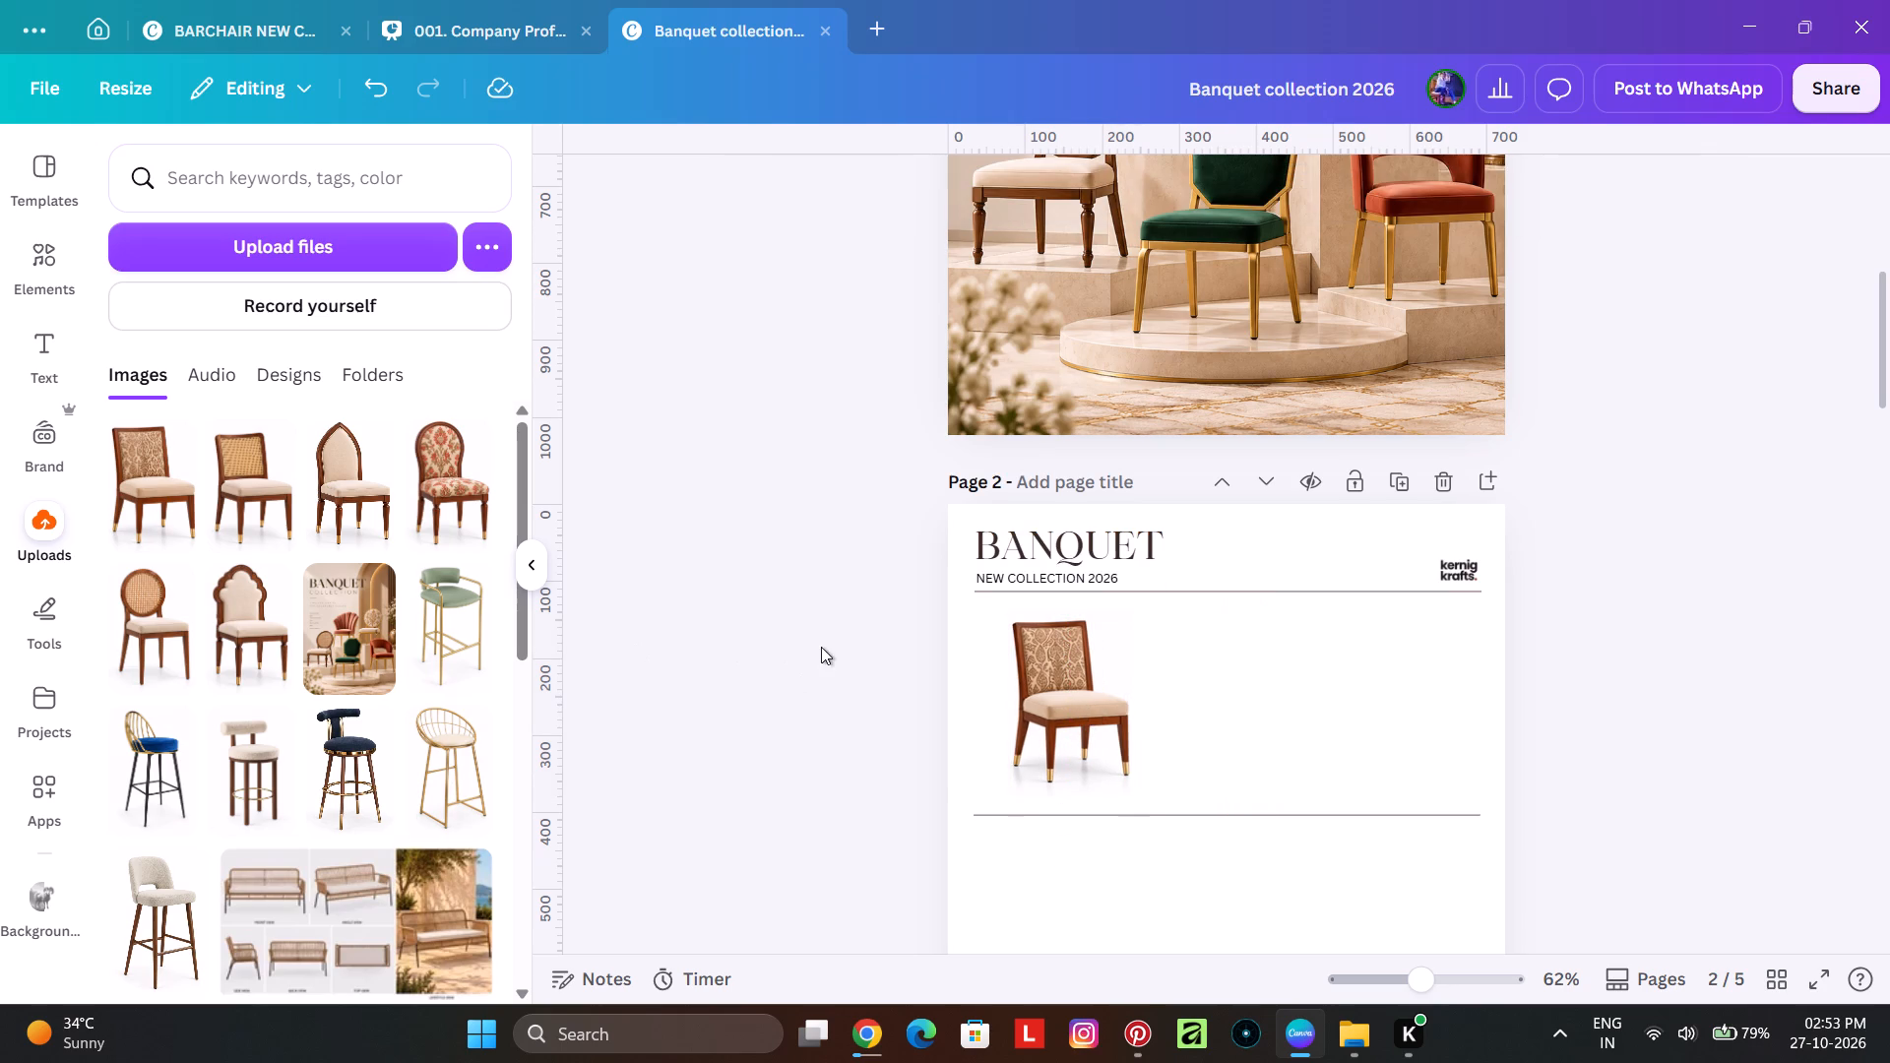
# Place the cane-back chair image in the right part of page 2's first row, scaled to about 172 px wide.
pyautogui.scroll(-2, 824, 478)
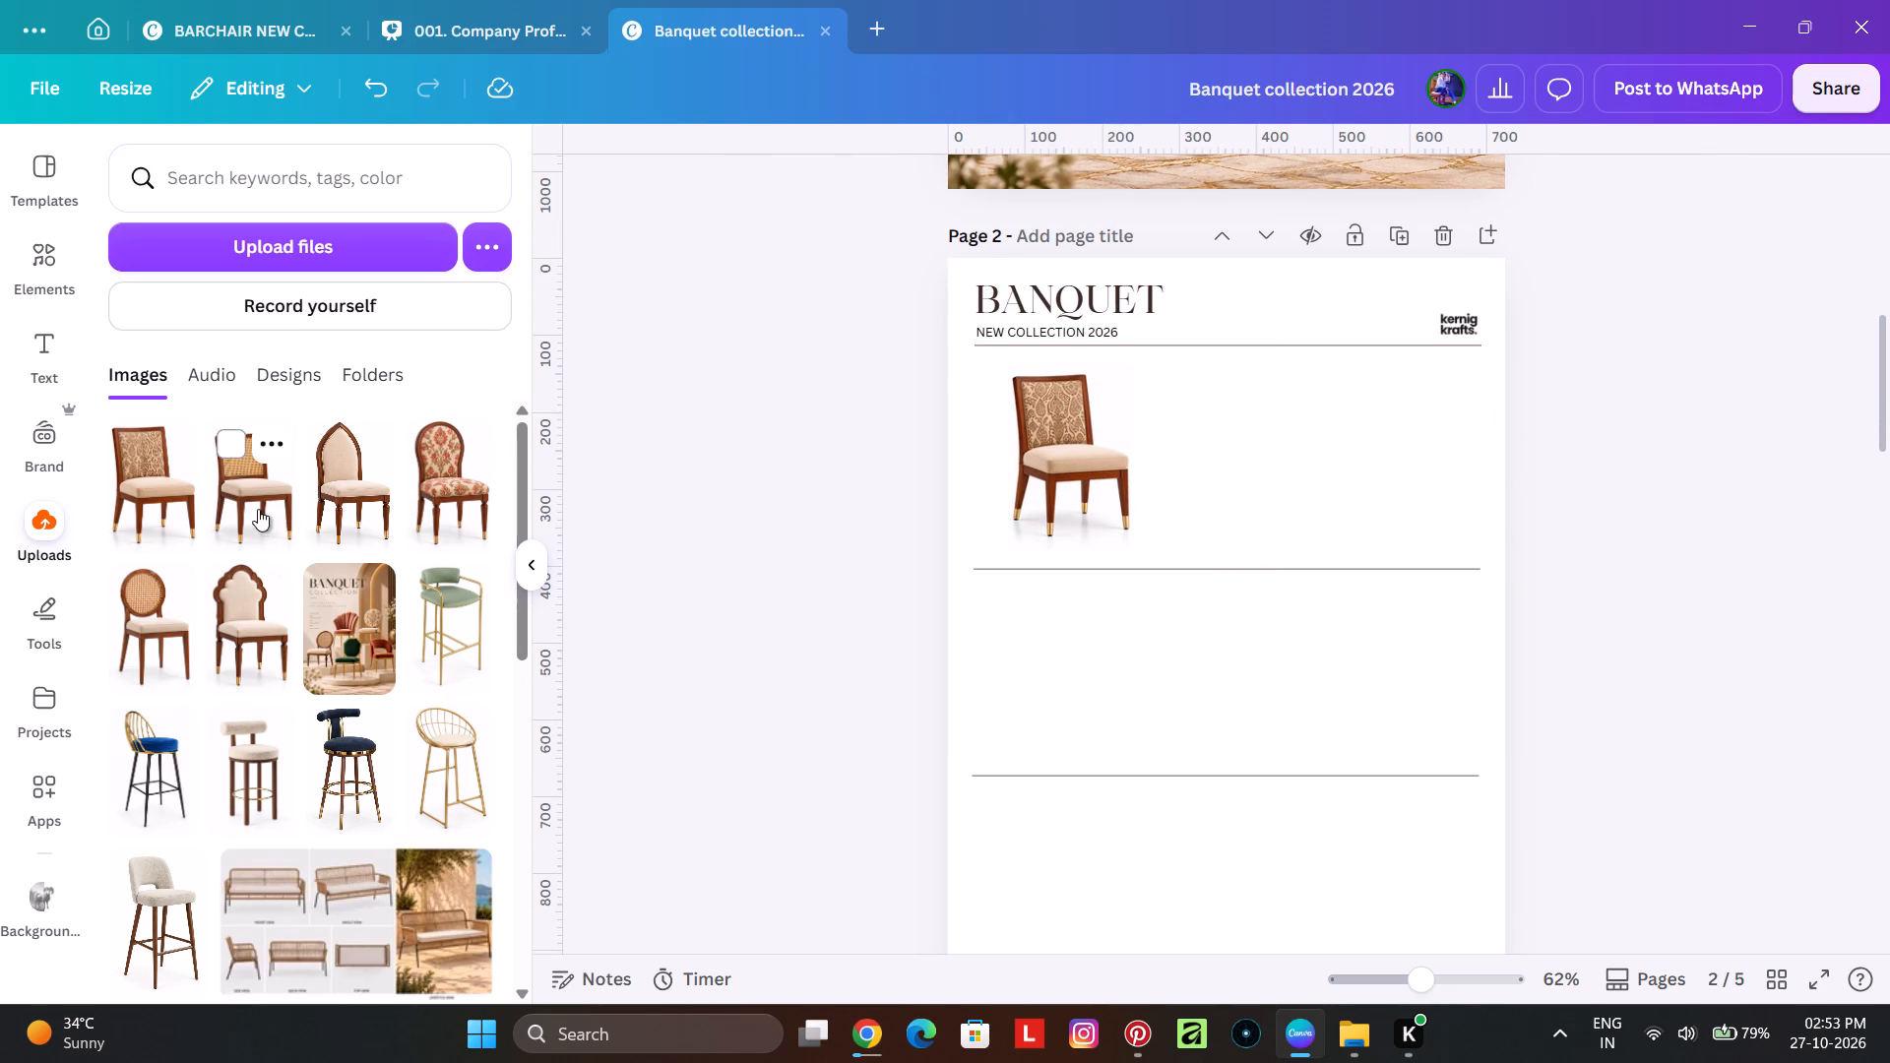
pyautogui.moveTo(258, 509); pyautogui.dragTo(1152, 594)
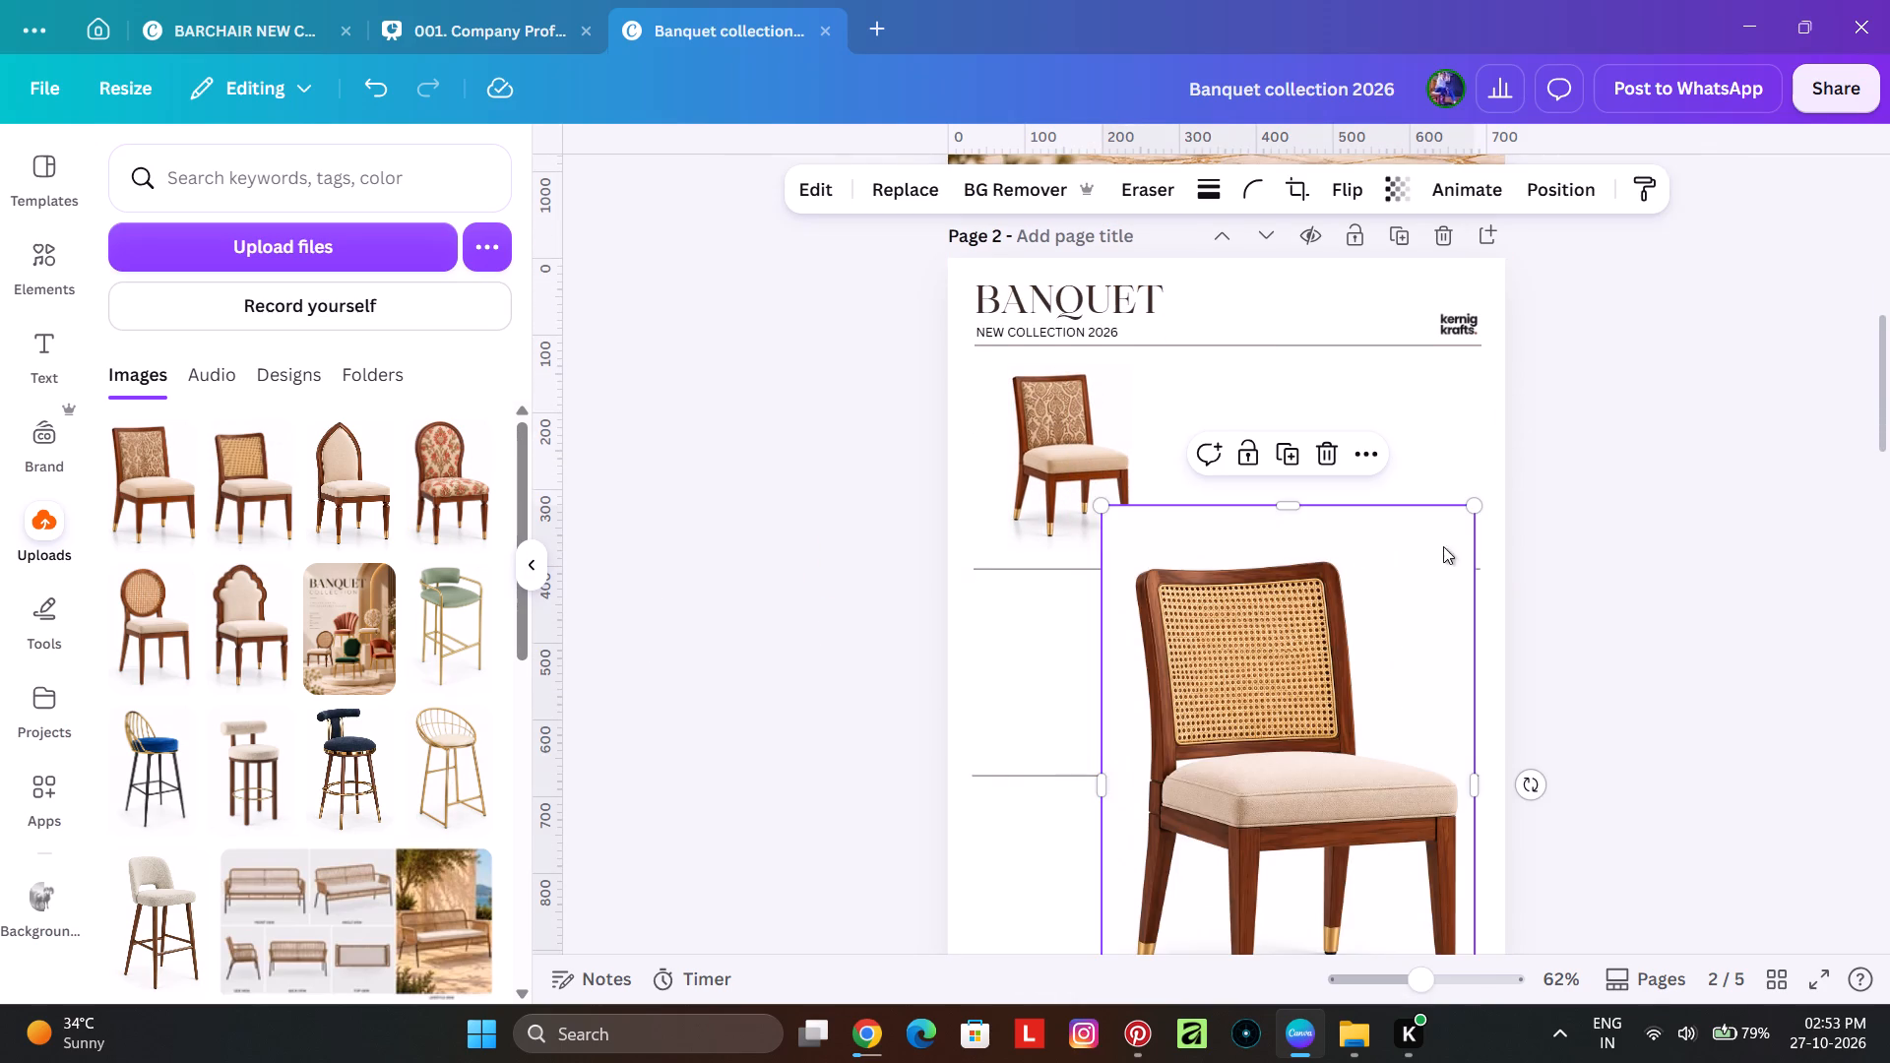
pyautogui.moveTo(1474, 509); pyautogui.dragTo(1313, 746)
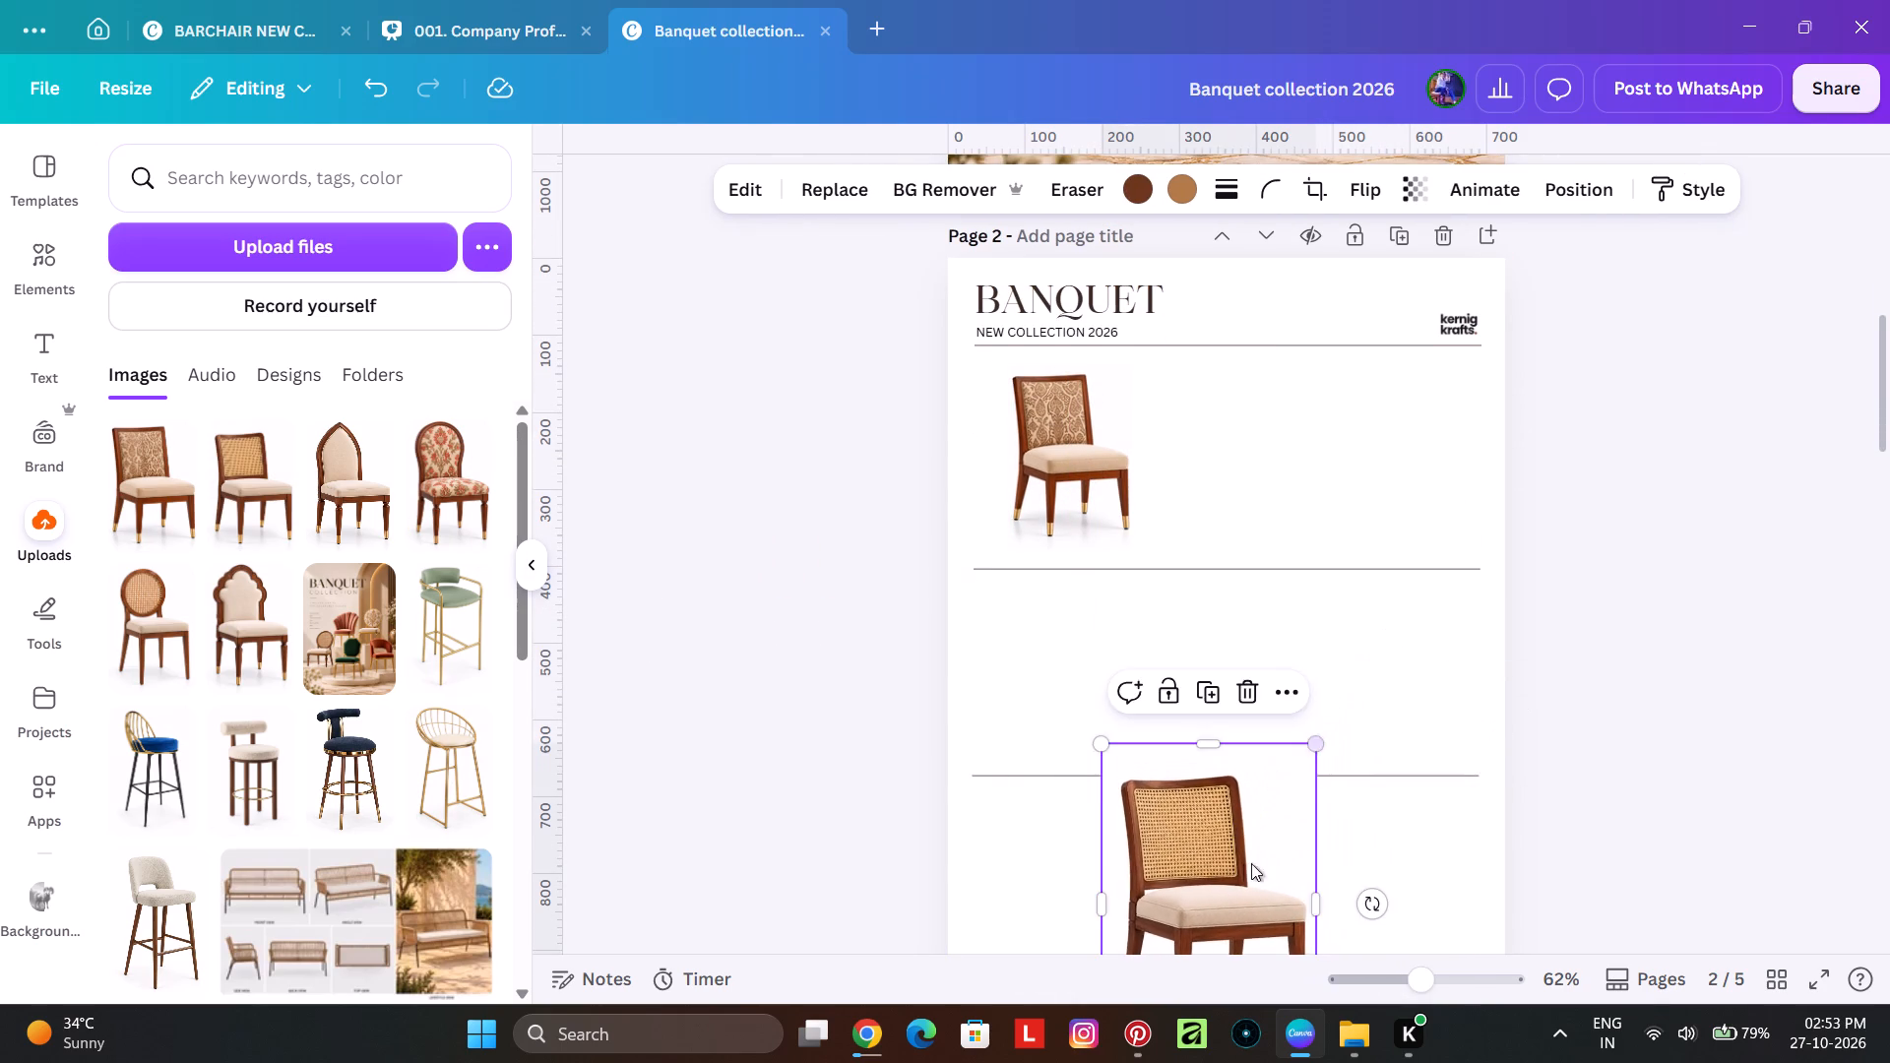
pyautogui.moveTo(1243, 864); pyautogui.dragTo(1397, 482)
pyautogui.moveTo(1472, 370); pyautogui.dragTo(1395, 491)
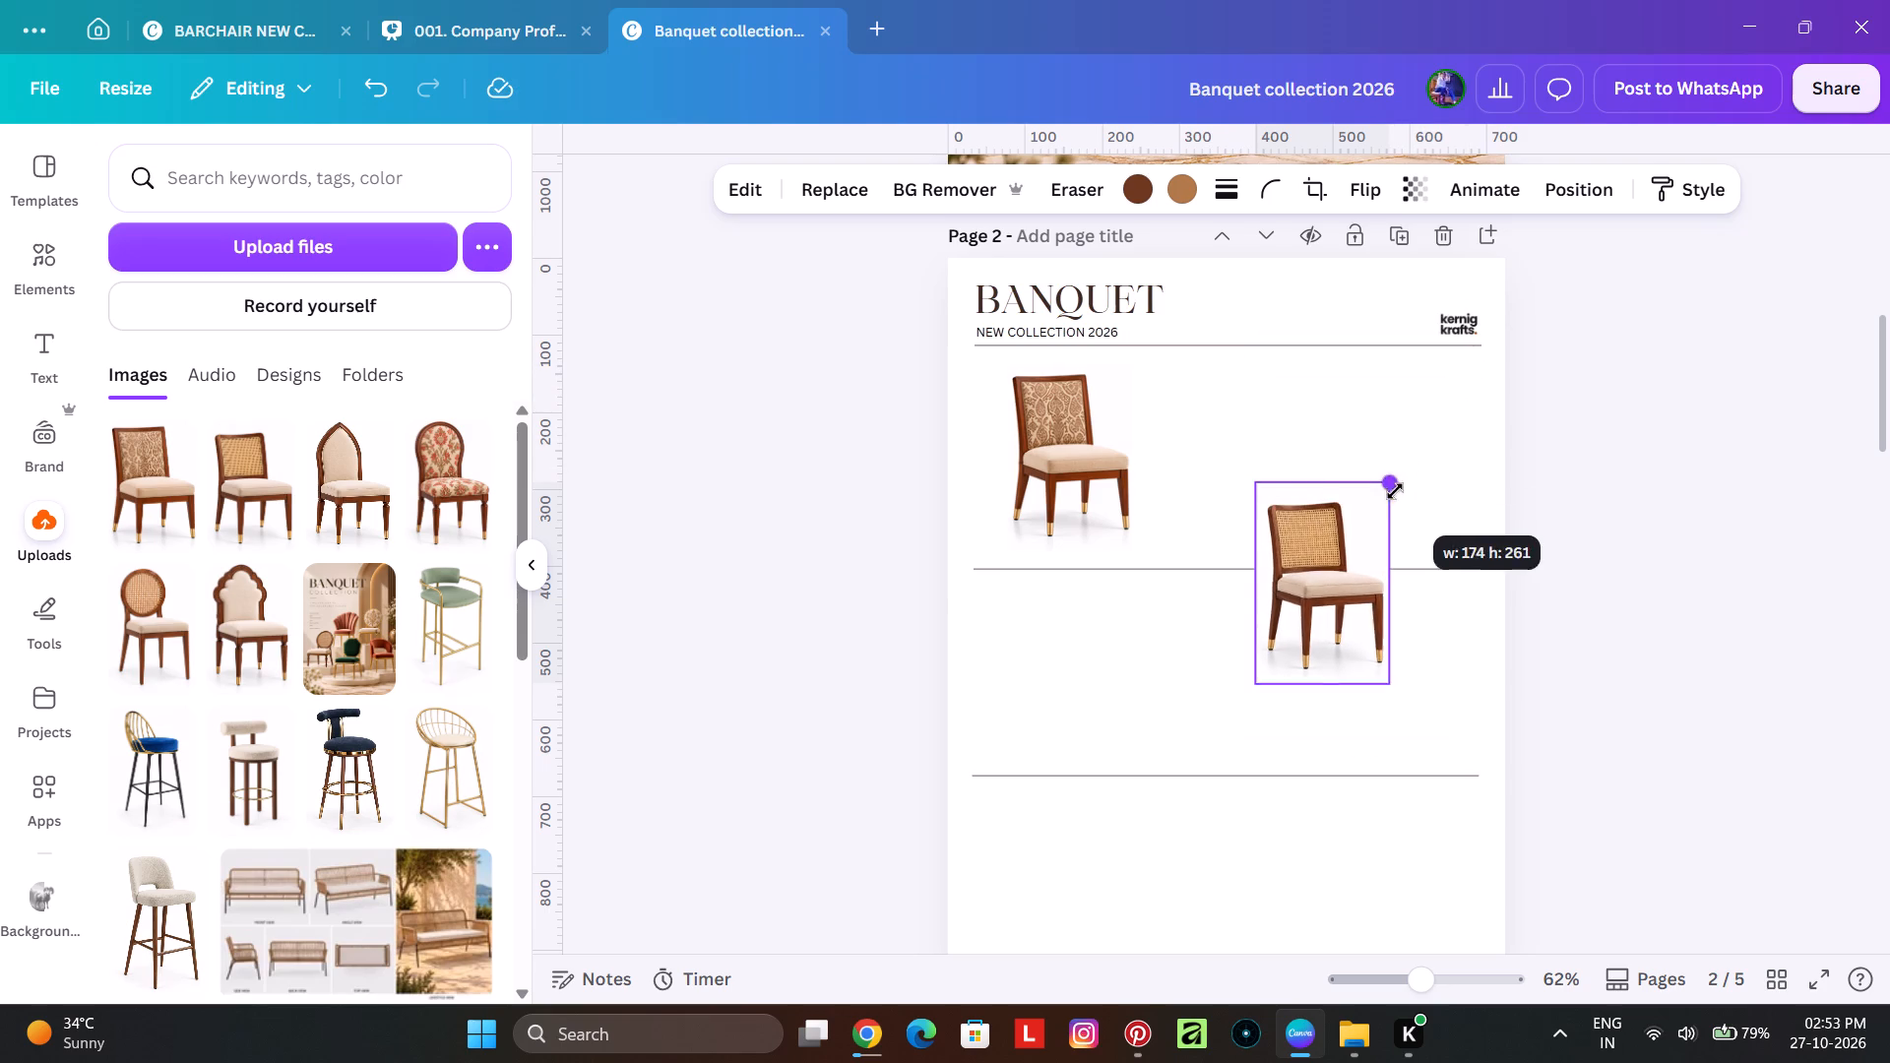
pyautogui.moveTo(1395, 491); pyautogui.dragTo(1393, 494)
pyautogui.moveTo(1318, 631); pyautogui.dragTo(1344, 512)
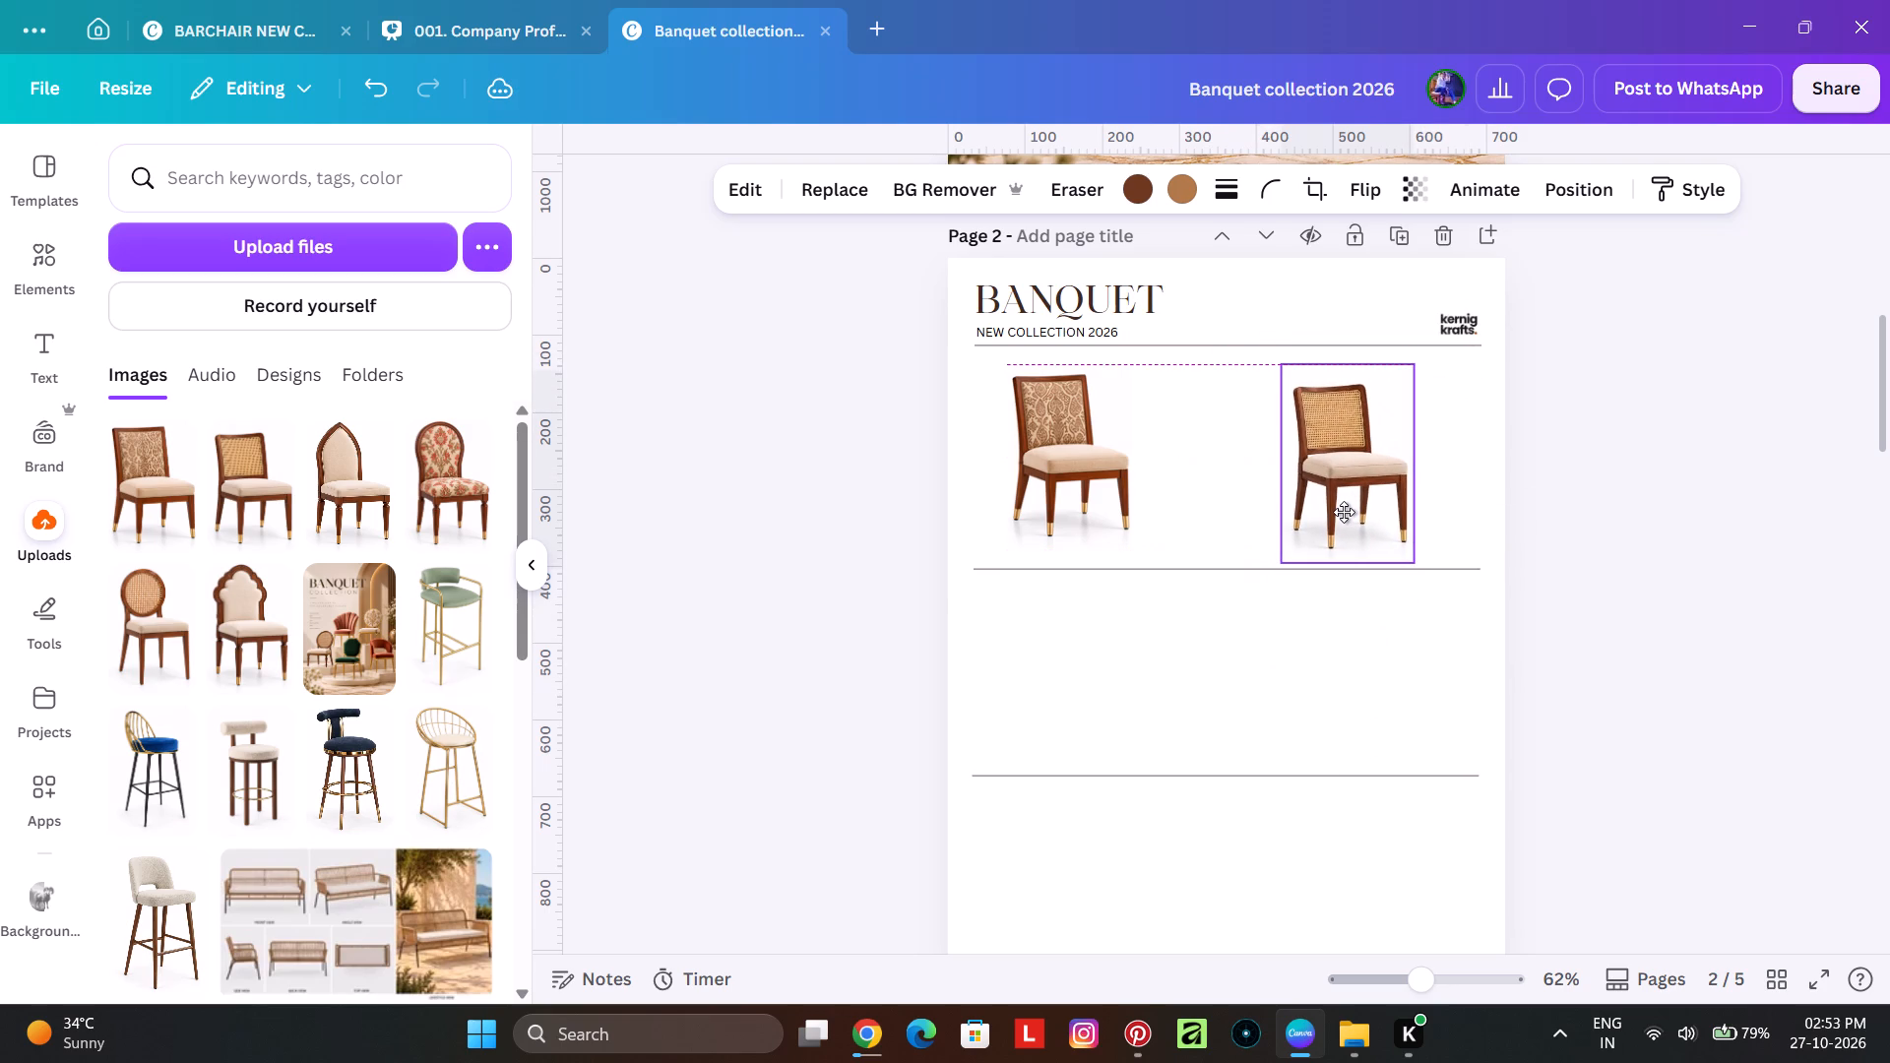
pyautogui.moveTo(1344, 512); pyautogui.dragTo(1346, 503)
pyautogui.click(1671, 502)
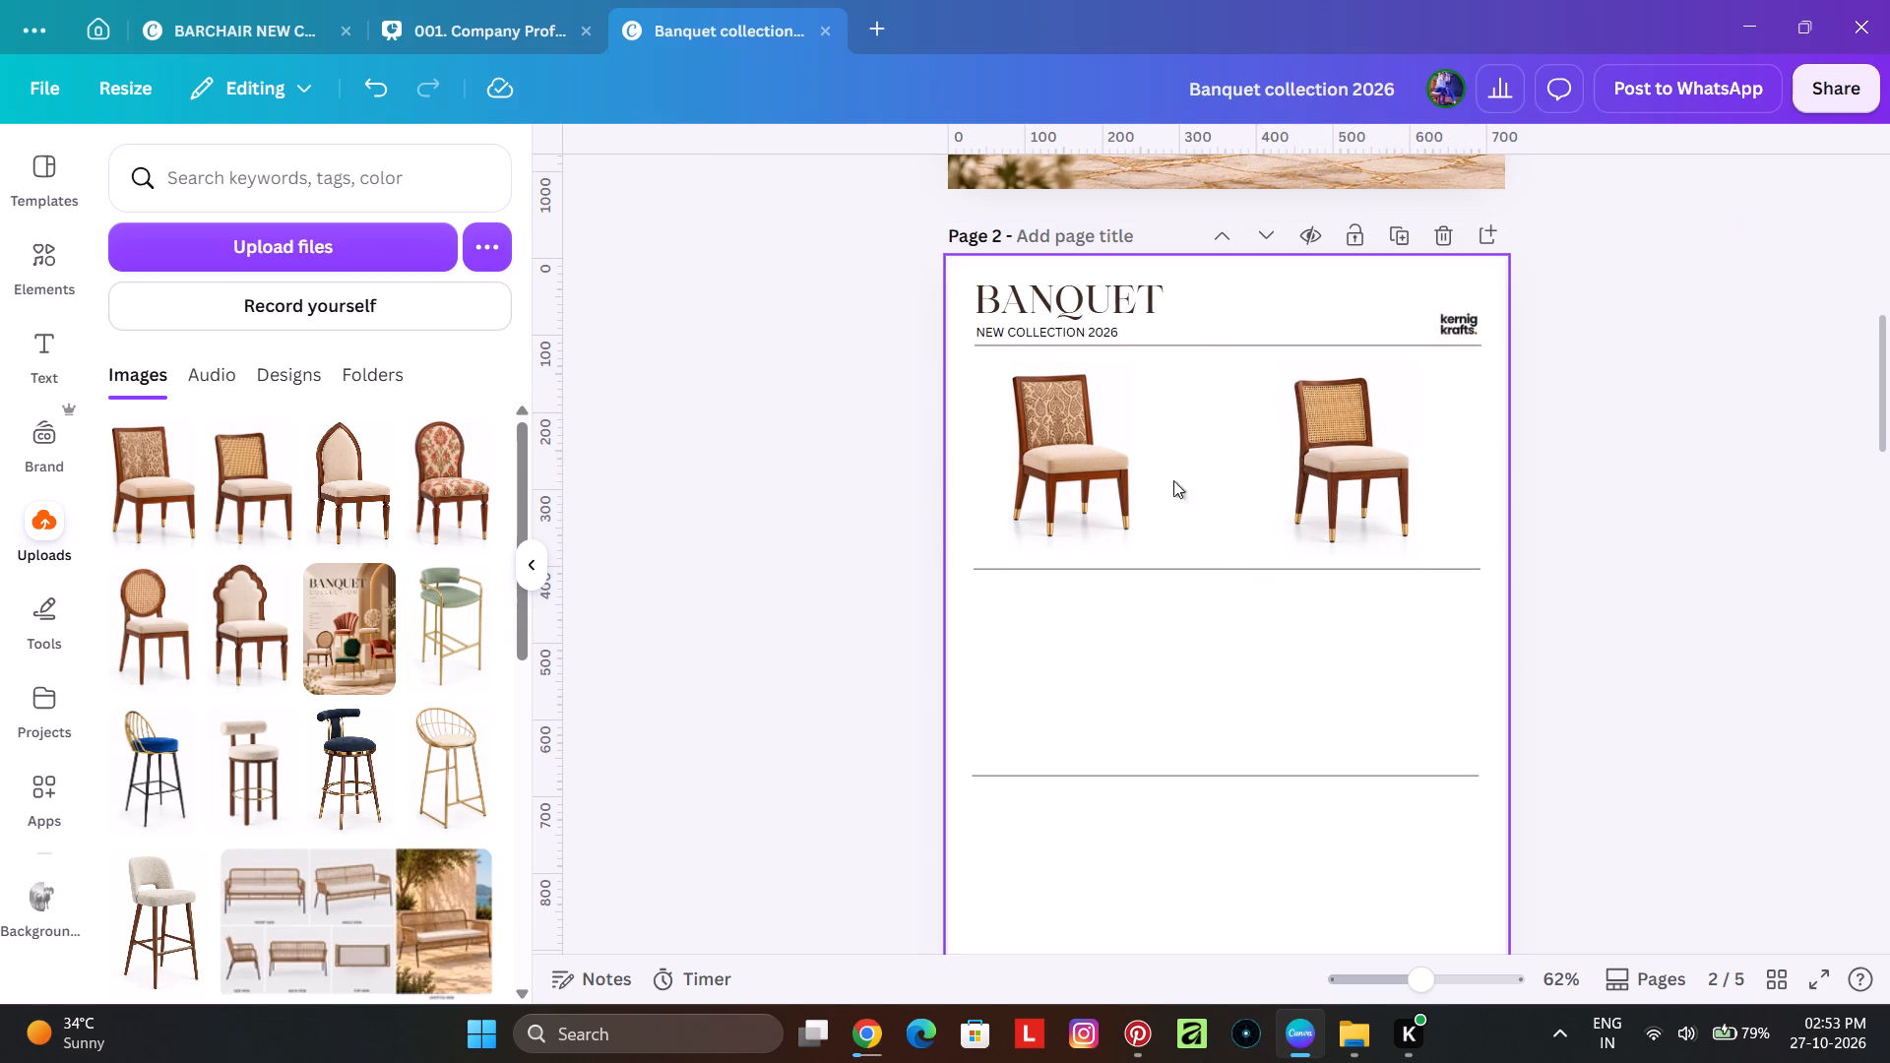
# Lock the cane-back chair's aspect ratio and set its width to 161 px.
pyautogui.keyDown('ctrl'); pyautogui.scroll(2, 1168, 494); pyautogui.keyUp('ctrl')
pyautogui.click(1047, 472)
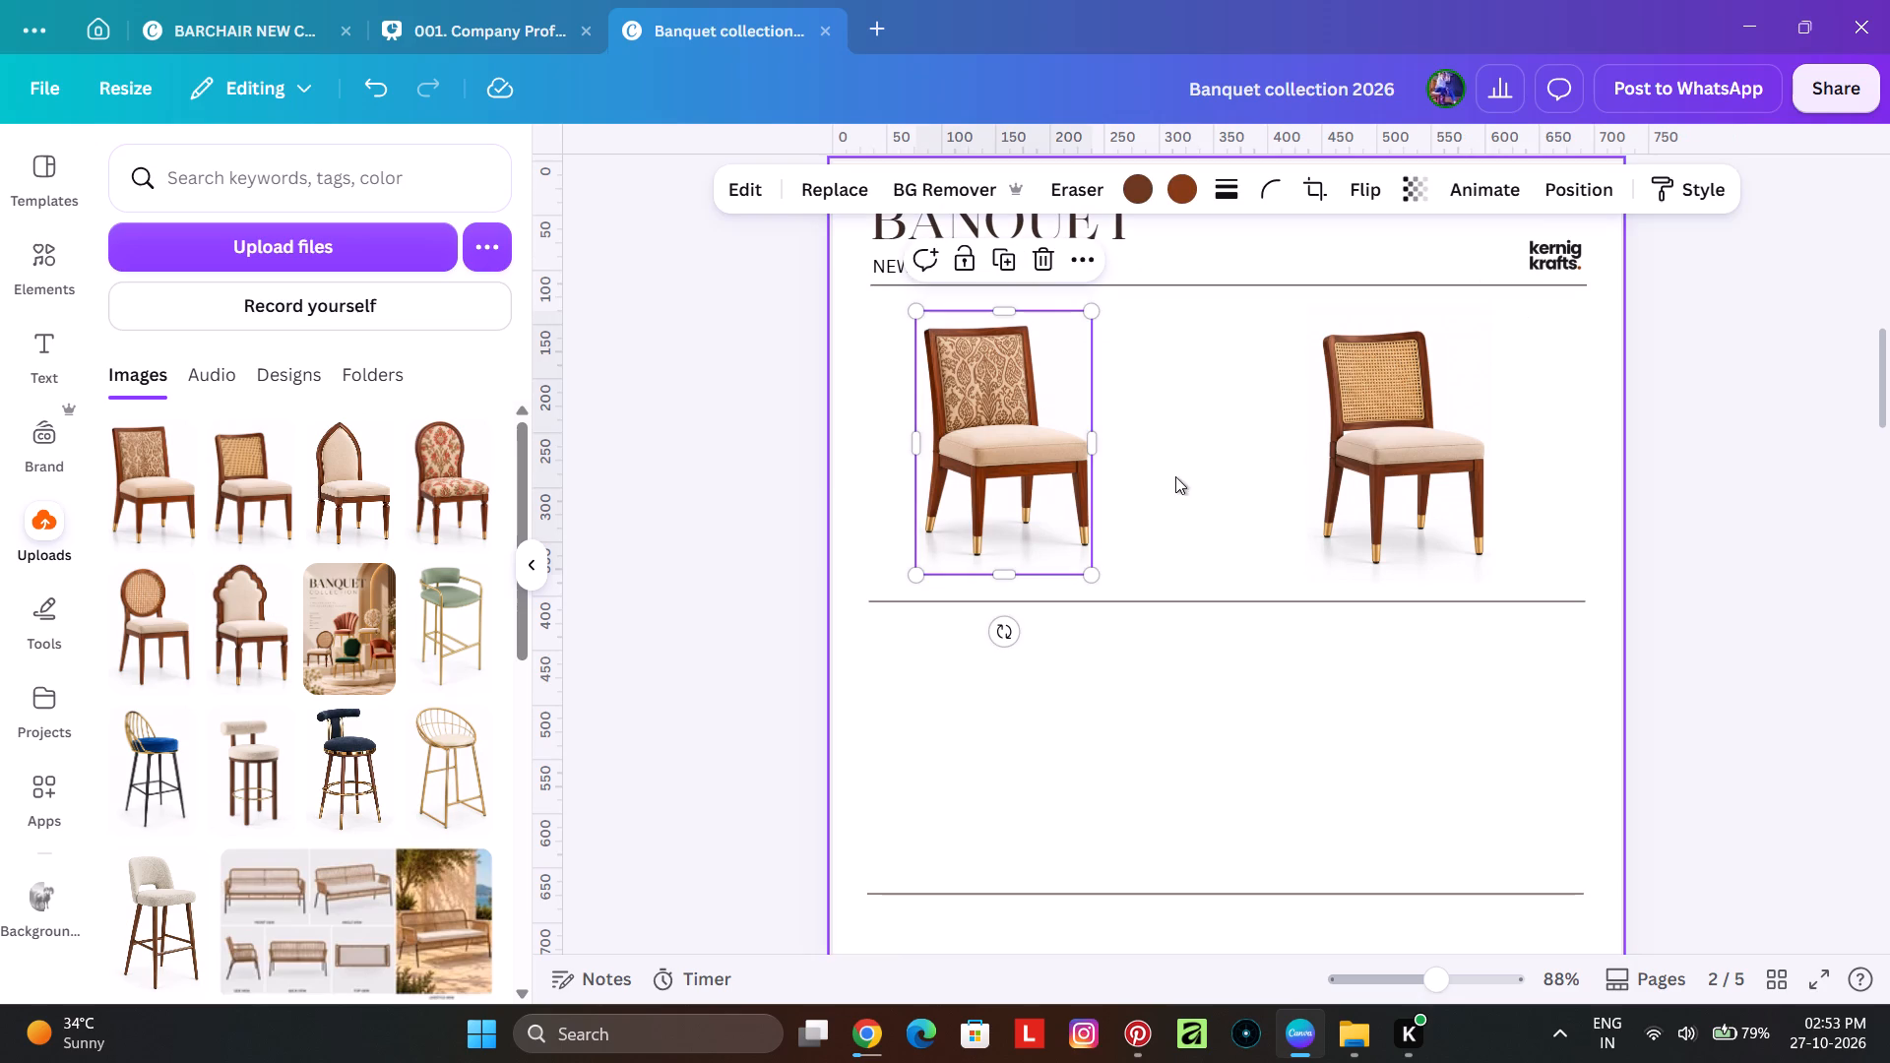
pyautogui.click(1545, 194)
pyautogui.click(1478, 386)
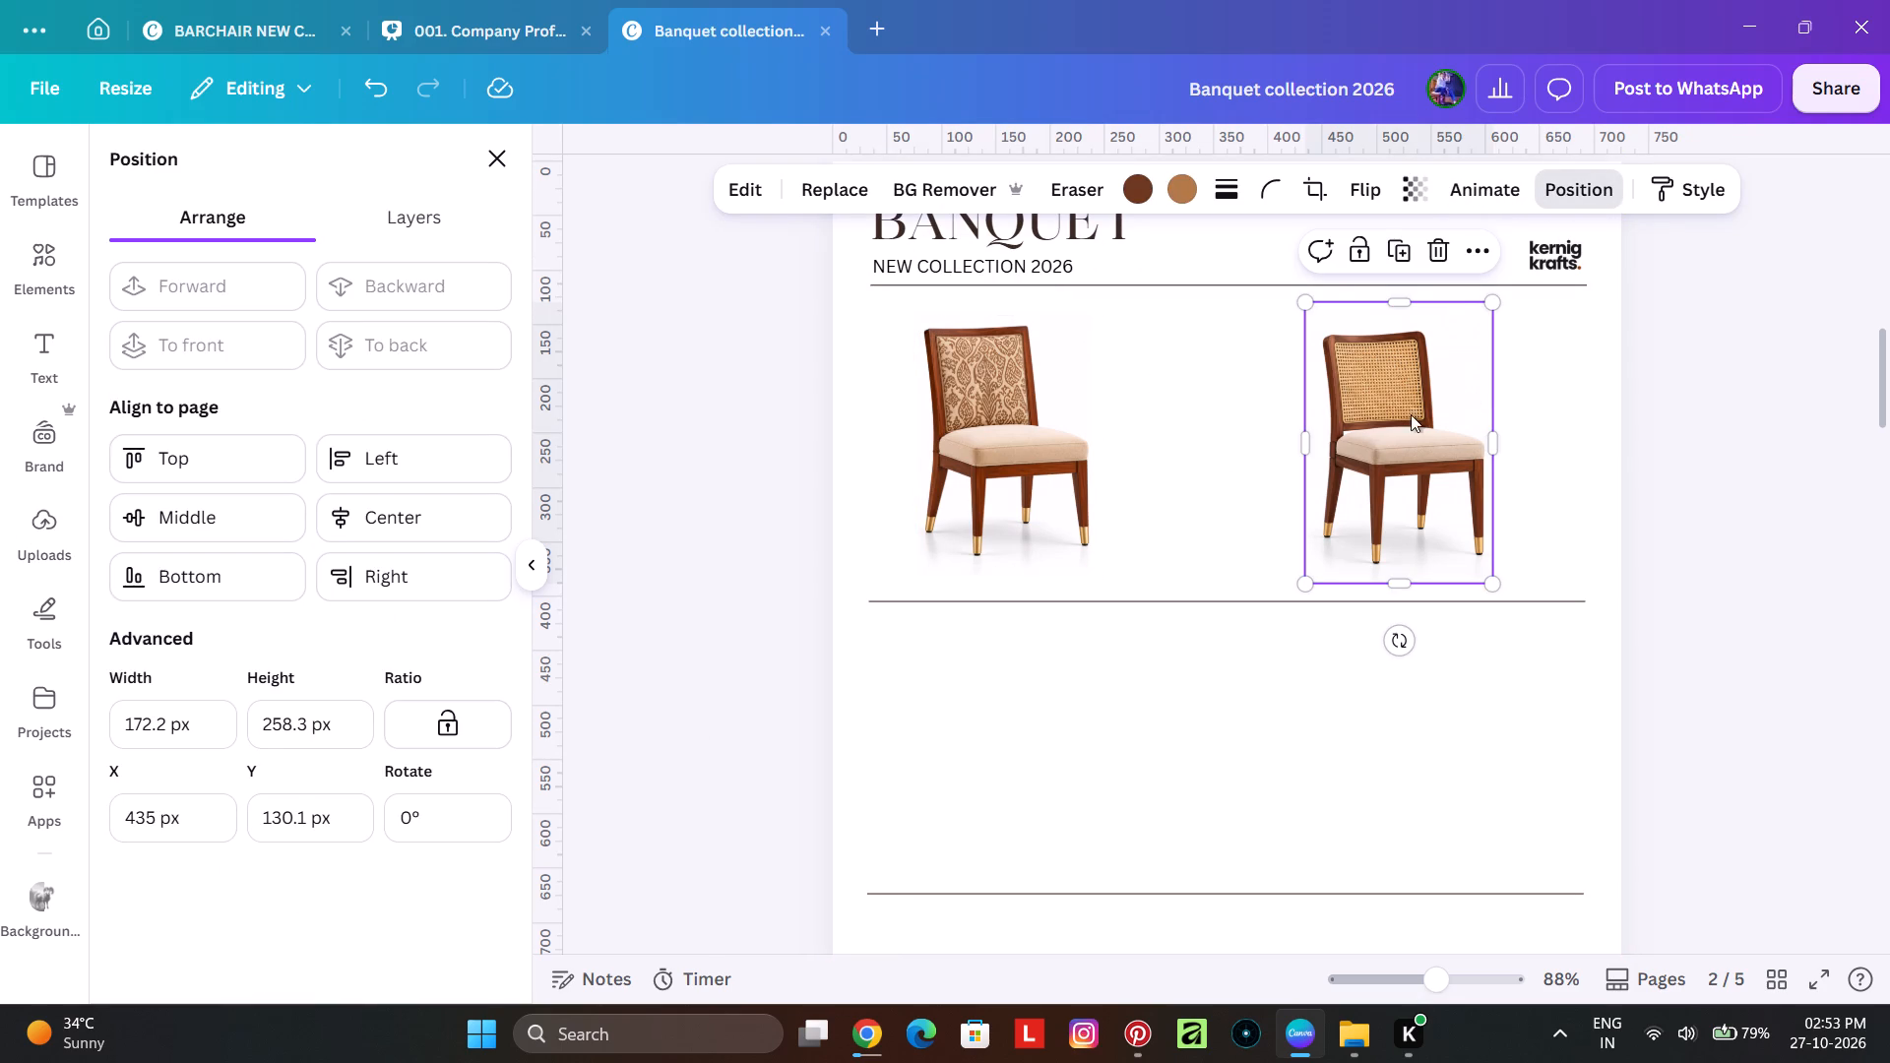
pyautogui.click(429, 715)
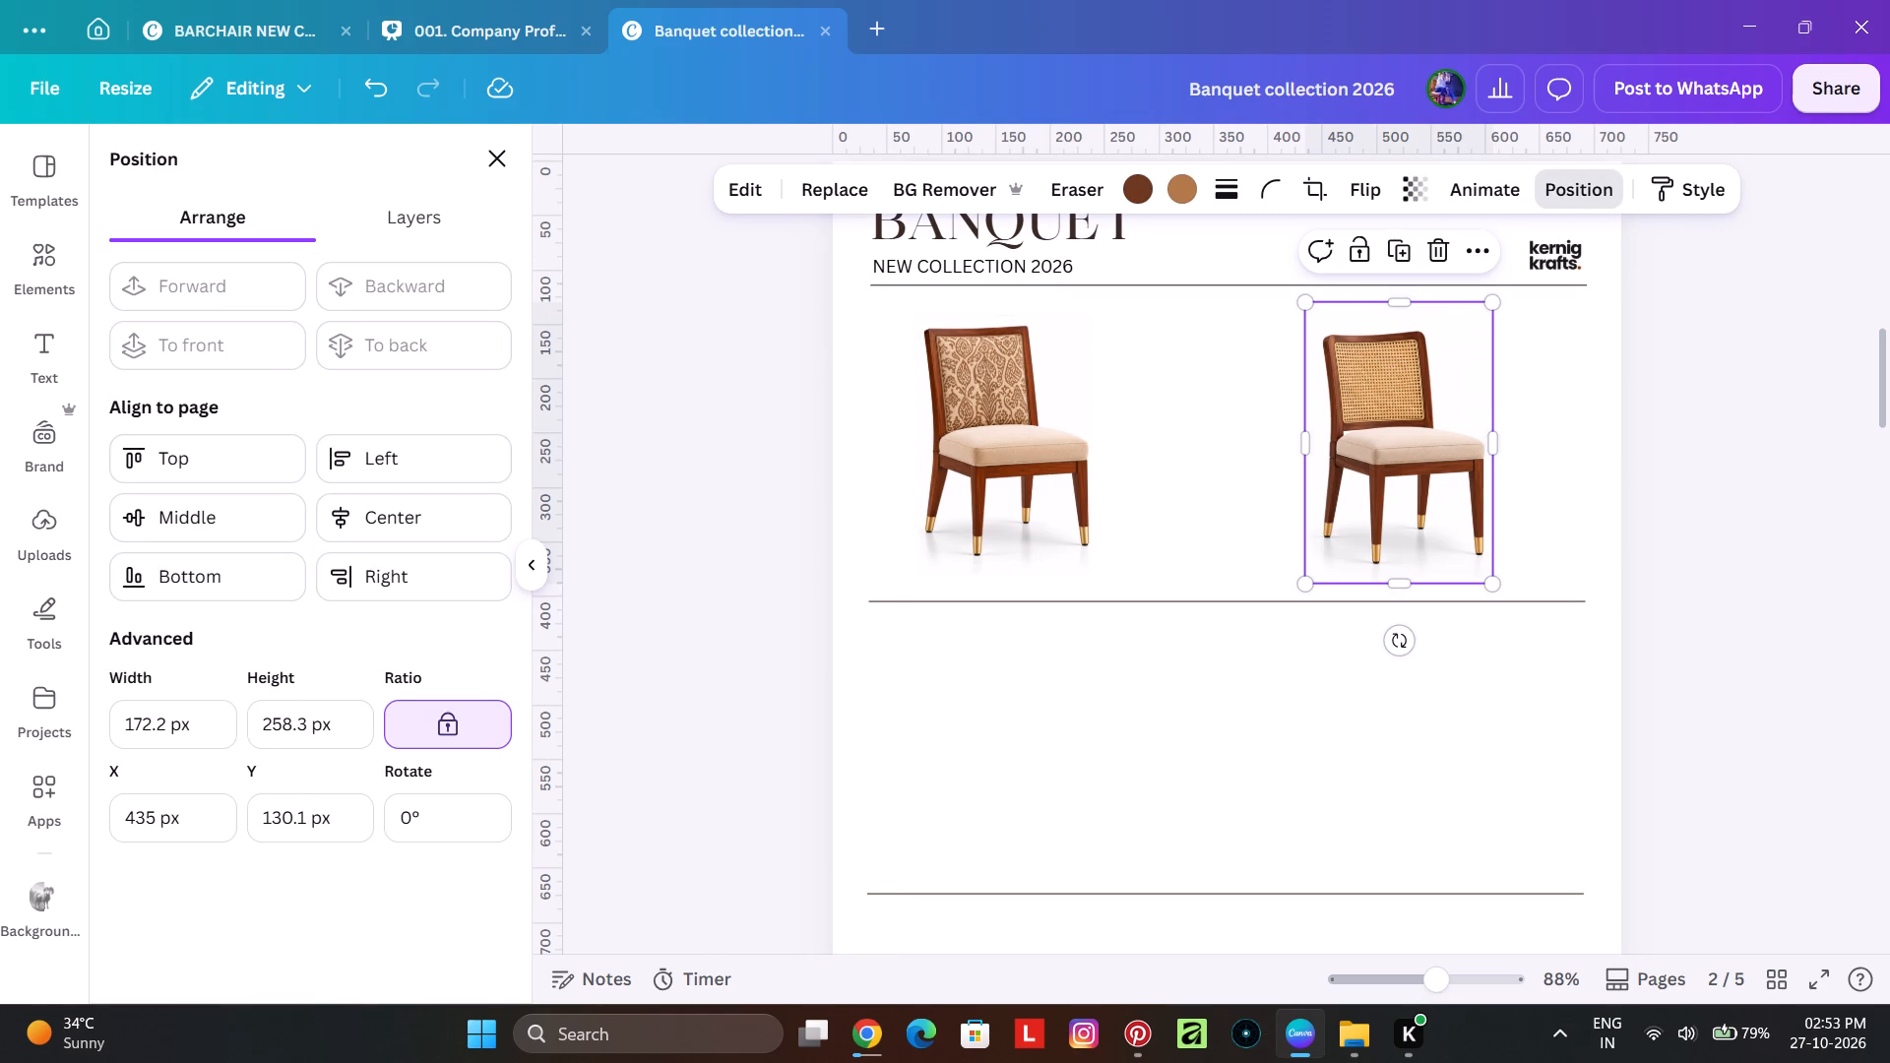
pyautogui.moveTo(163, 716); pyautogui.dragTo(38, 711)
pyautogui.write('161')
pyautogui.press('Return')
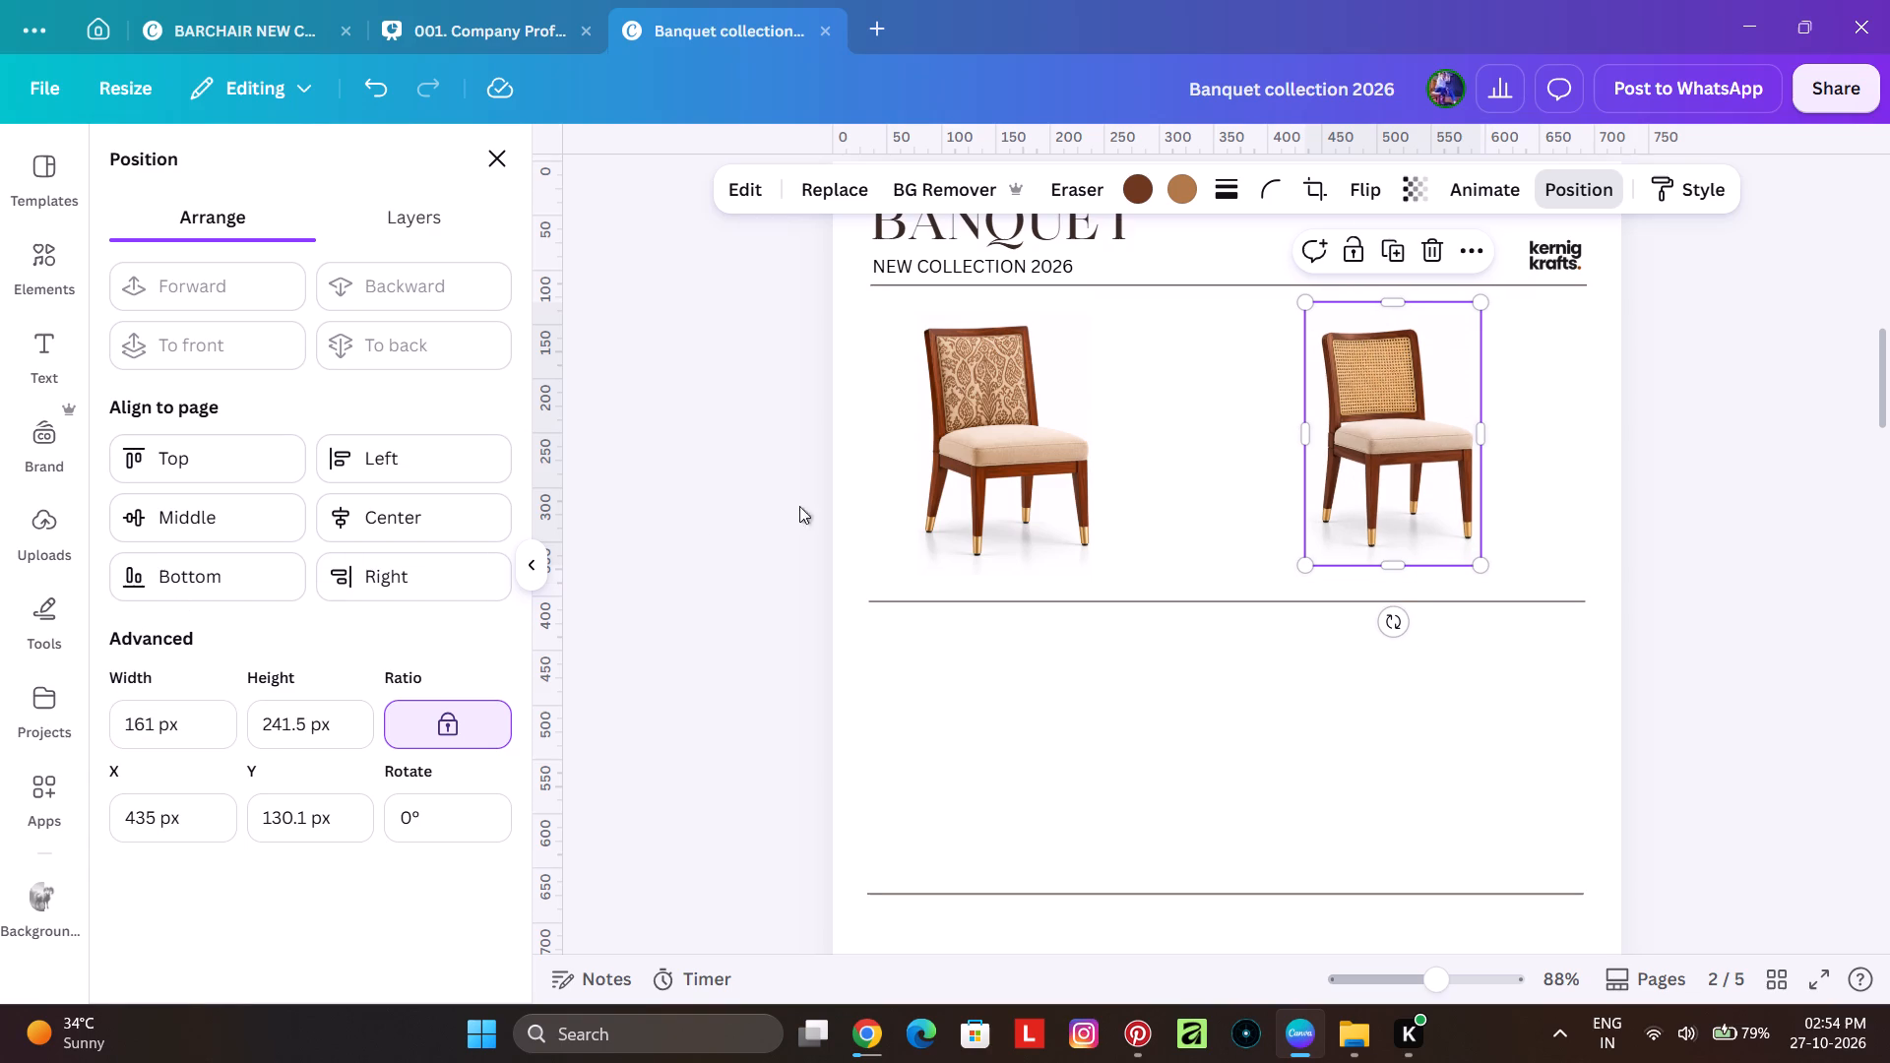
# Set the patterned-back chair's width to 161 px with its aspect ratio locked.
pyautogui.click(920, 484)
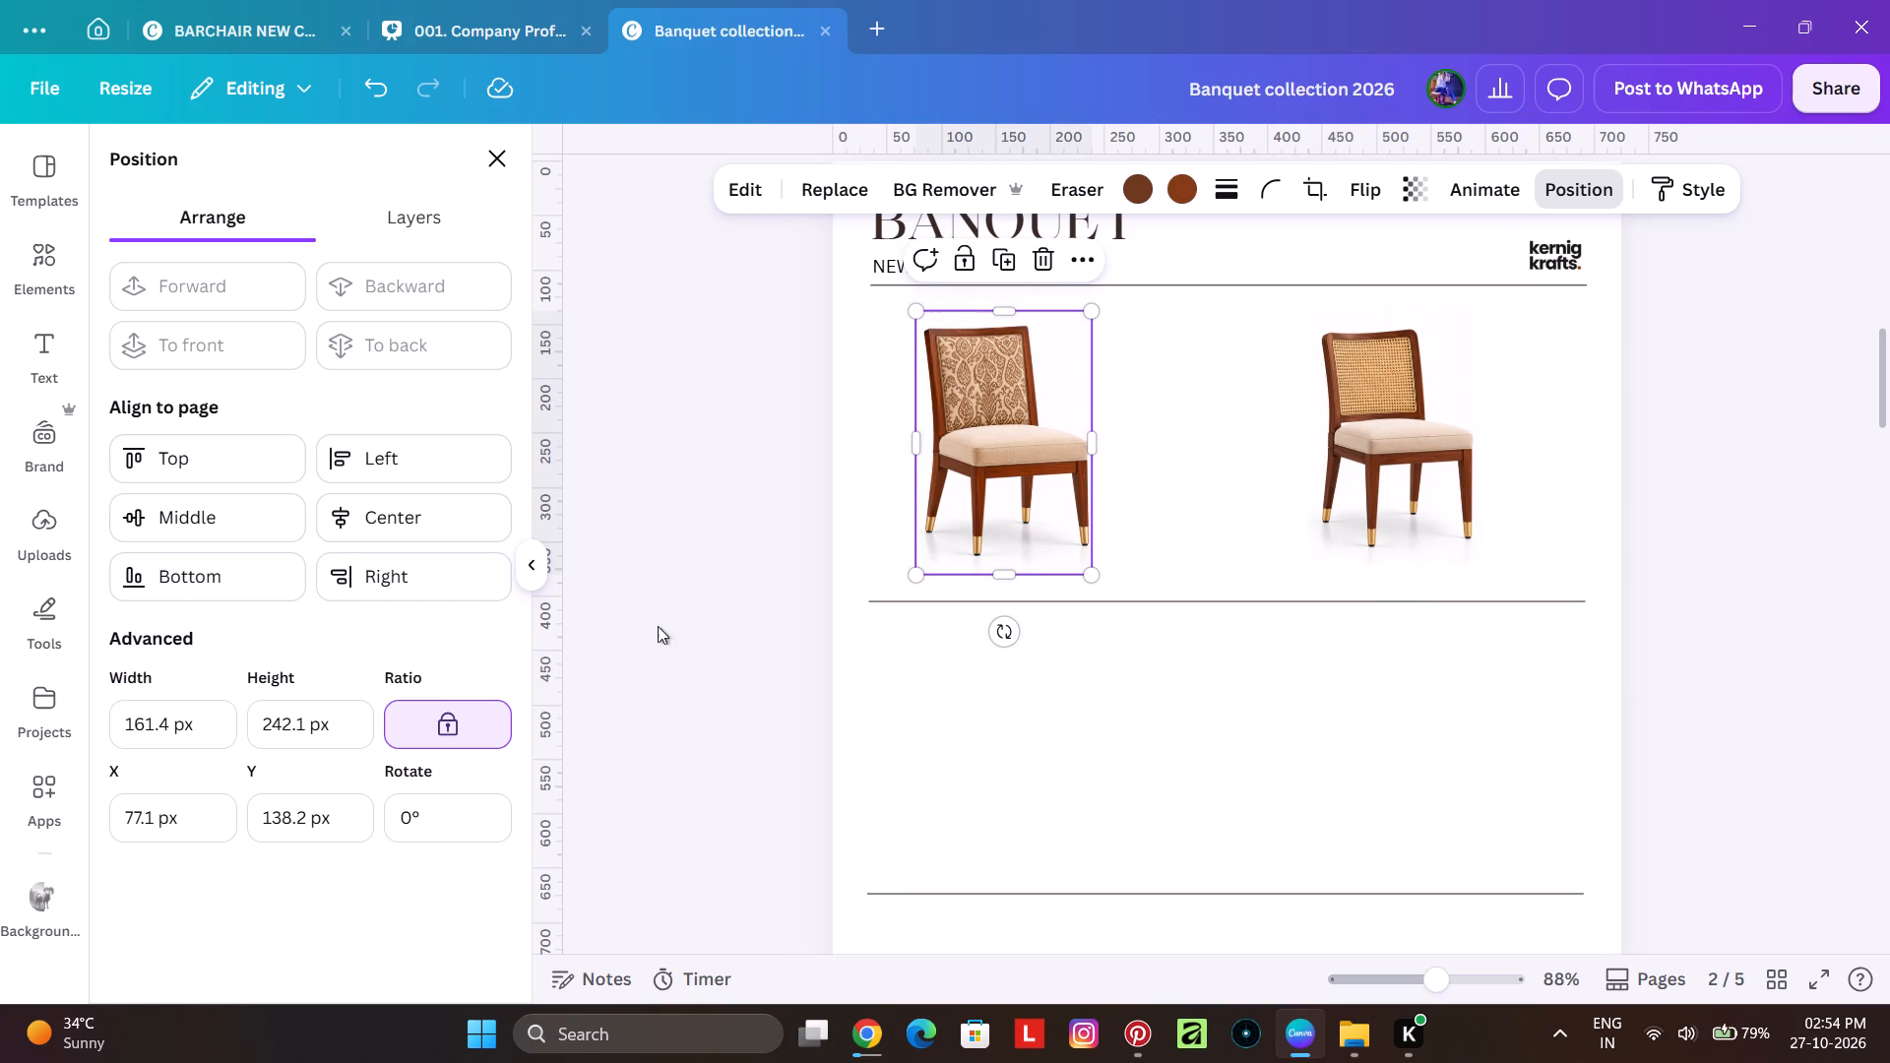
pyautogui.click(169, 737)
pyautogui.click(168, 722)
pyautogui.press('BackSpace')
pyautogui.press('BackSpace')
pyautogui.press('Return')
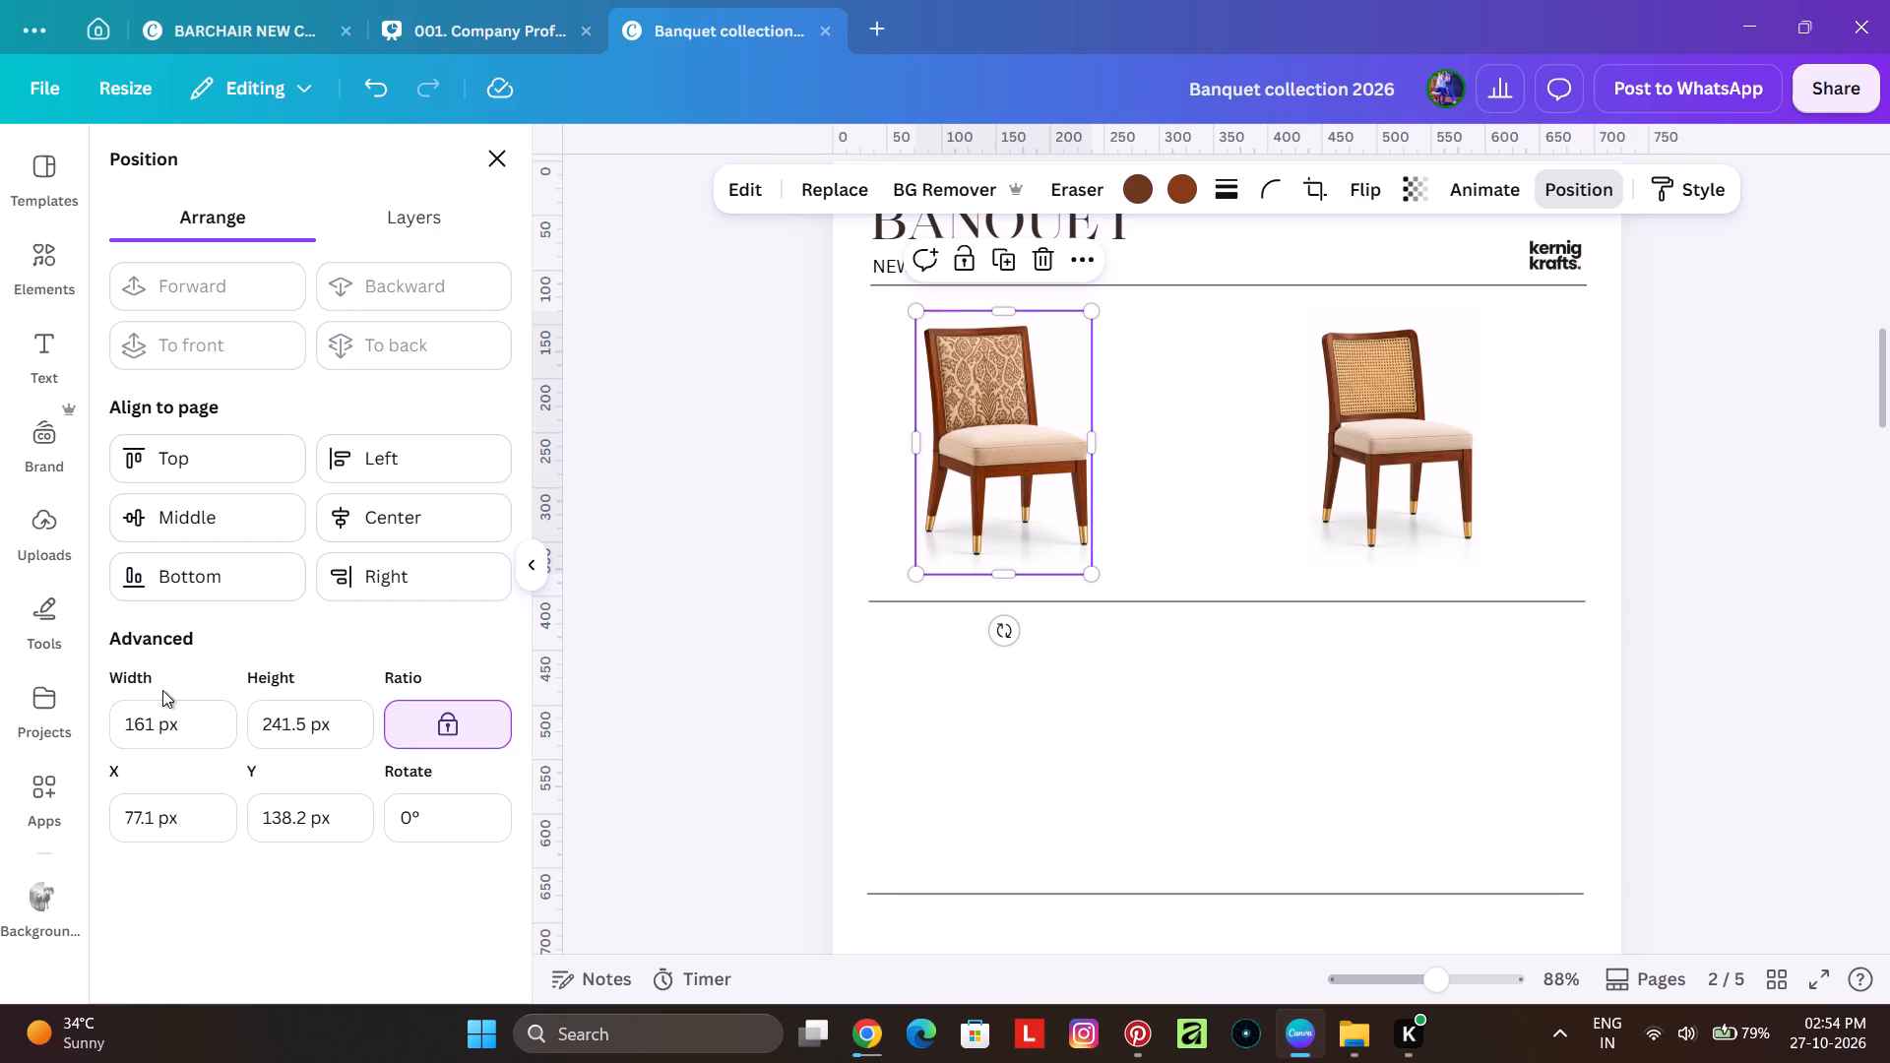
pyautogui.click(685, 547)
pyautogui.click(975, 419)
pyautogui.click(762, 480)
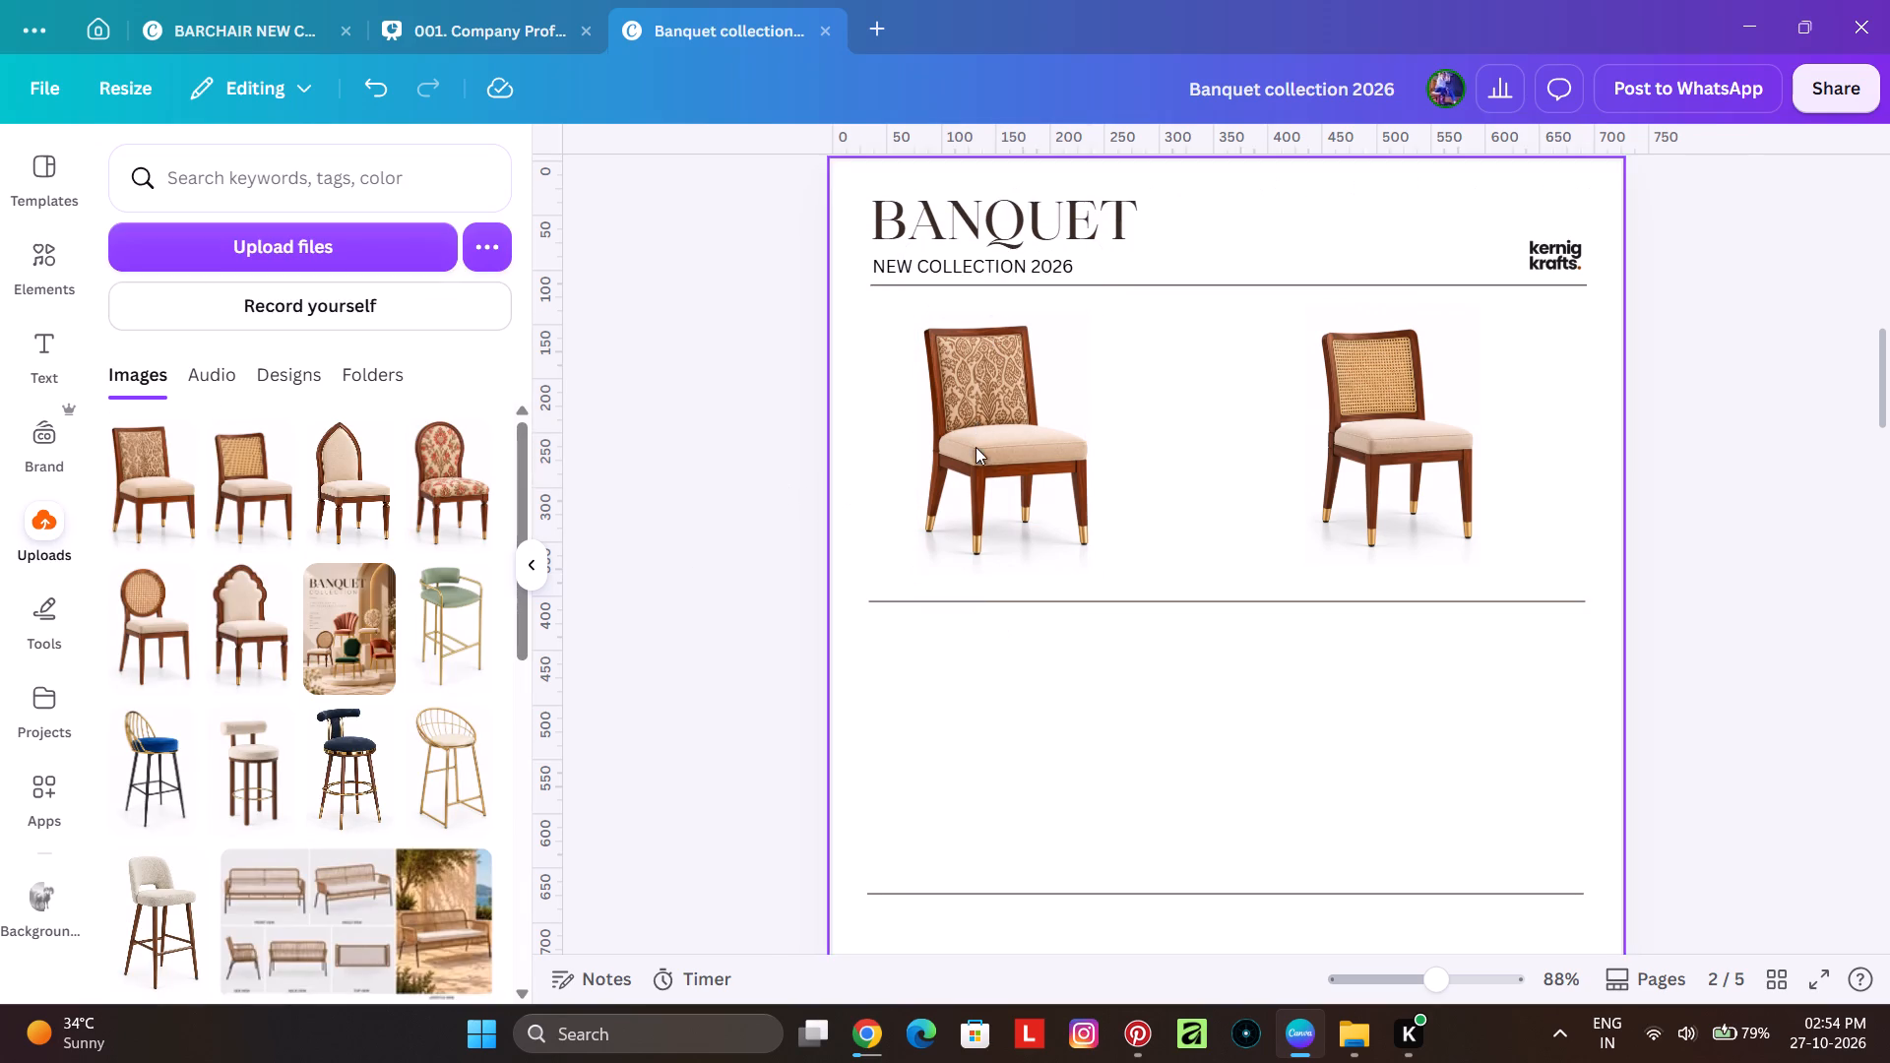
# Align the cane-back chair level with the patterned-back chair in page 2's first row, 24 px from the divider lines above and below.
pyautogui.click(982, 447)
pyautogui.click(1012, 446)
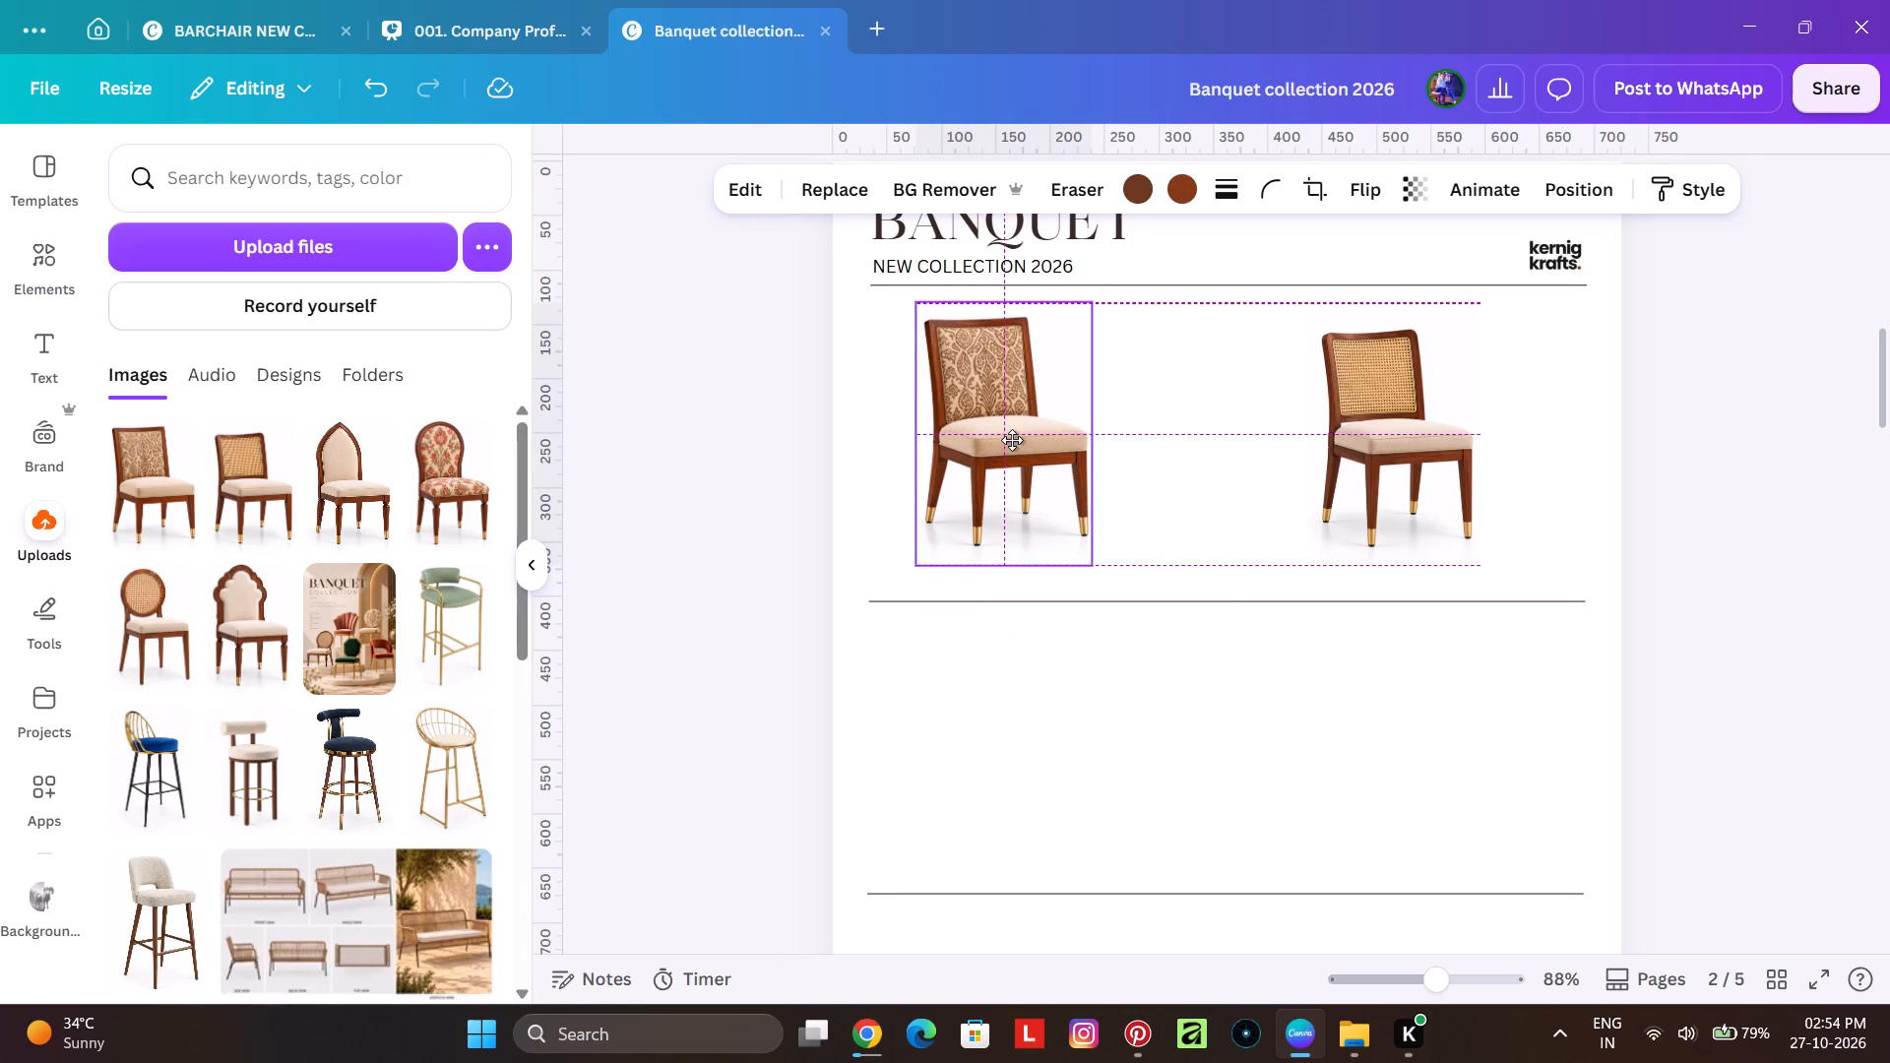
pyautogui.click(1334, 440)
pyautogui.moveTo(1376, 411); pyautogui.dragTo(1384, 420)
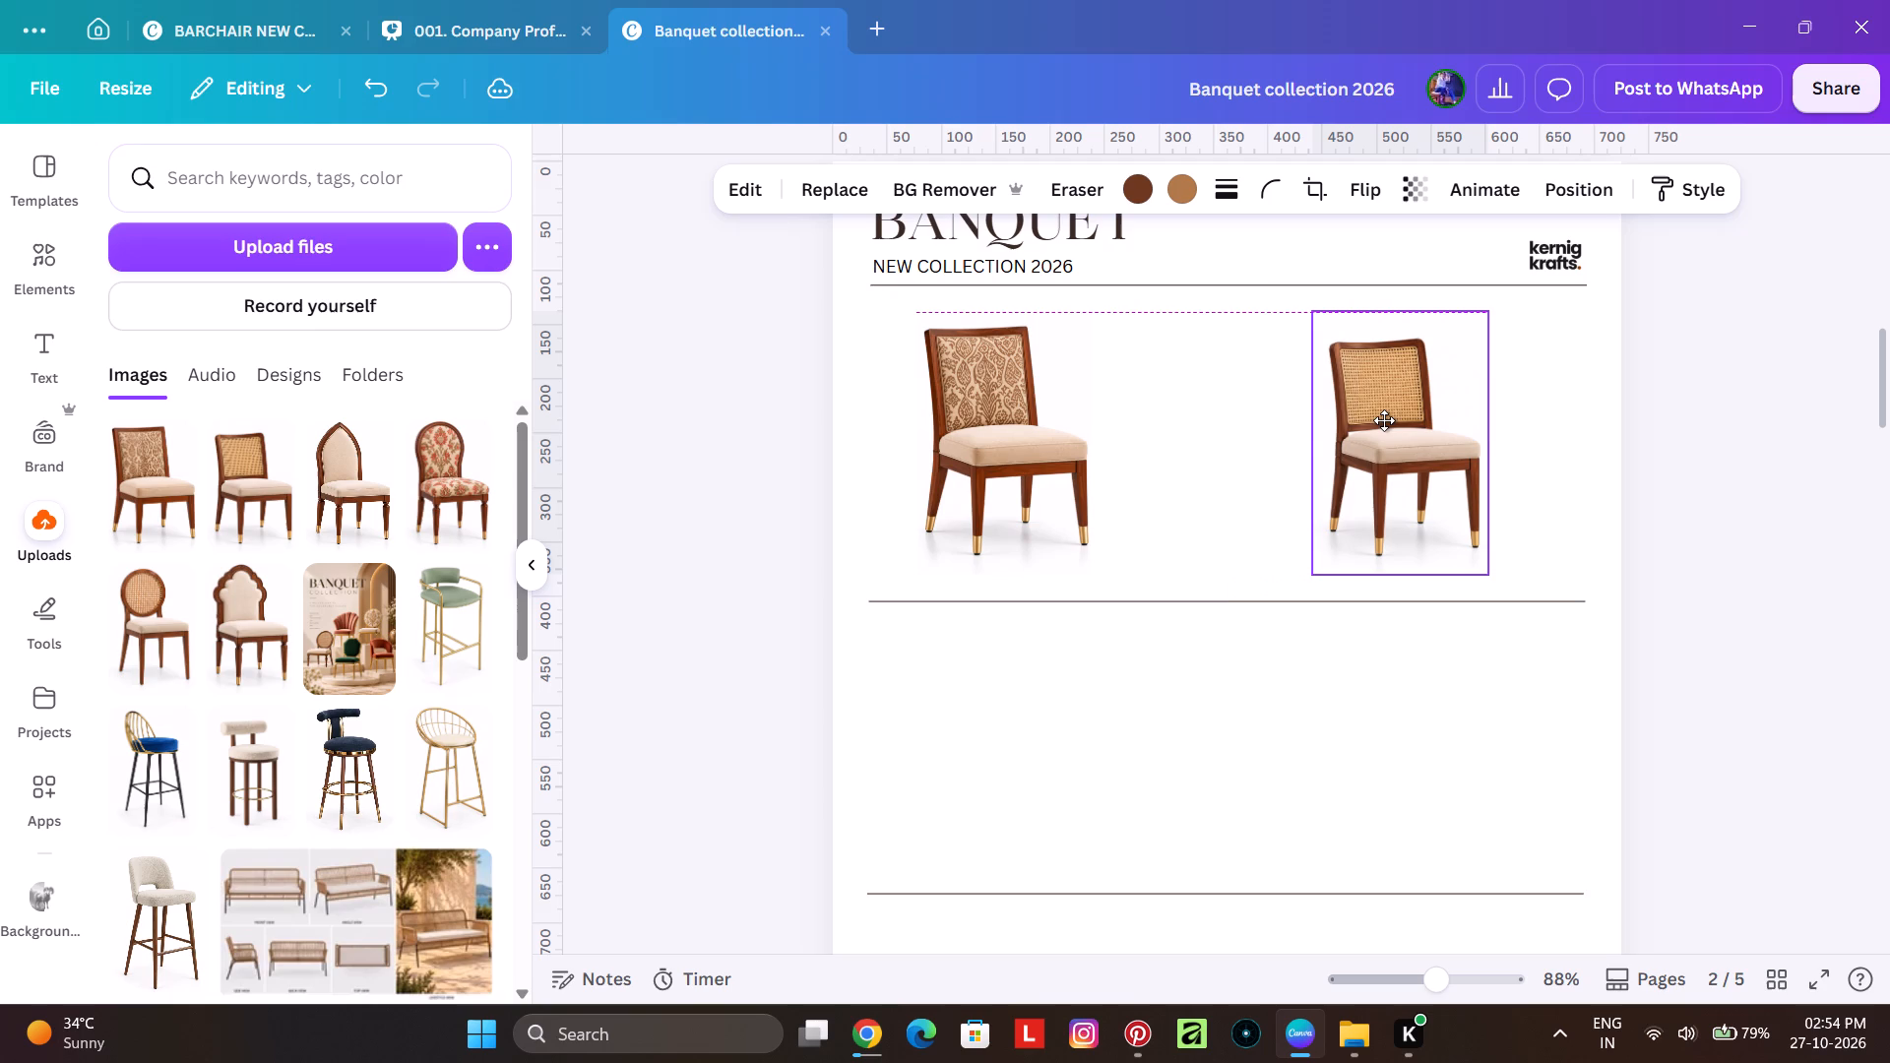
pyautogui.moveTo(1384, 420); pyautogui.dragTo(1384, 427)
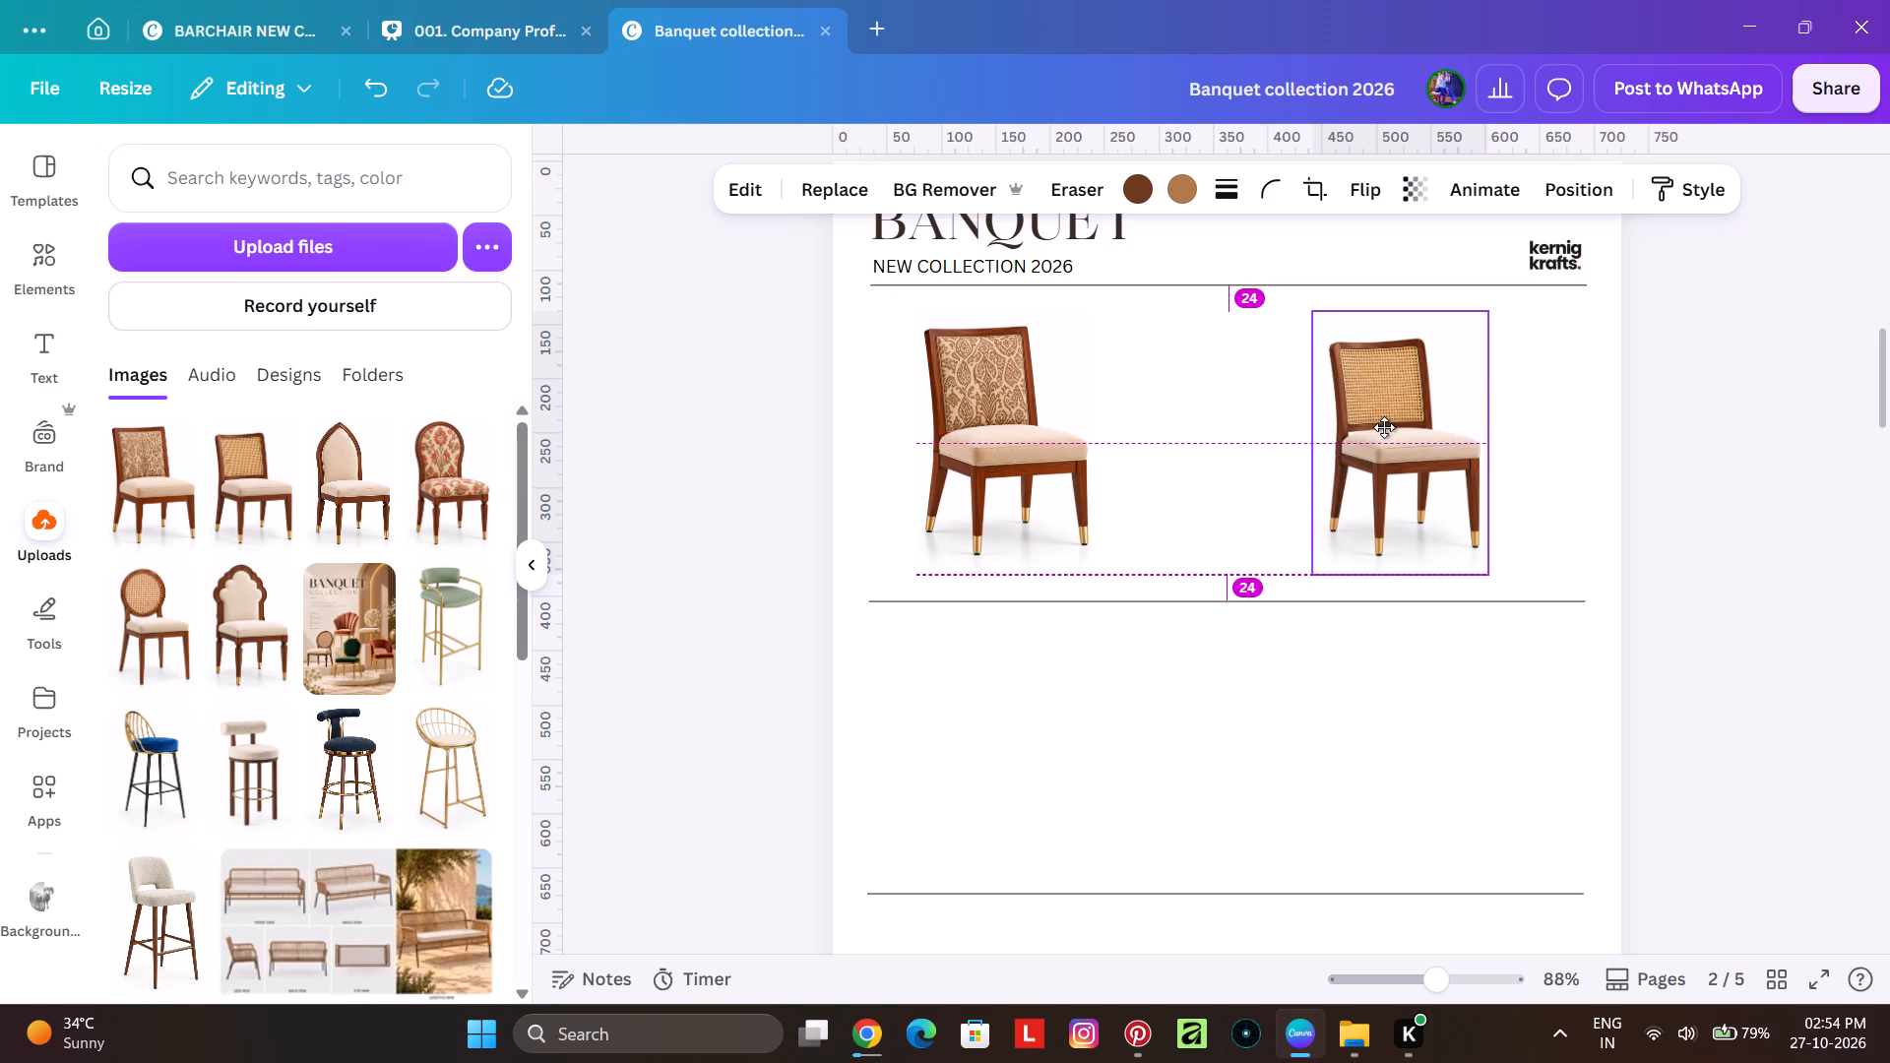
pyautogui.moveTo(1384, 427); pyautogui.dragTo(1373, 422)
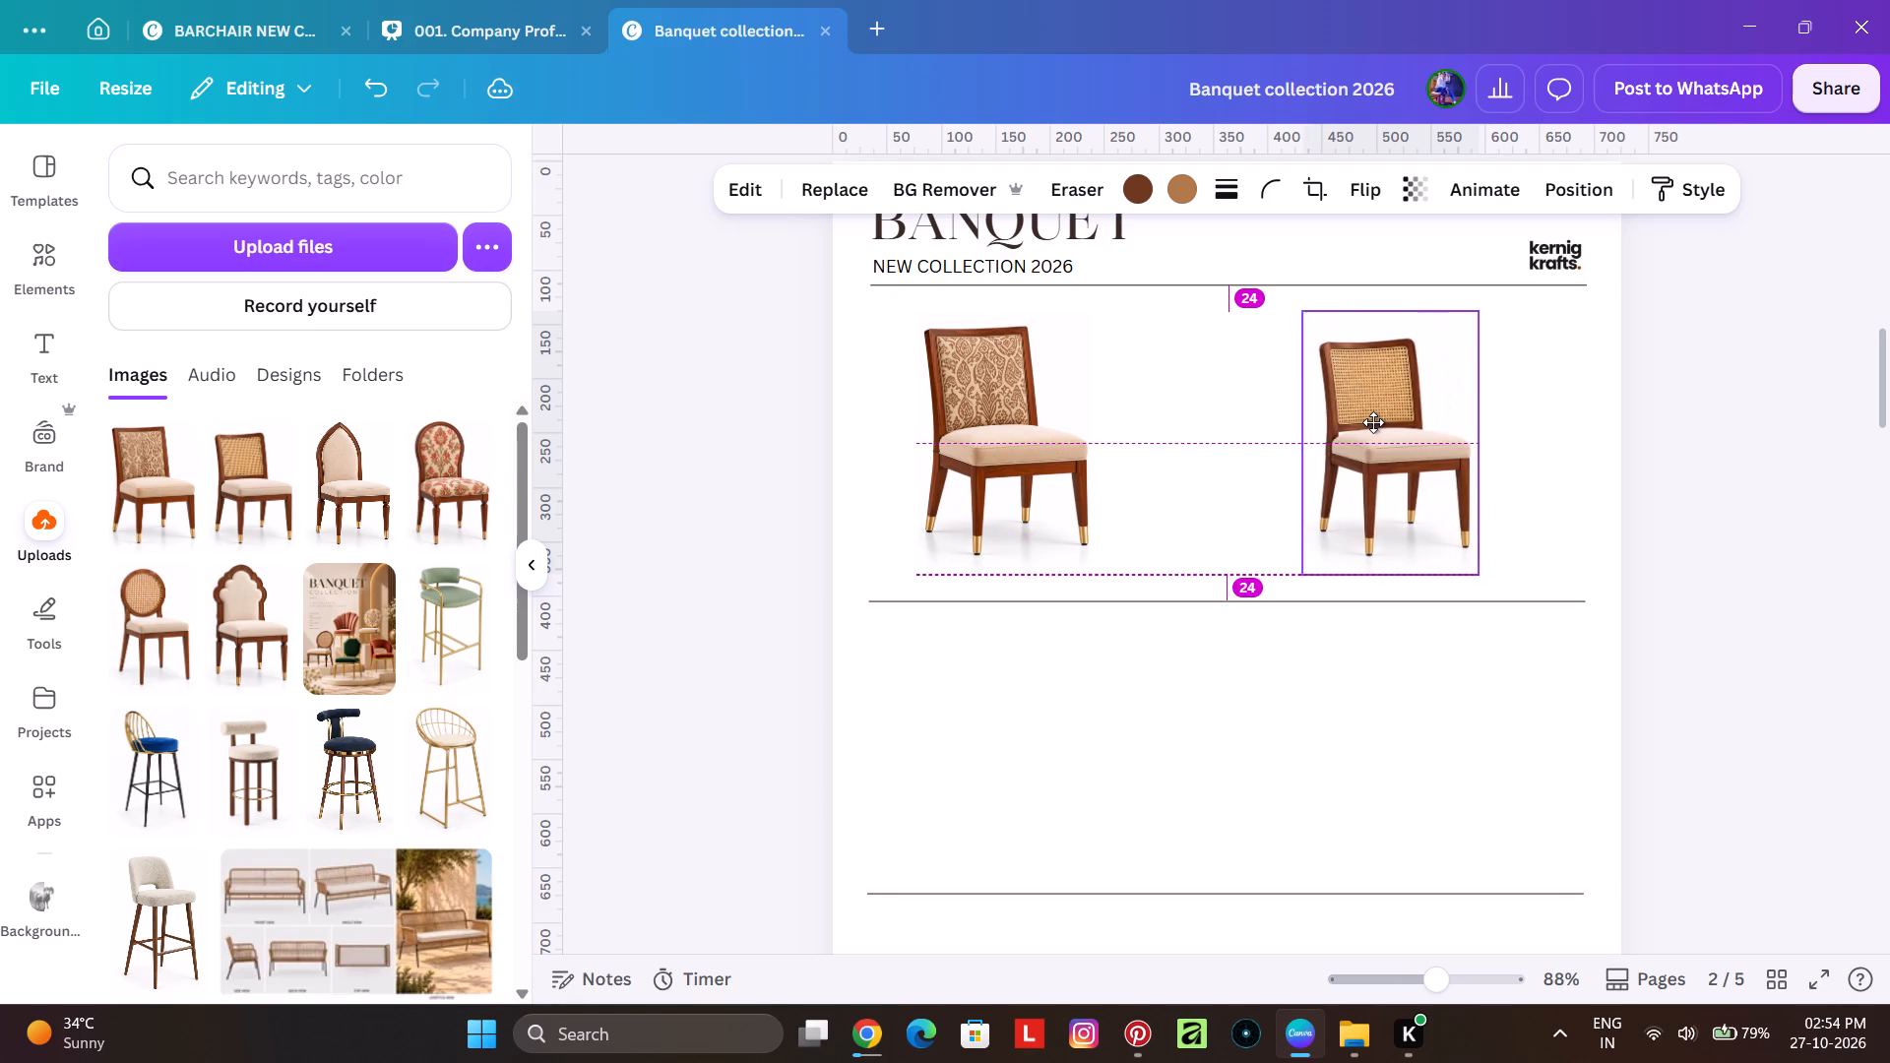
pyautogui.moveTo(1373, 422); pyautogui.dragTo(1395, 419)
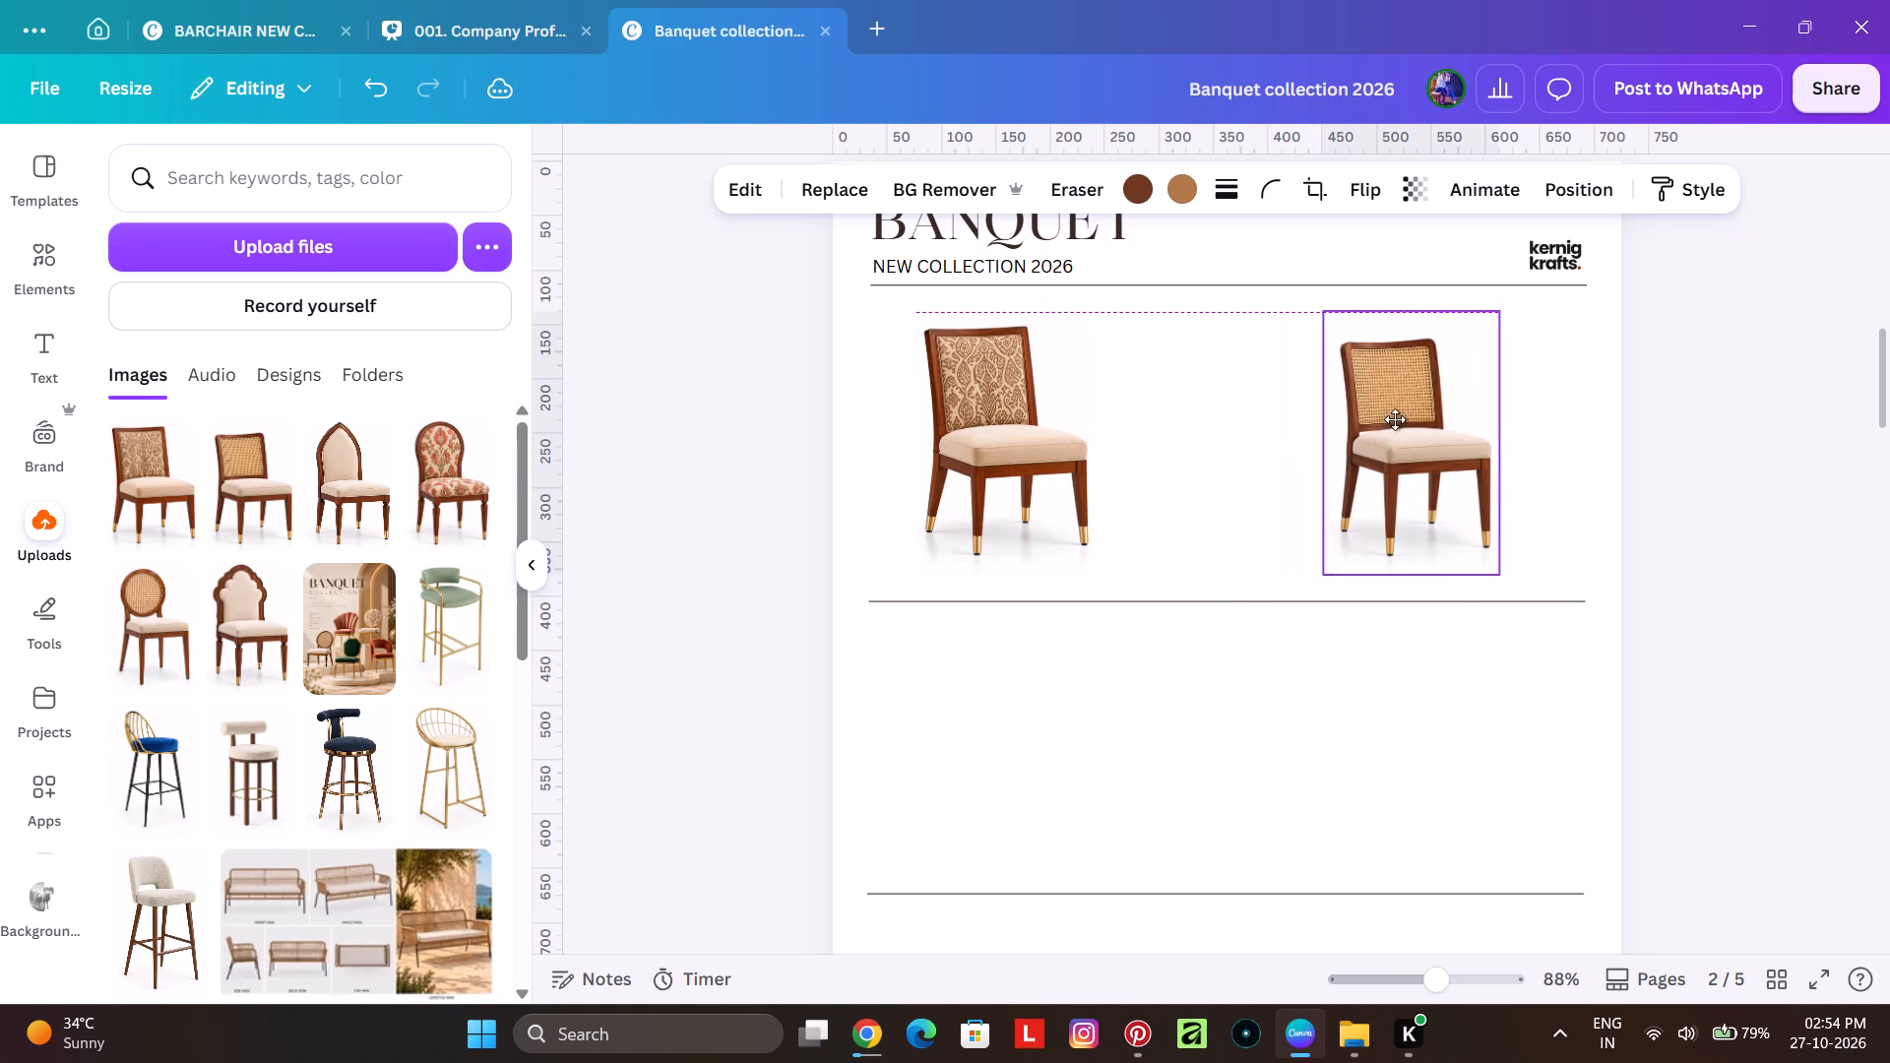
pyautogui.moveTo(1395, 419); pyautogui.dragTo(1393, 424)
pyautogui.click(1670, 440)
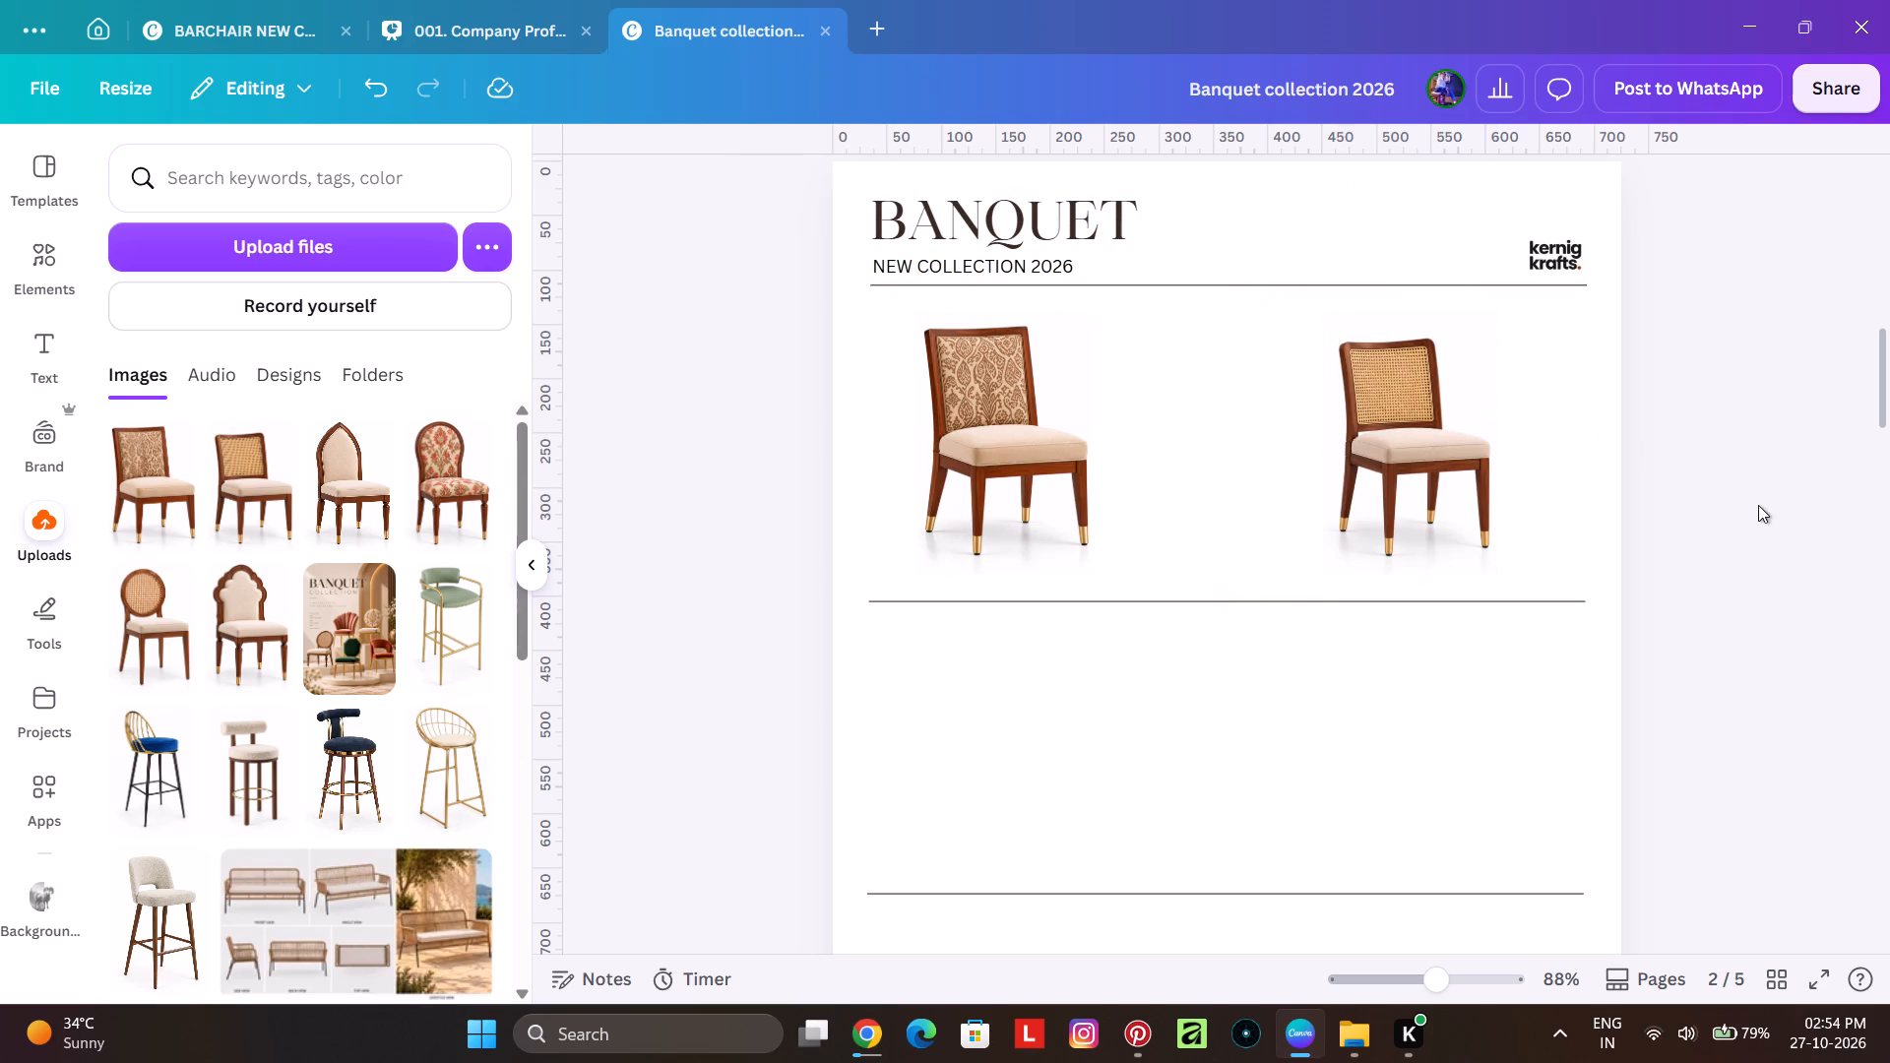
# Nudge the cane-back chair outward until its side margin roughly mirrors that of the patterned-back chair.
pyautogui.click(1431, 456)
pyautogui.press('Right')
pyautogui.press('Right')
pyautogui.press('Right')
pyautogui.press('Right')
pyautogui.press('Right')
pyautogui.press('Right')
pyautogui.press('Right')
pyautogui.press('Right')
pyautogui.press('Right')
pyautogui.press('Right')
pyautogui.press('Right')
pyautogui.press('Right')
pyautogui.press('Right')
pyautogui.press('Right')
pyautogui.press('Right')
pyautogui.press('Right')
pyautogui.press('Right')
pyautogui.press('Right')
pyautogui.press('Right')
pyautogui.press('Right')
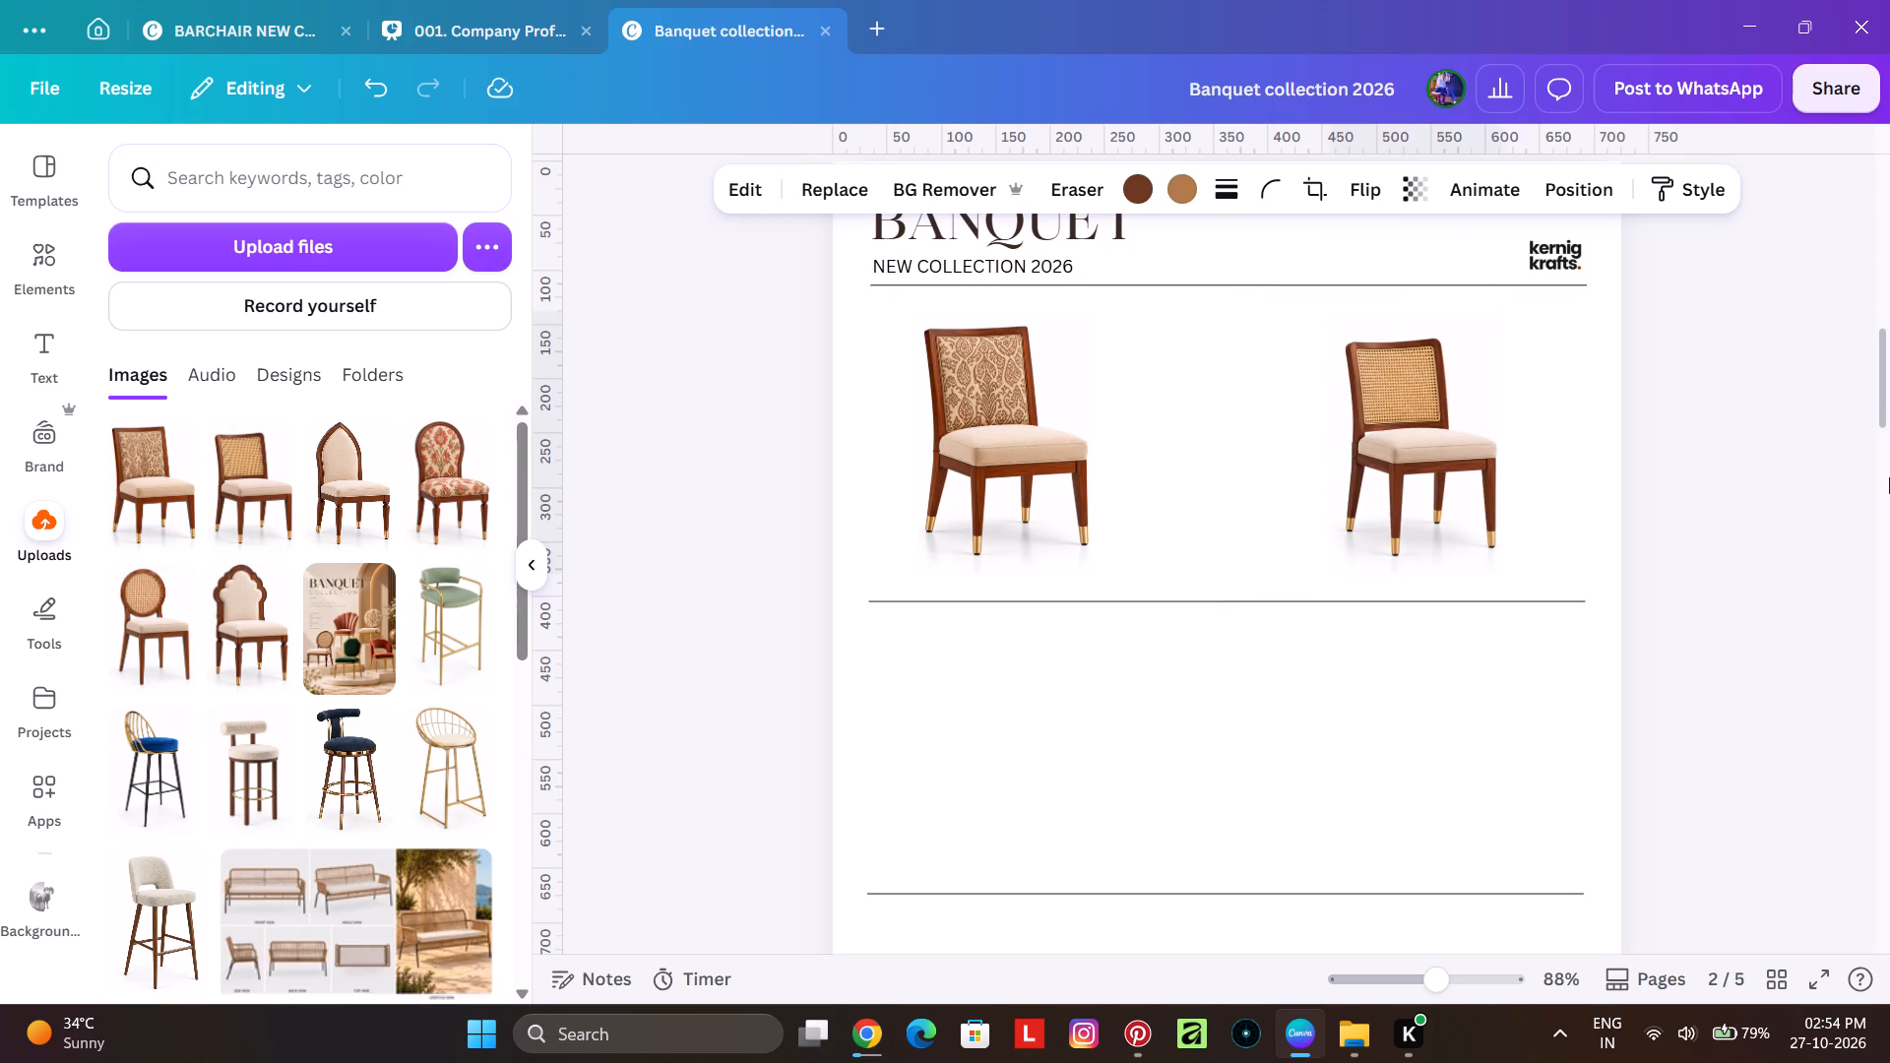
pyautogui.press('Left')
pyautogui.press('Left')
pyautogui.press('Left')
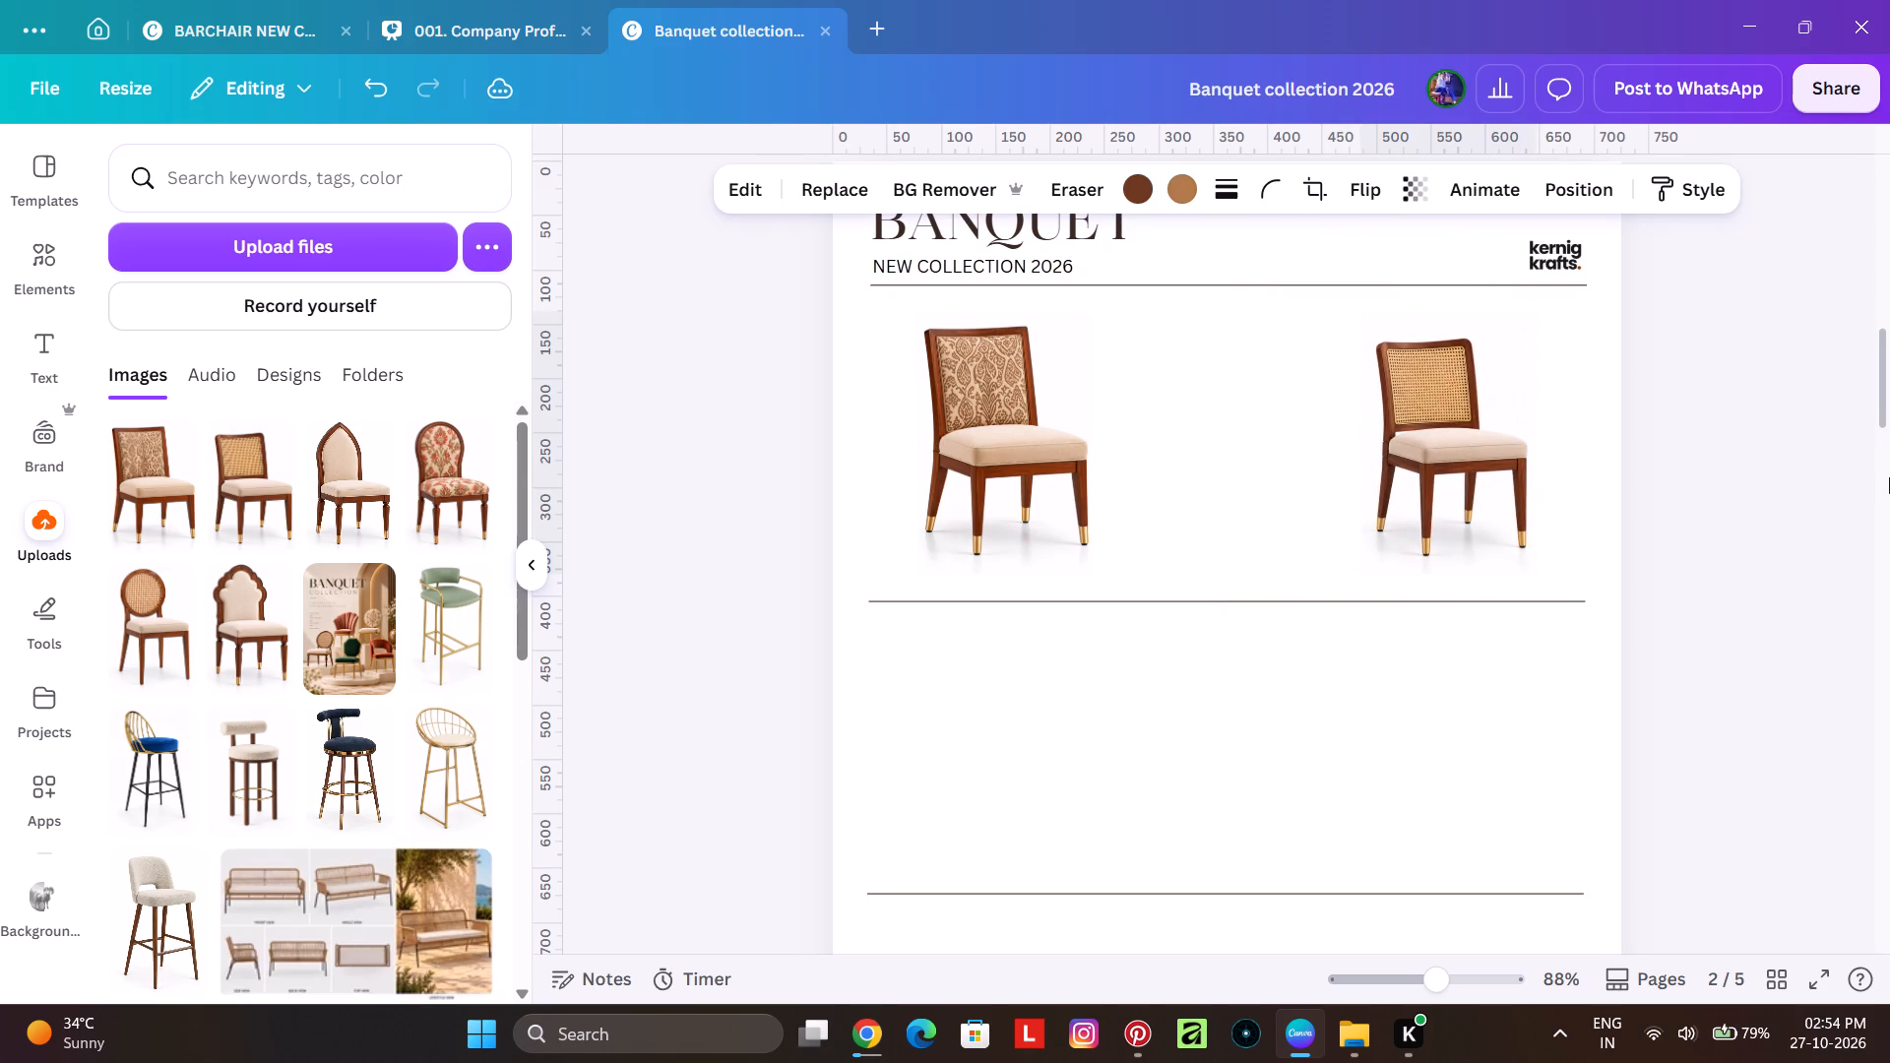
pyautogui.press('Left')
pyautogui.press('Left')
pyautogui.press('Left')
pyautogui.press('Left')
pyautogui.press('Left')
pyautogui.press('Left')
pyautogui.press('Left')
pyautogui.press('Left')
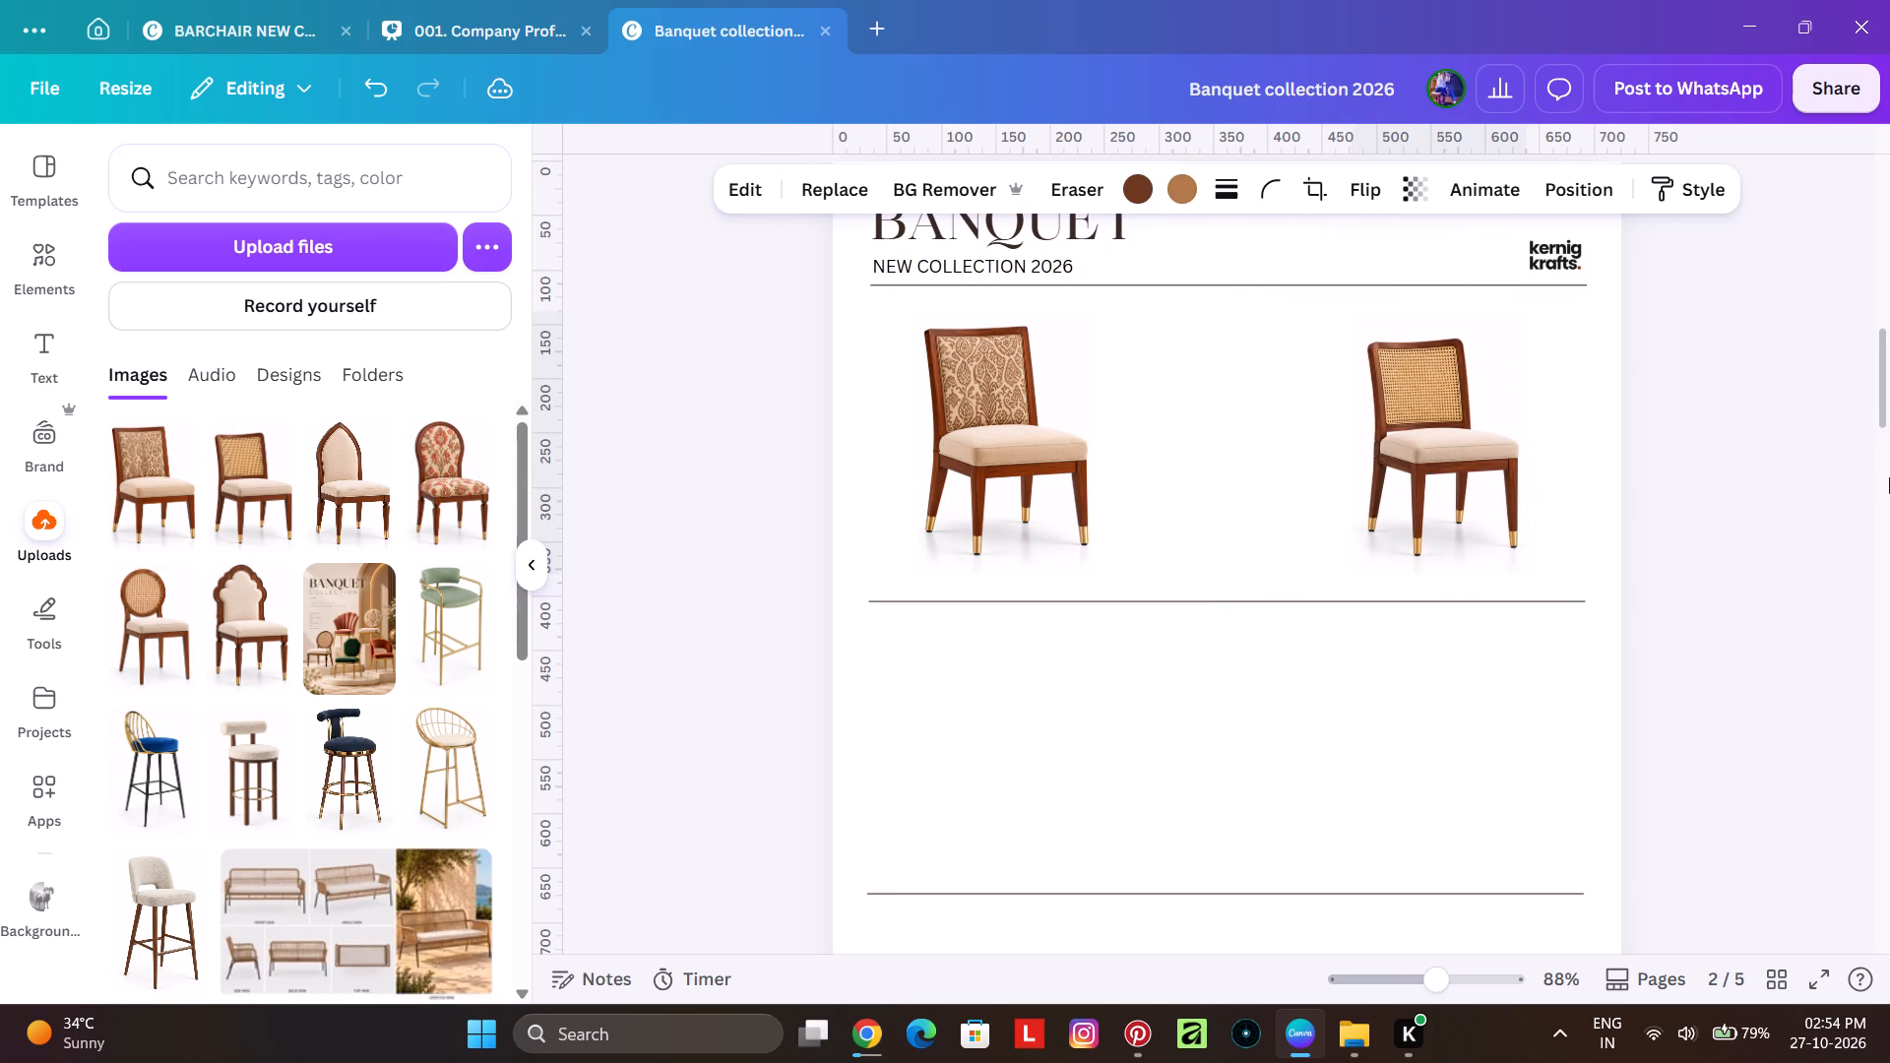
pyautogui.press('Left')
pyautogui.press('Right')
pyautogui.press('Right')
pyautogui.press('Right')
pyautogui.press('Right')
pyautogui.press('Right')
pyautogui.press('Right')
pyautogui.press('Right')
pyautogui.press('Right')
pyautogui.press('Right')
pyautogui.press('Right')
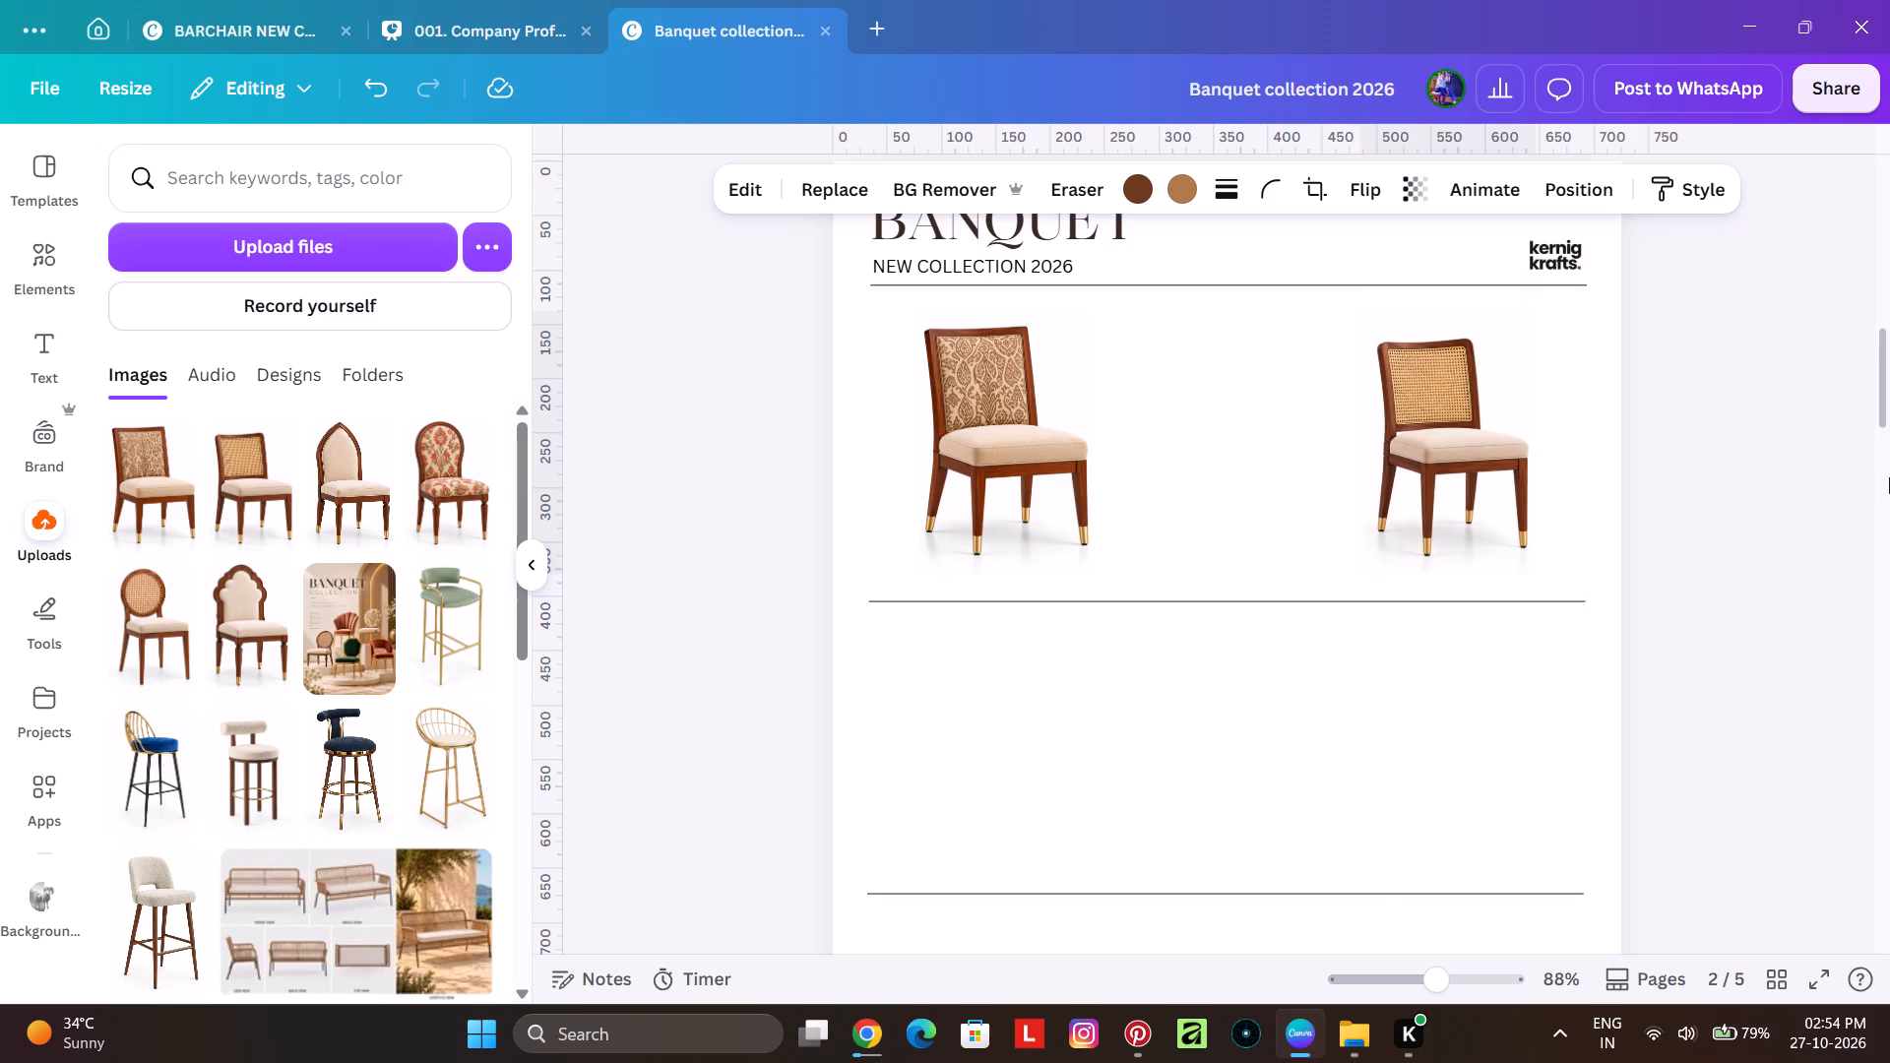
pyautogui.press('Right')
pyautogui.press('Left')
pyautogui.click(1767, 433)
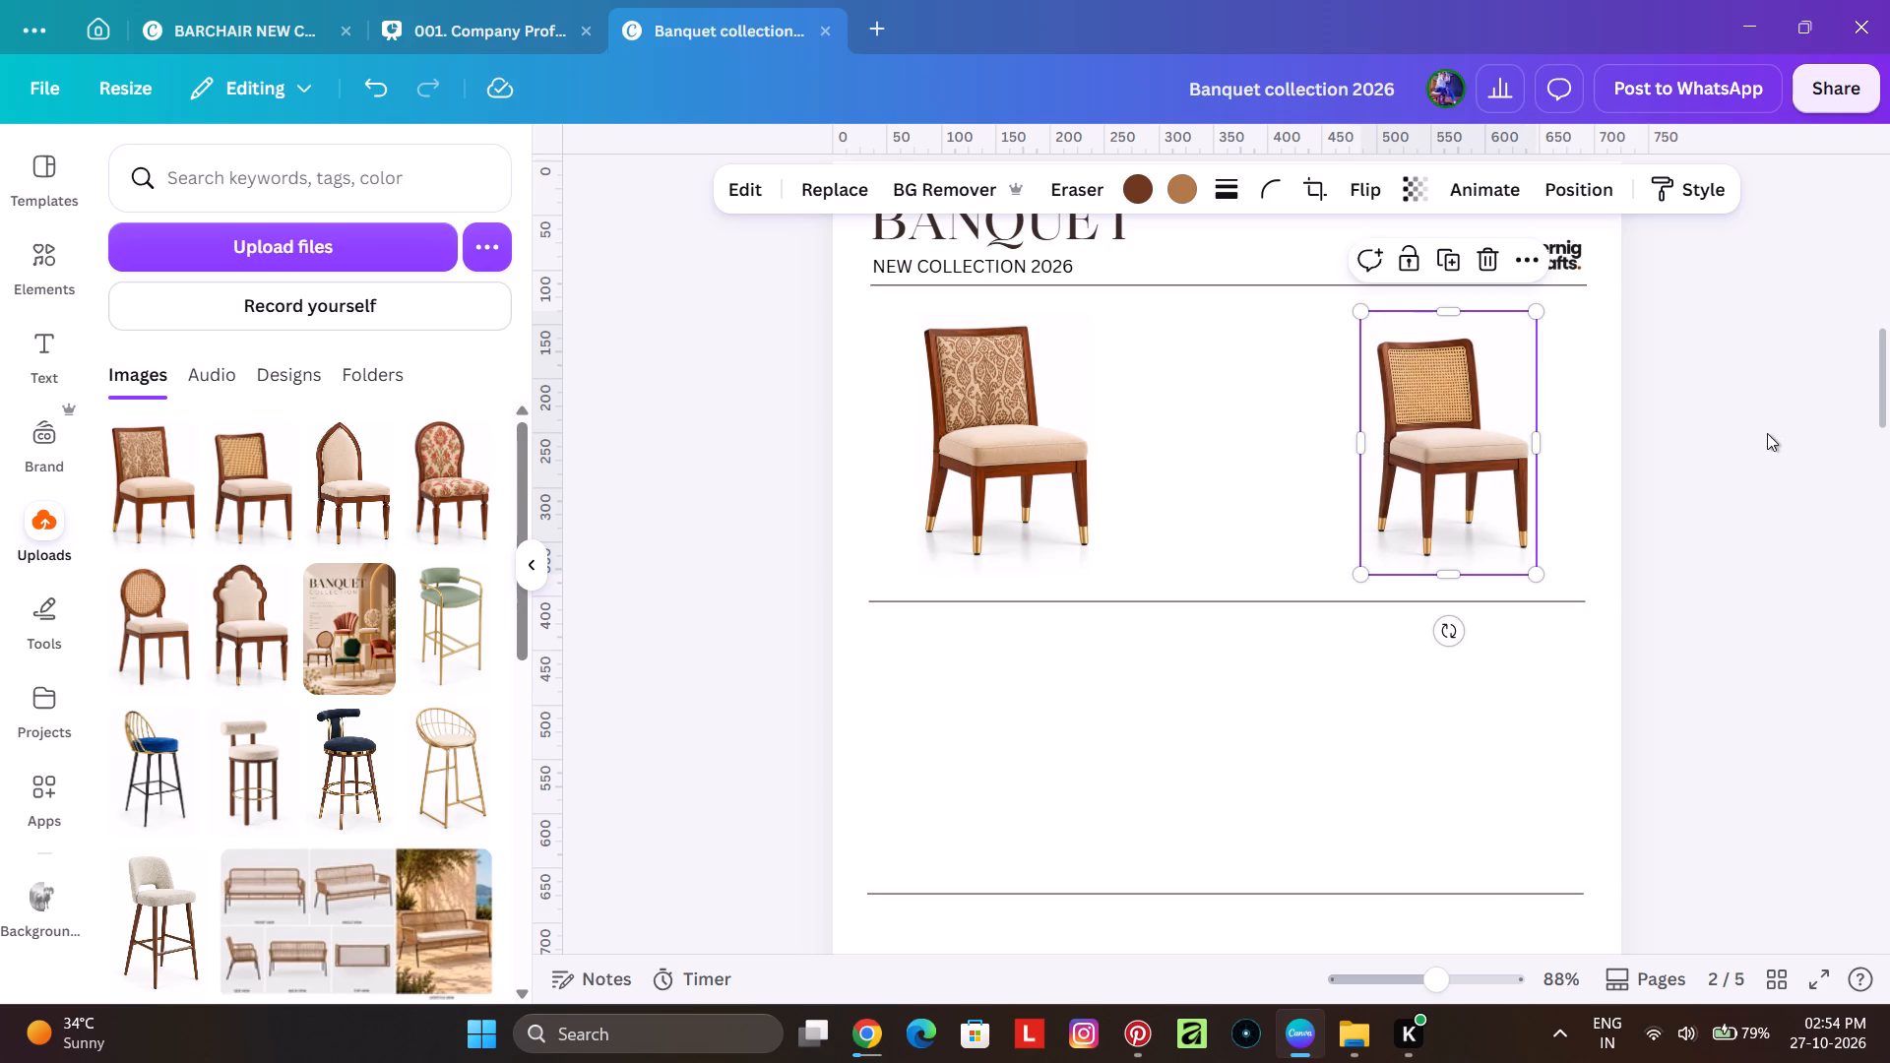
# Copy the vertical divider from page 3's first row in the bar chair catalogue into page 2's first row in the Banquet catalogue.
pyautogui.keyDown('ctrl'); pyautogui.scroll(-2, 1716, 527); pyautogui.keyUp('ctrl')
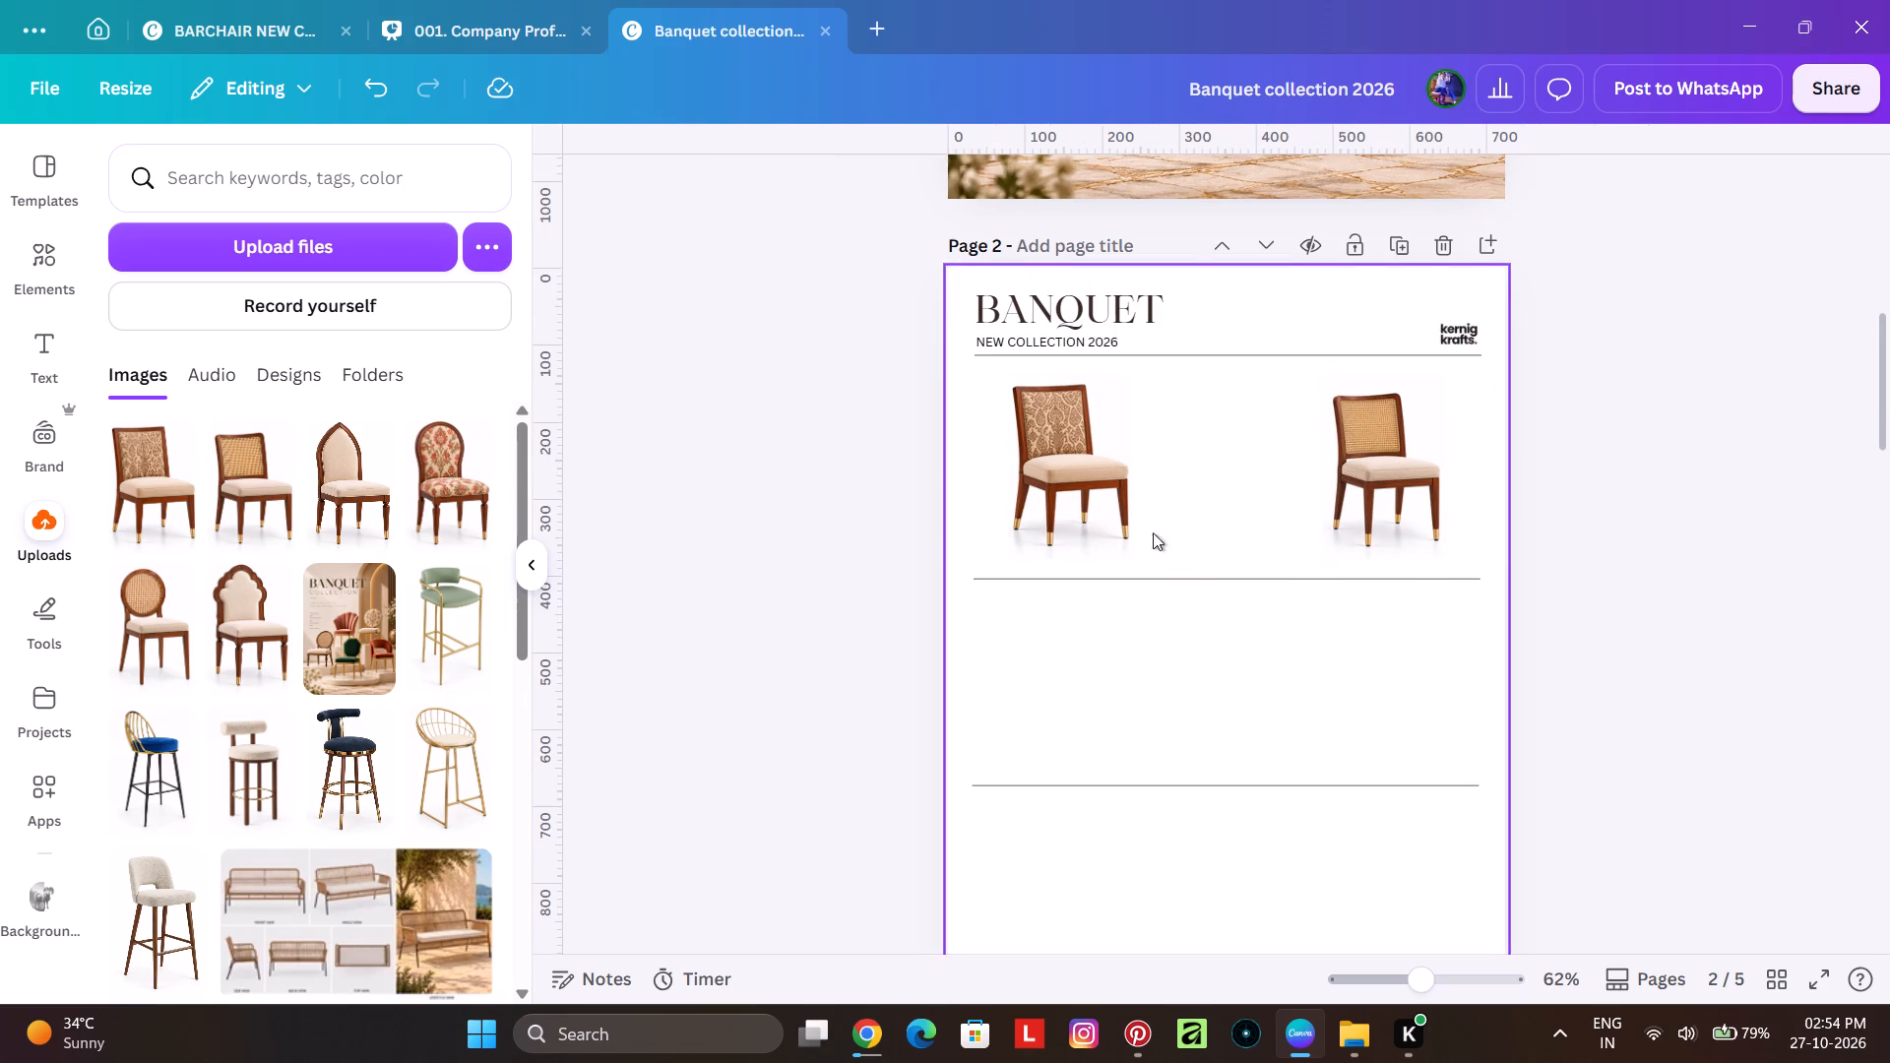
pyautogui.keyDown('ctrl'); pyautogui.scroll(2, 1041, 639); pyautogui.keyUp('ctrl')
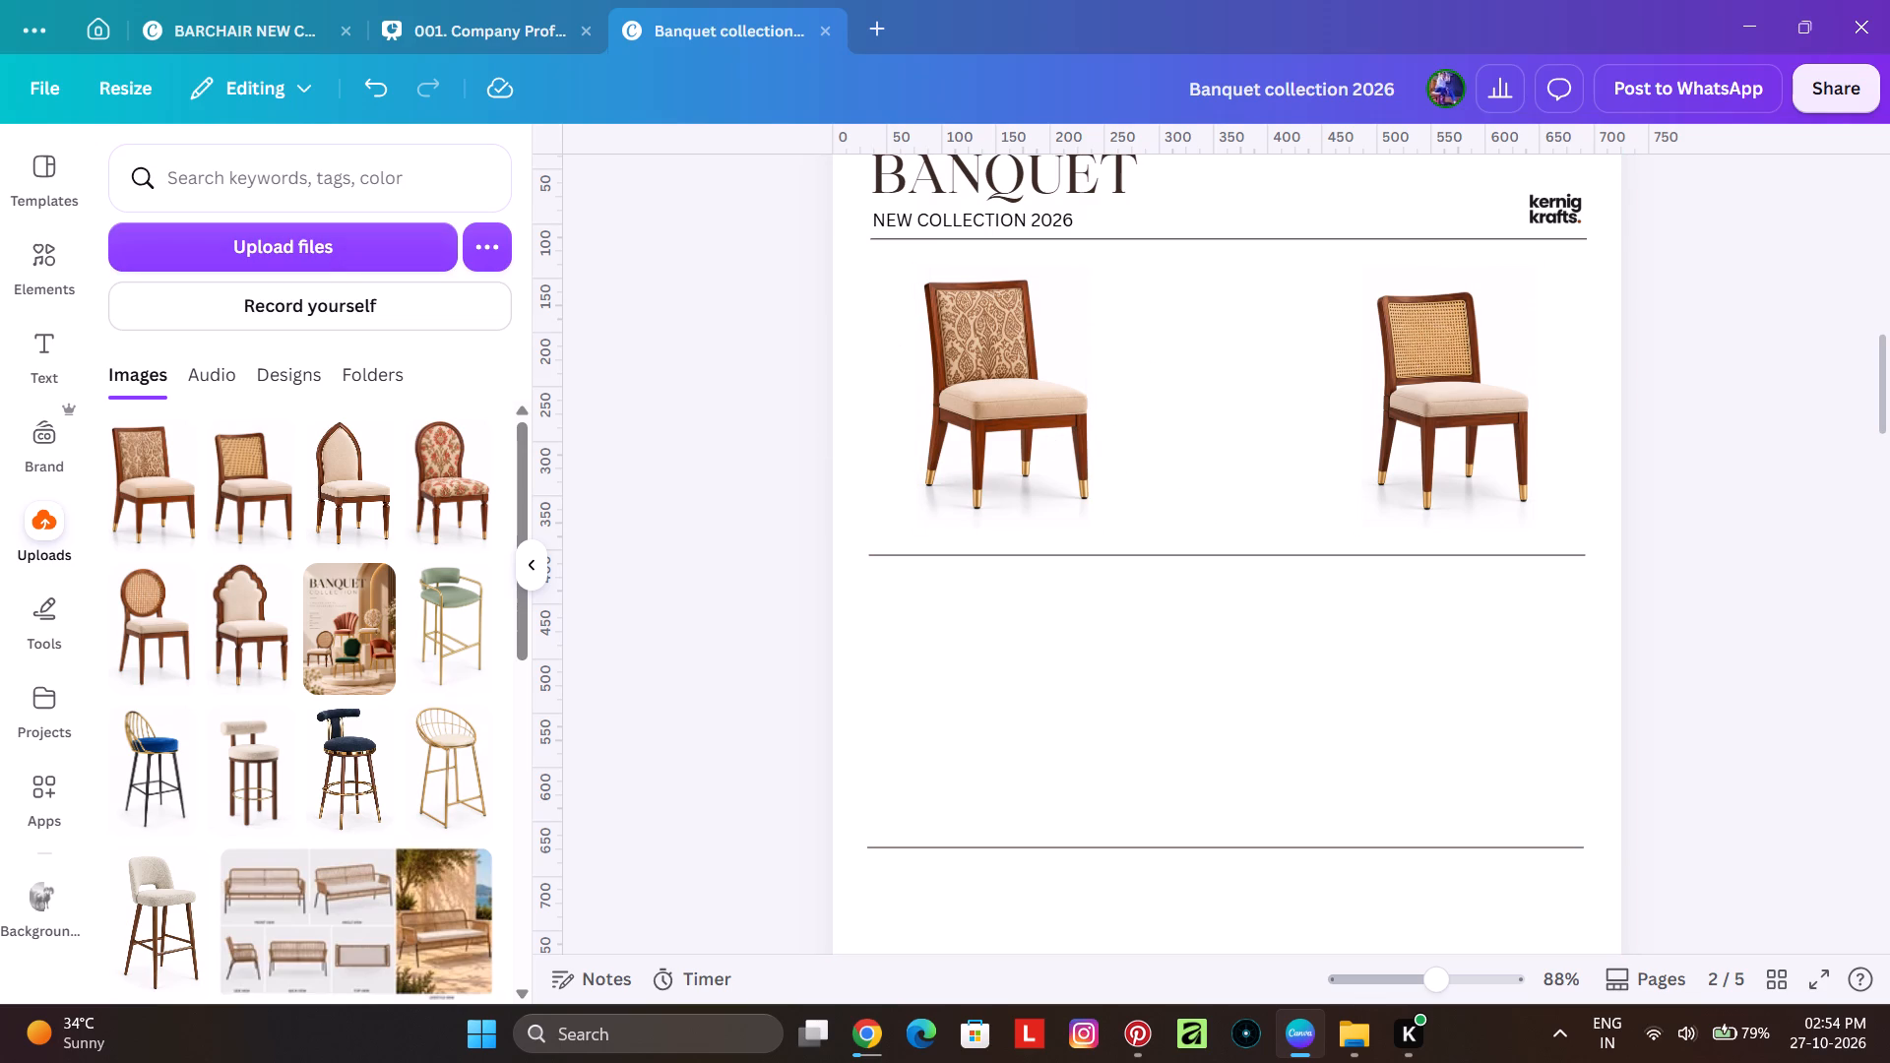
pyautogui.click(268, 48)
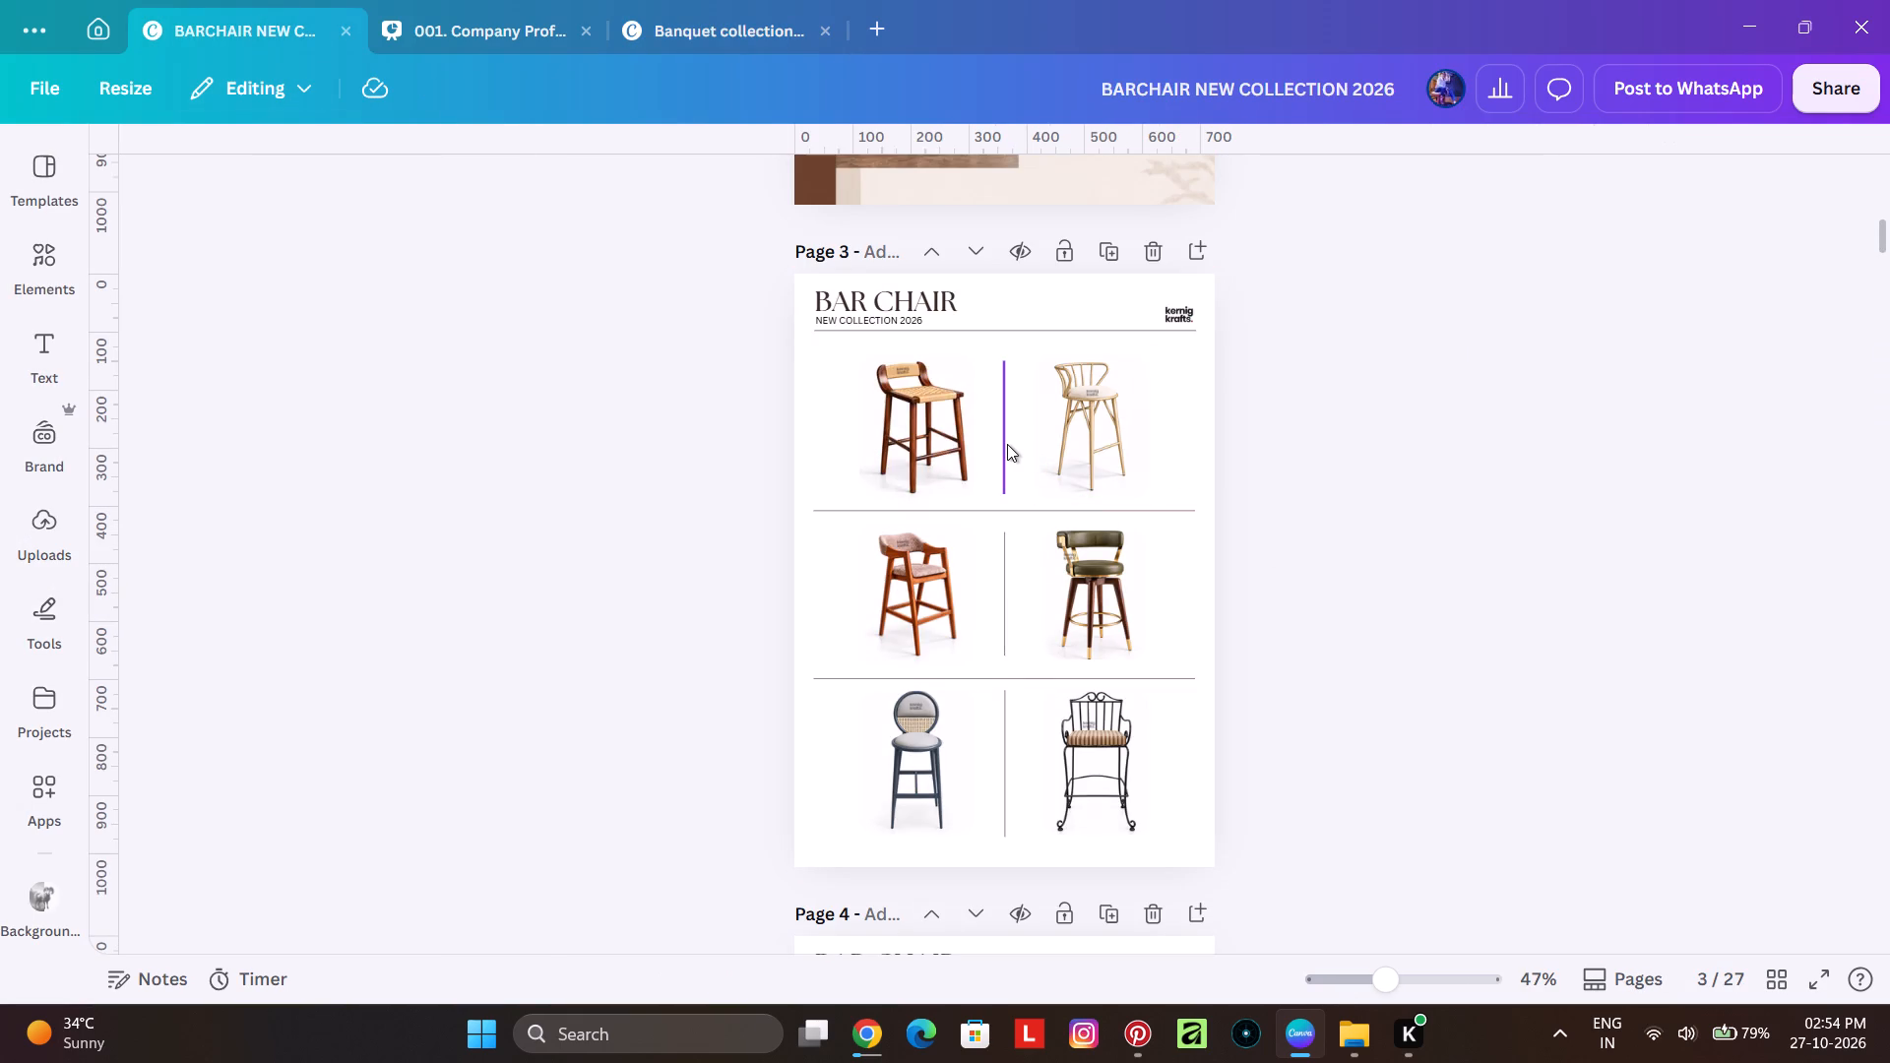
pyautogui.click(1006, 444)
pyautogui.hotkey('ctrl', 'c')
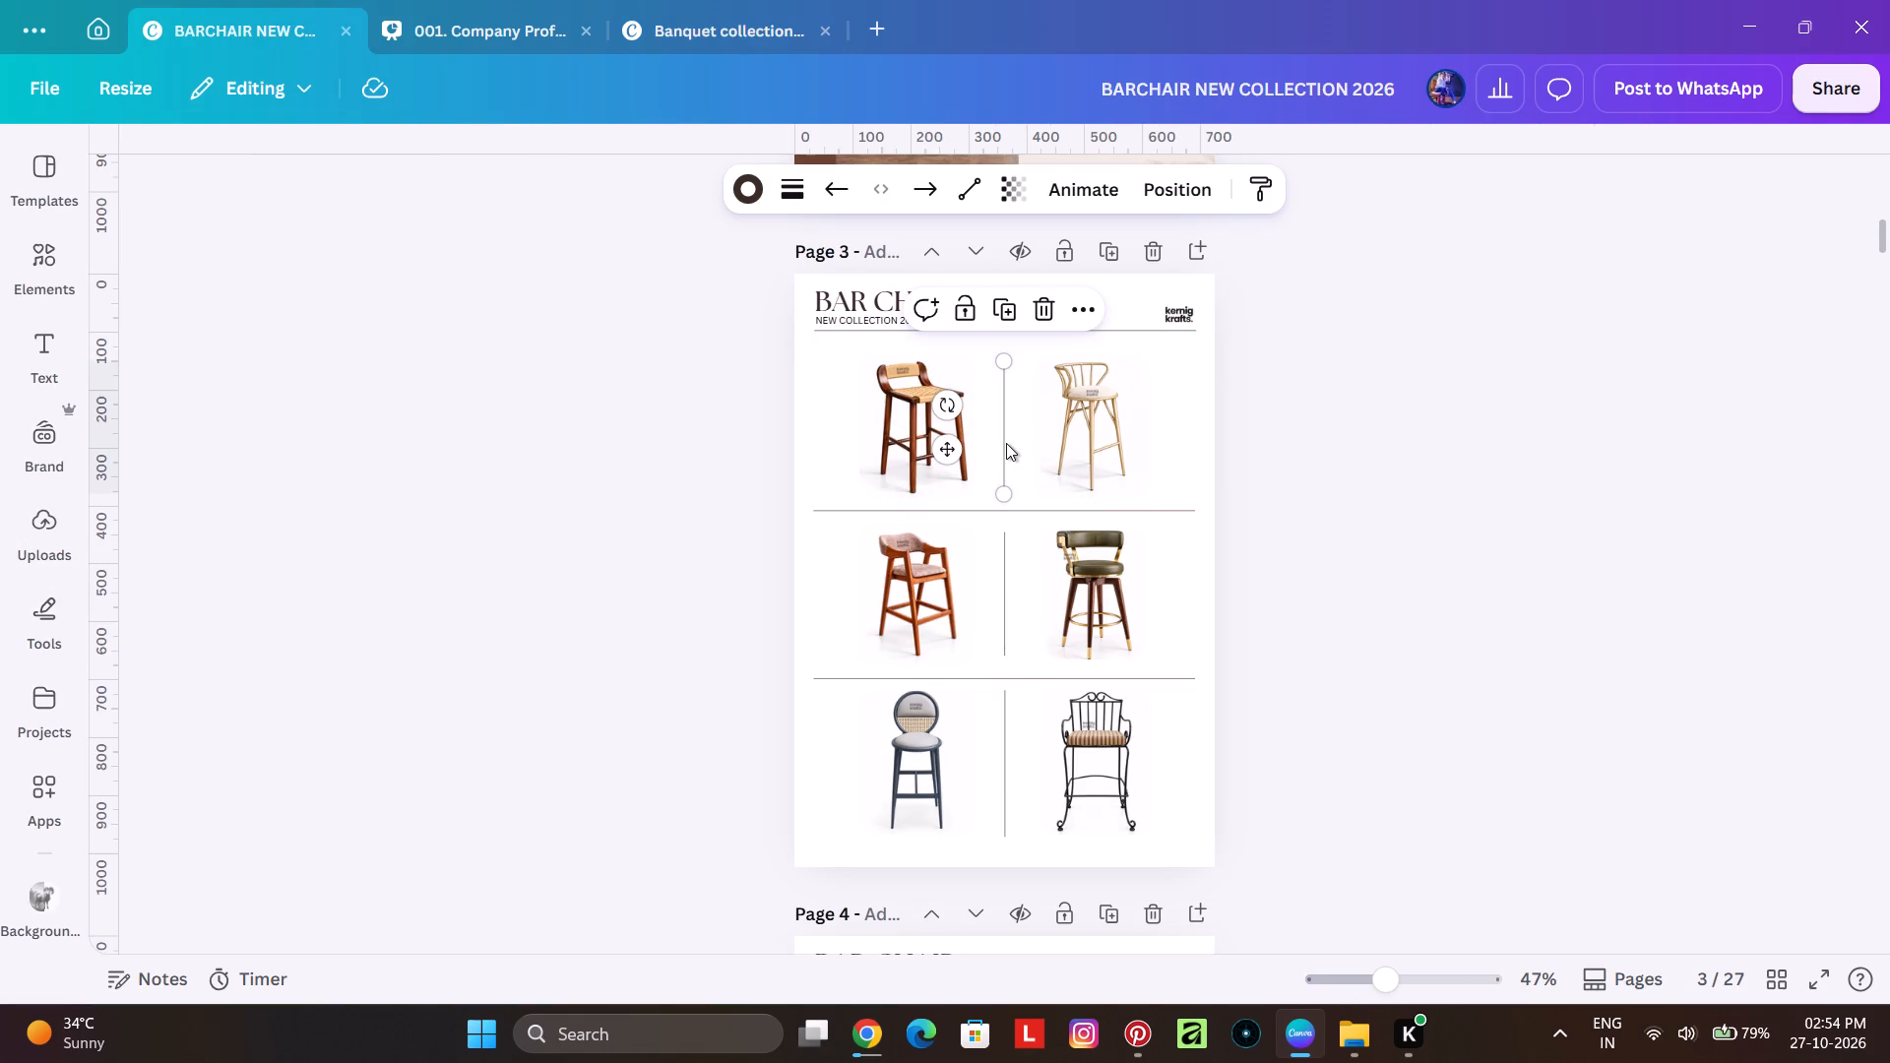
pyautogui.hotkey('ctrl', 'c')
pyautogui.hotkey('ctrl', 'c')
pyautogui.hotkey('ctrl', 'c')
pyautogui.hotkey('ctrl', 'c')
pyautogui.hotkey('ctrl', 'c')
pyautogui.click(720, 15)
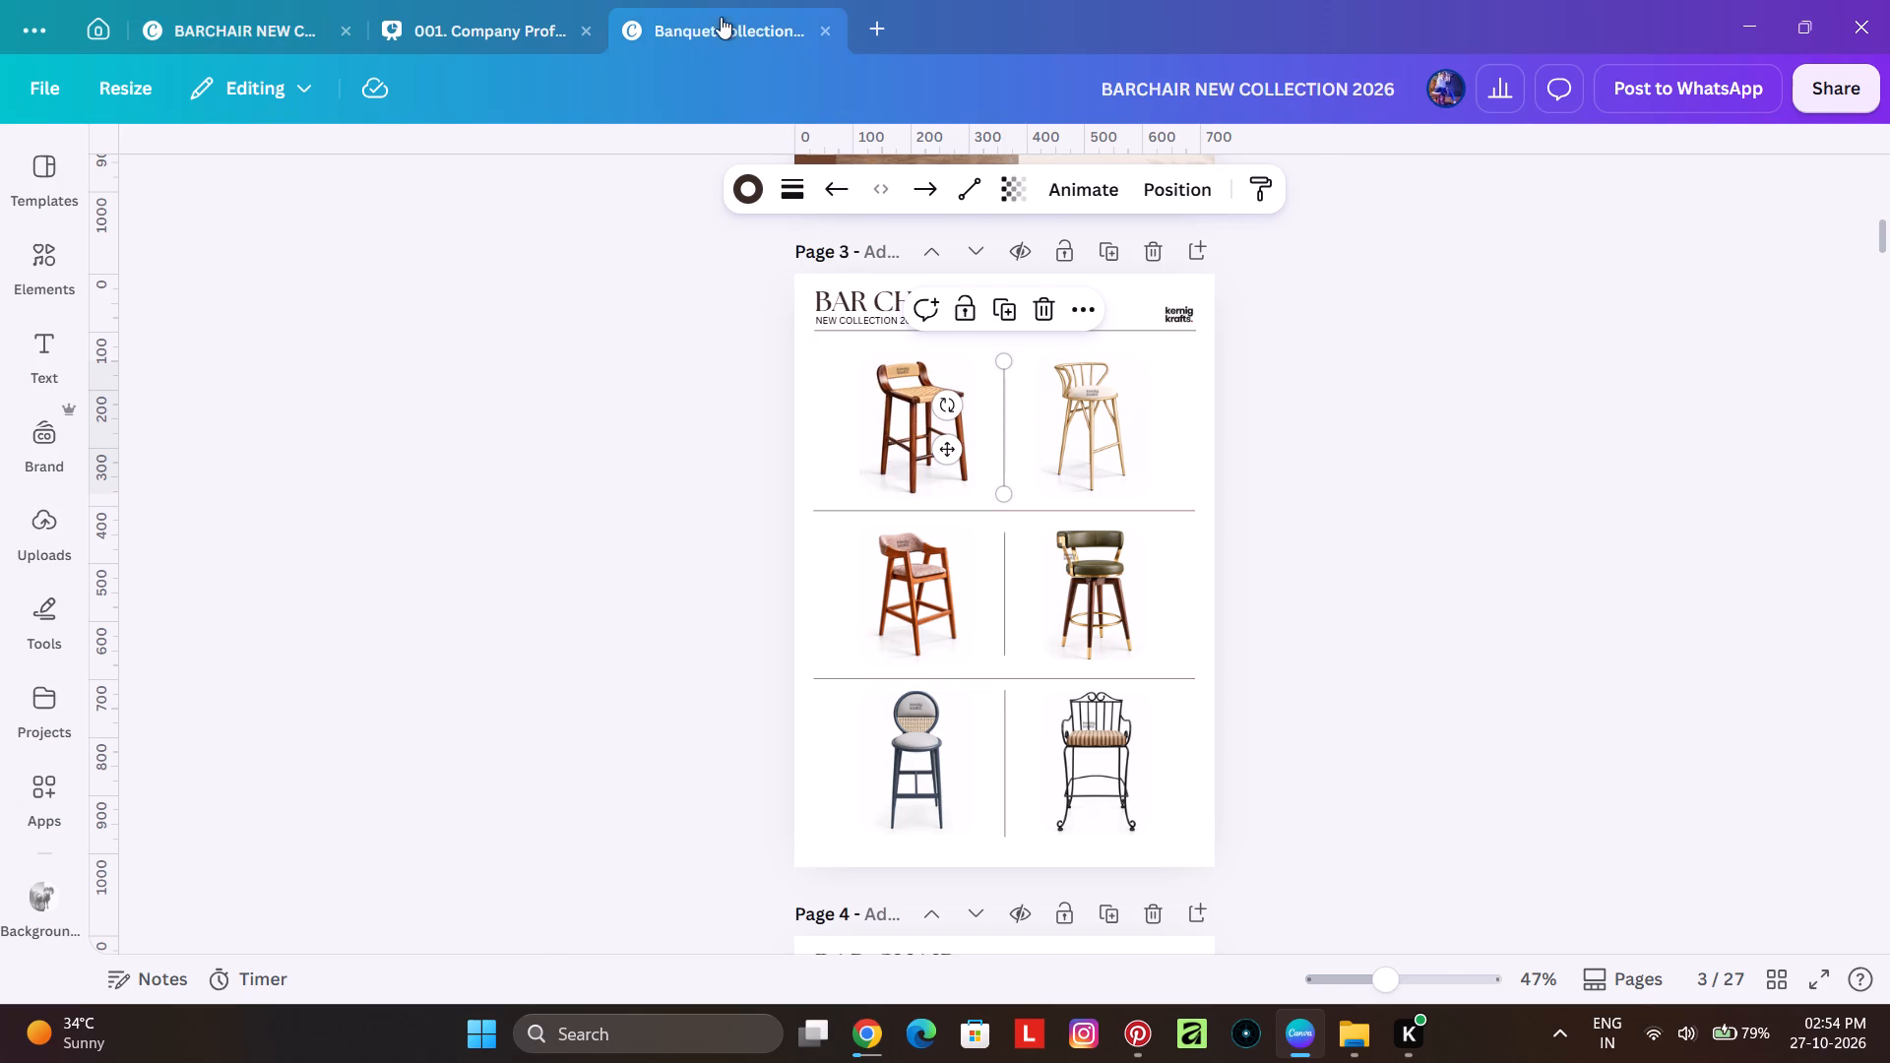
pyautogui.click(1202, 476)
pyautogui.hotkey('ctrl', 'v')
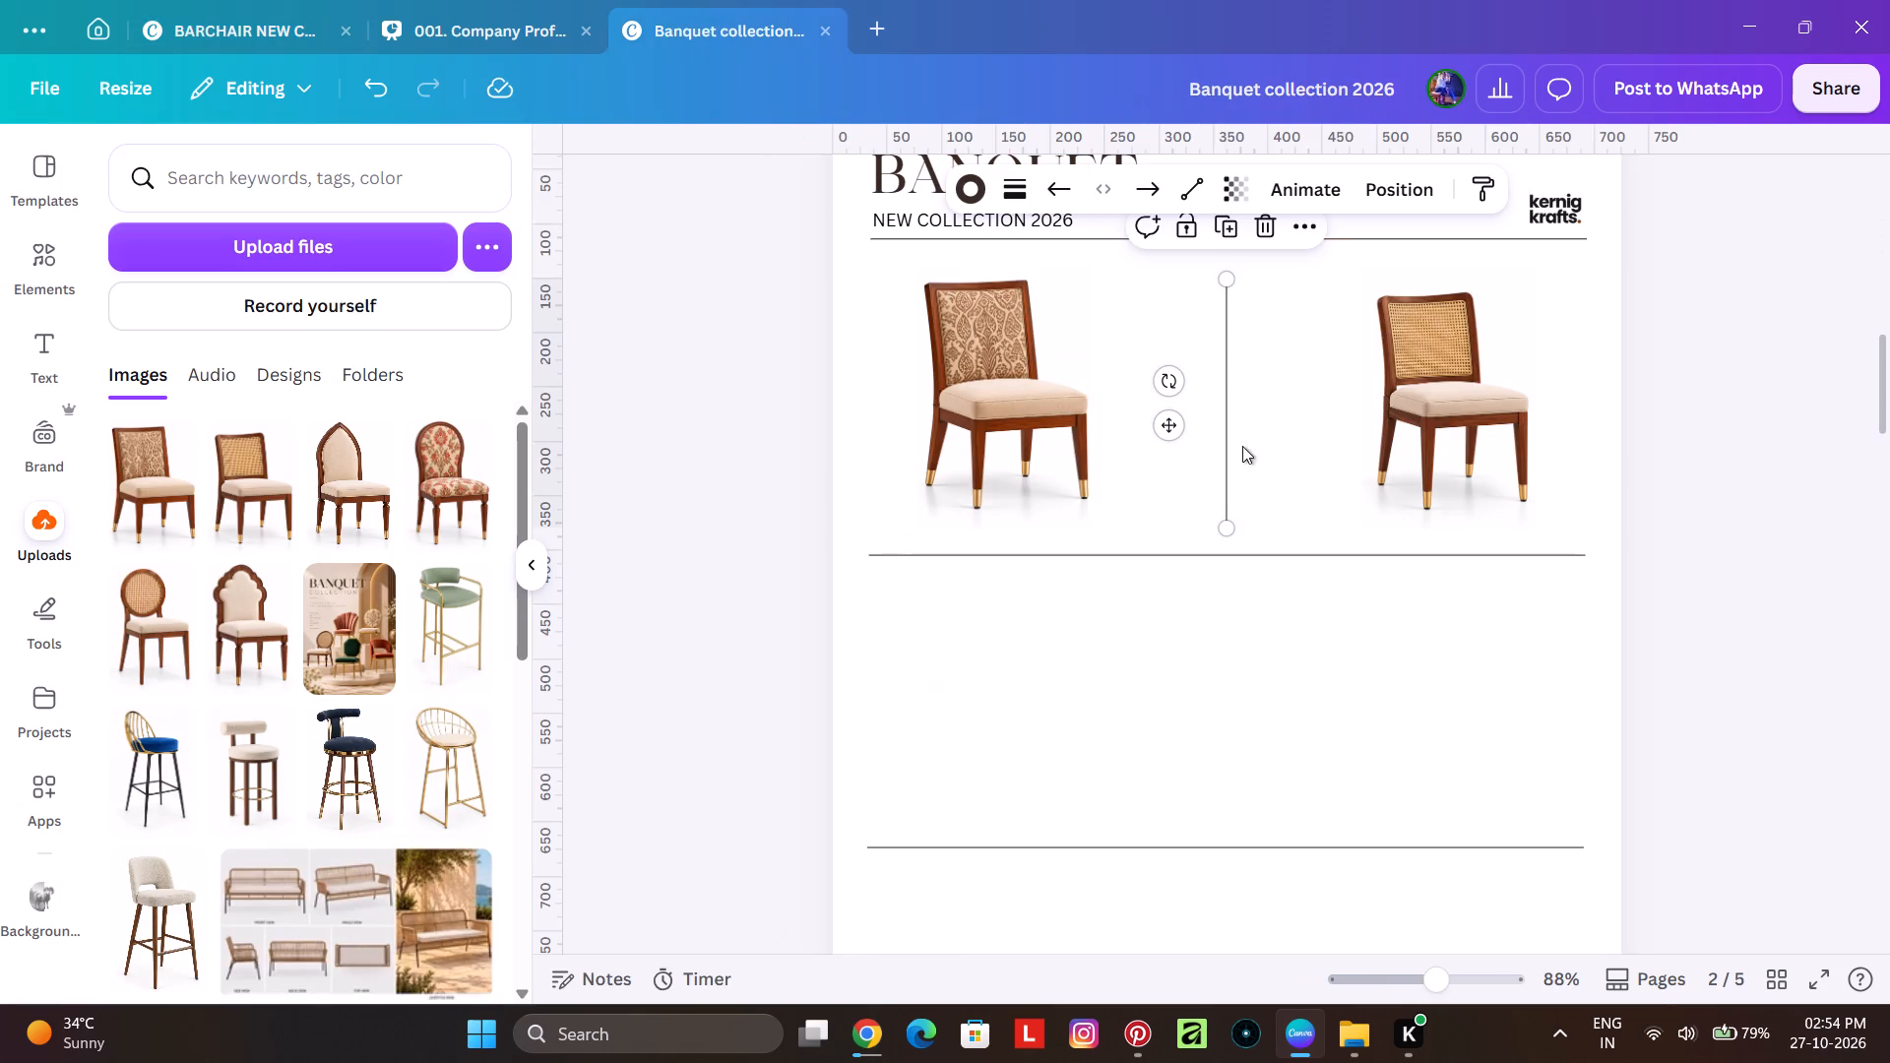
pyautogui.click(772, 409)
# Nudge the vertical divider up so it sits evenly between the first row's horizontal lines.
pyautogui.scroll(2, 1213, 725)
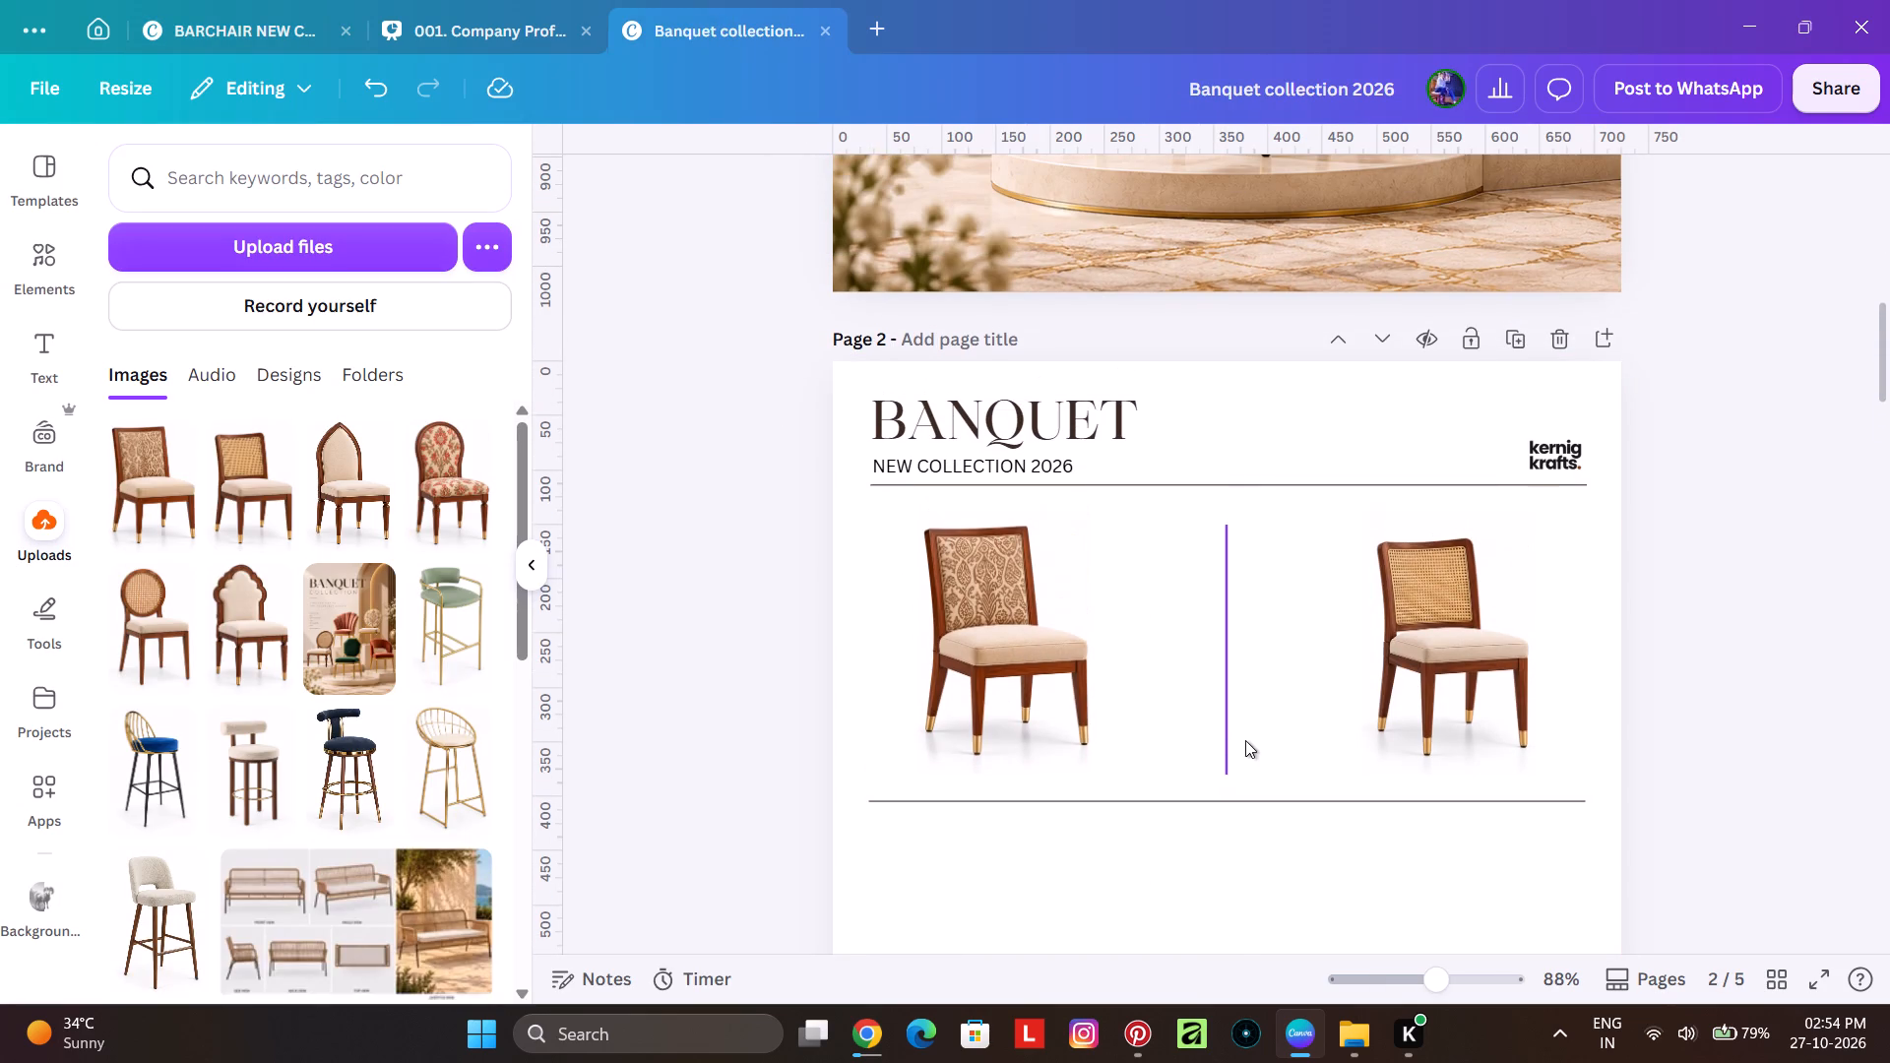
pyautogui.click(1228, 723)
pyautogui.press('Up')
pyautogui.press('Up')
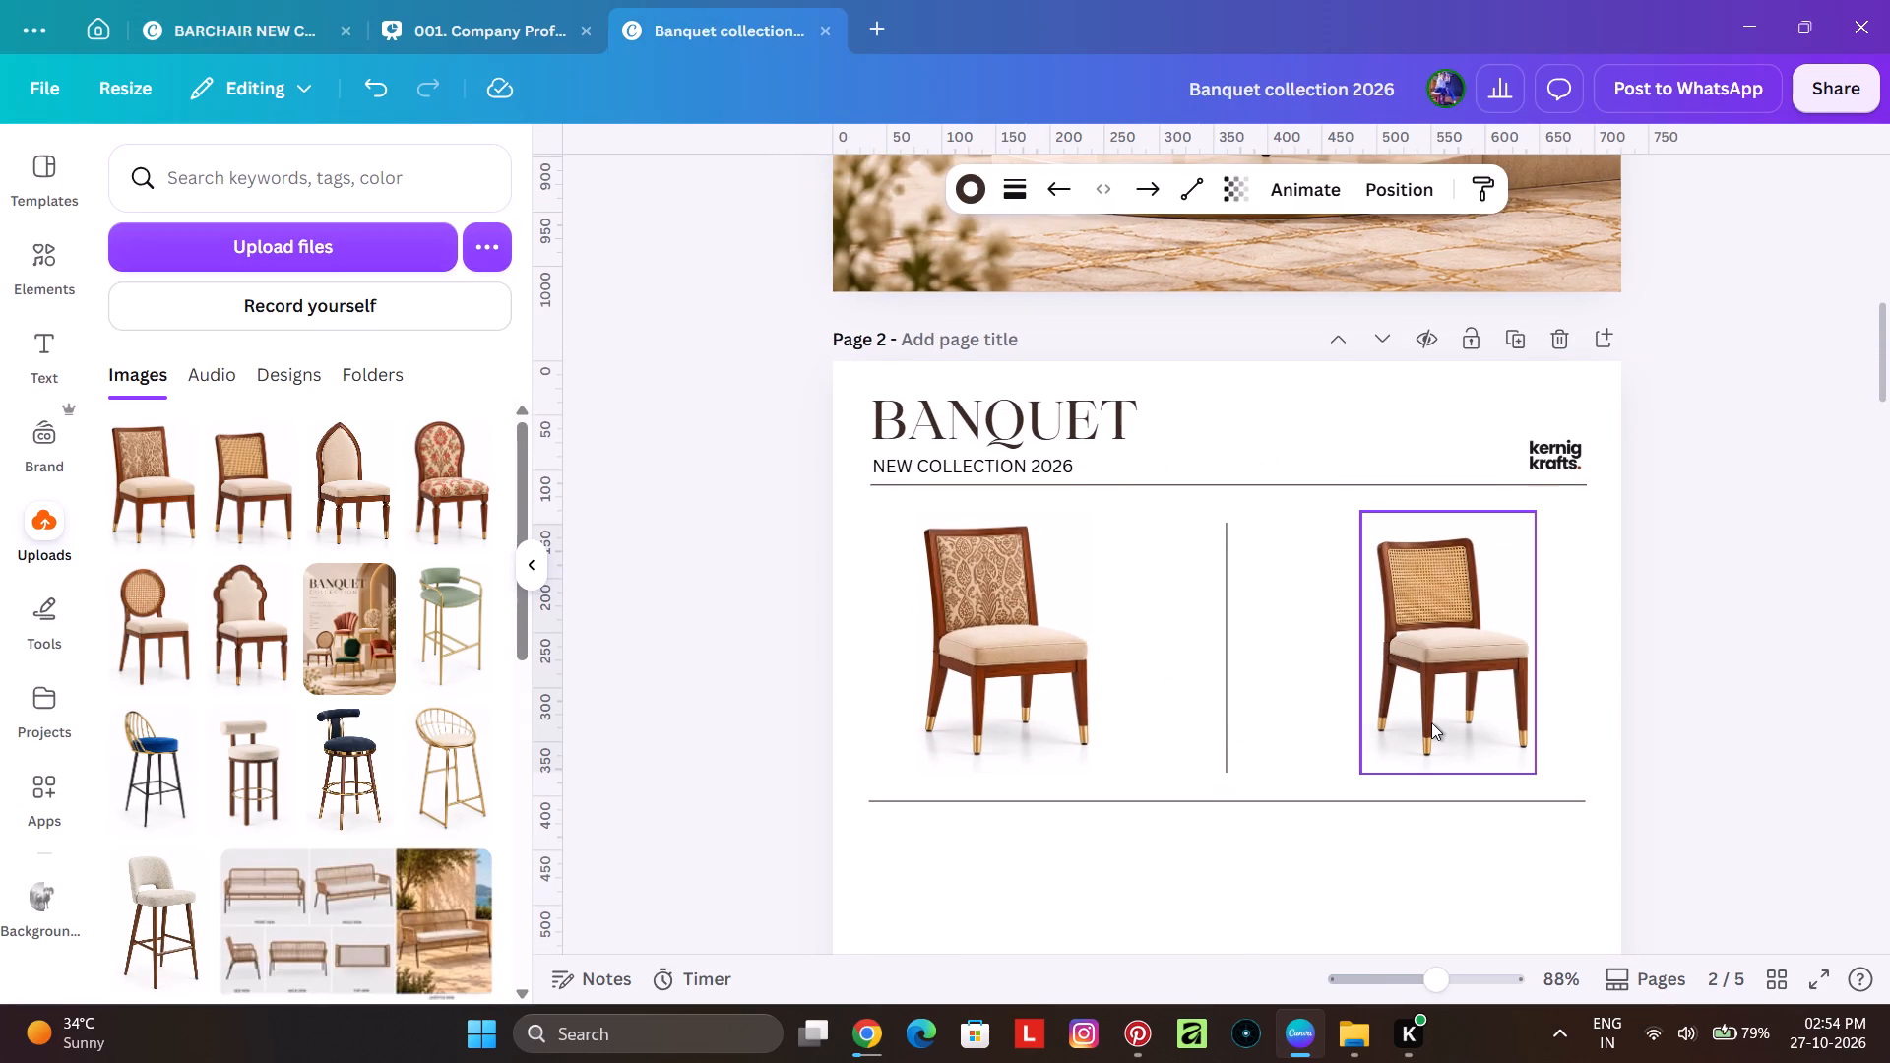
pyautogui.press('Up')
pyautogui.press('Up')
pyautogui.press('Up')
pyautogui.press('Up')
pyautogui.press('Up')
pyautogui.press('Down')
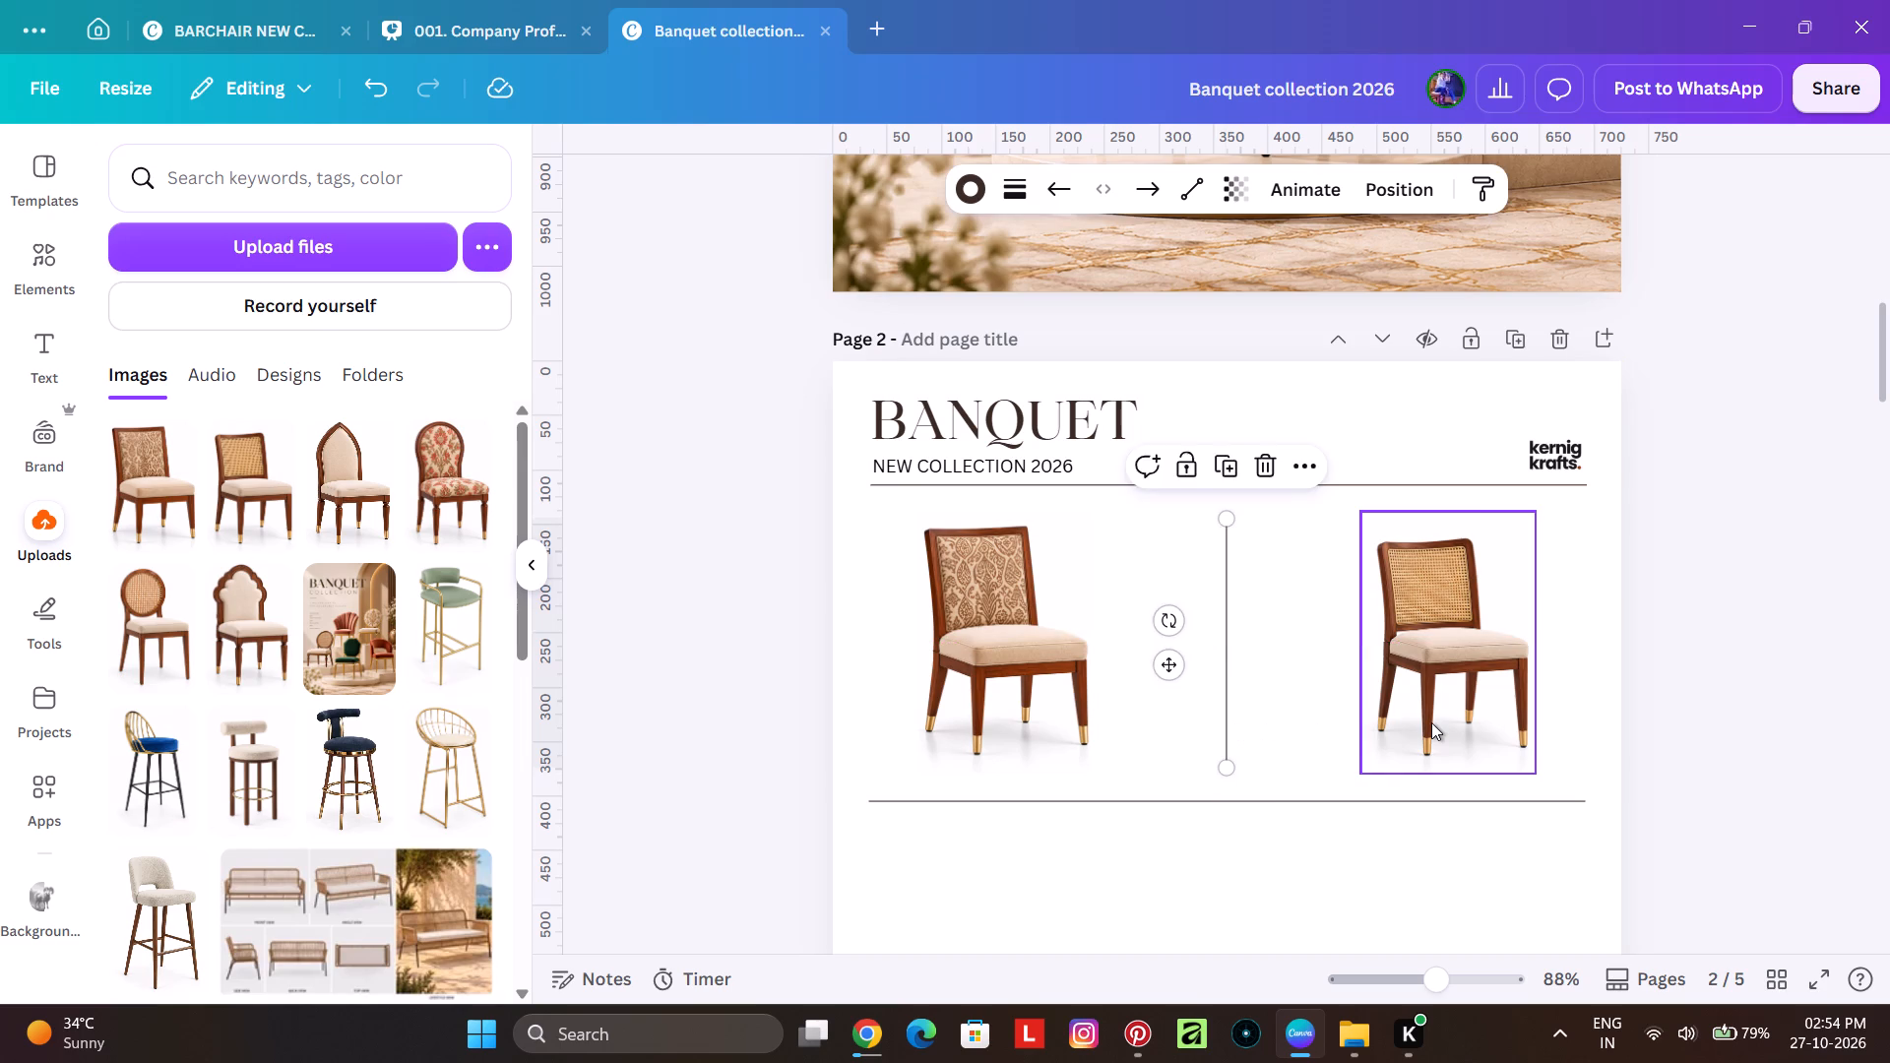
# Duplicate the vertical divider and place the copy on the page's centre line in page 2's second row.
pyautogui.scroll(-3, 1432, 721)
pyautogui.scroll(2, 1326, 652)
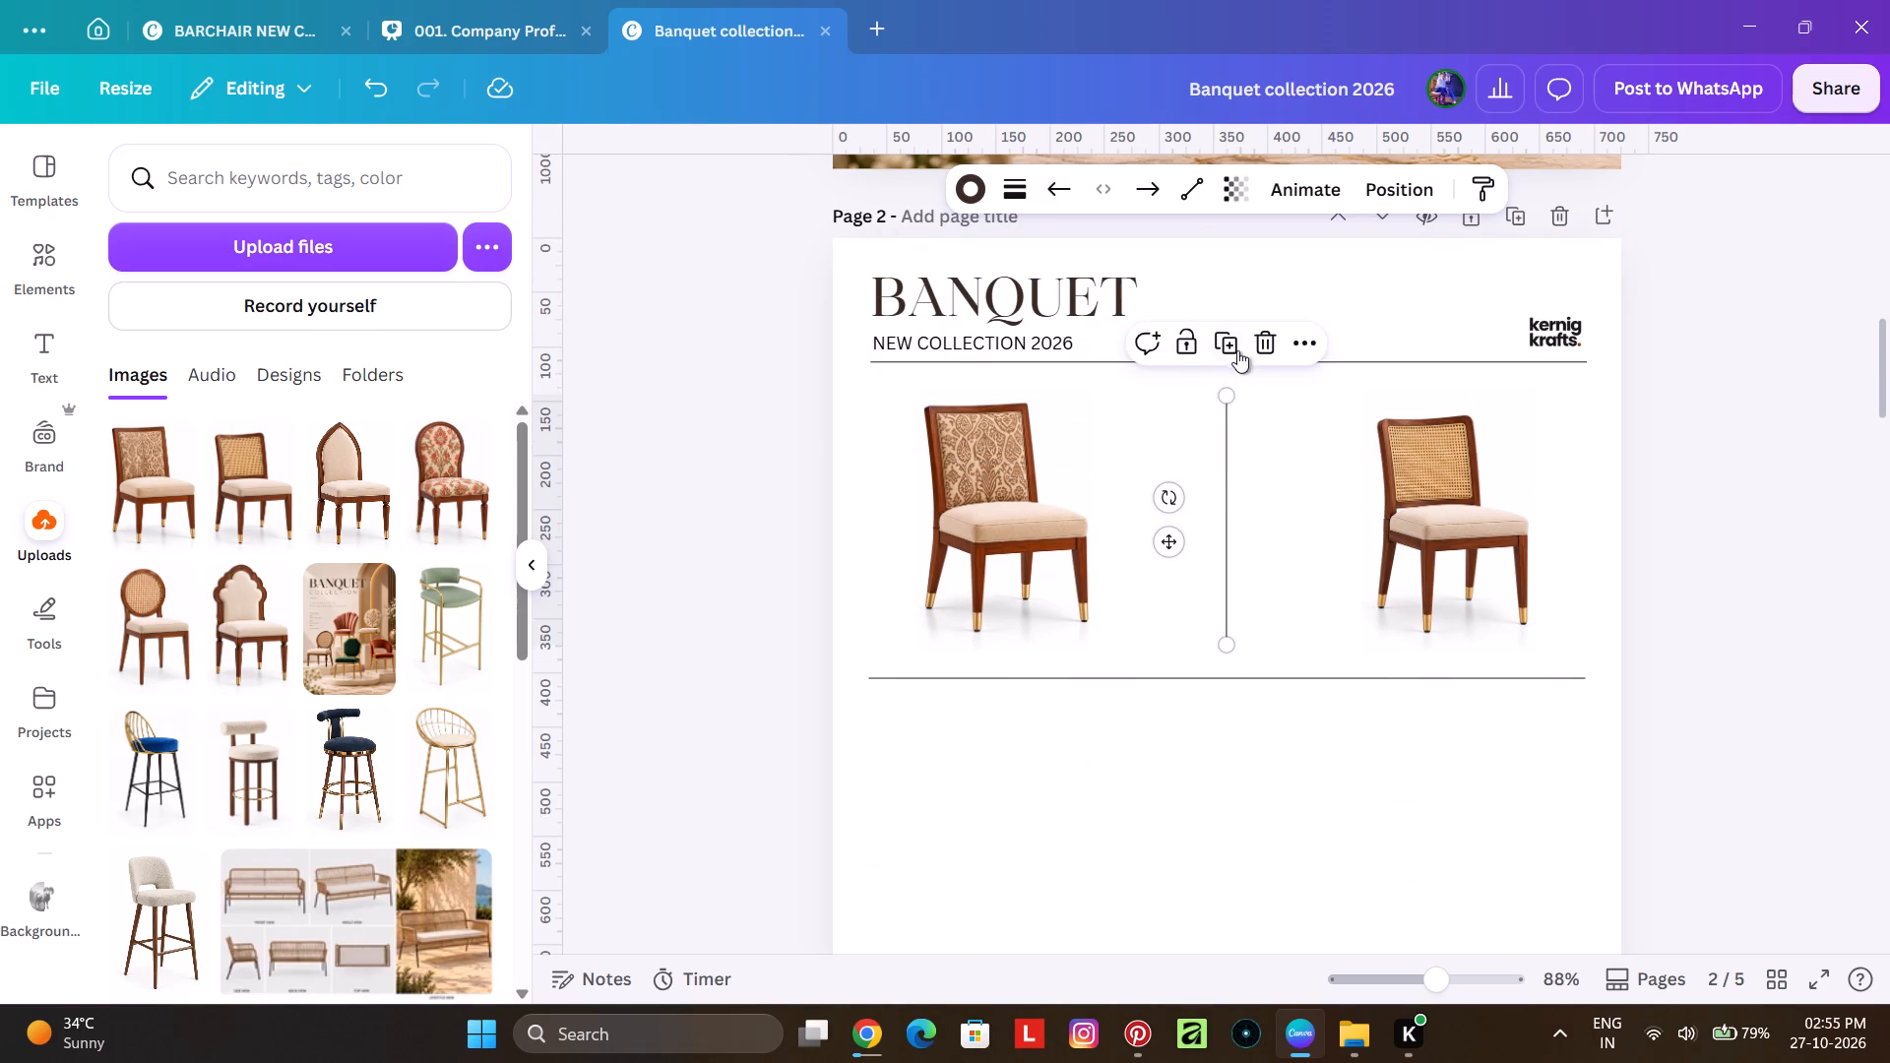
pyautogui.click(1231, 347)
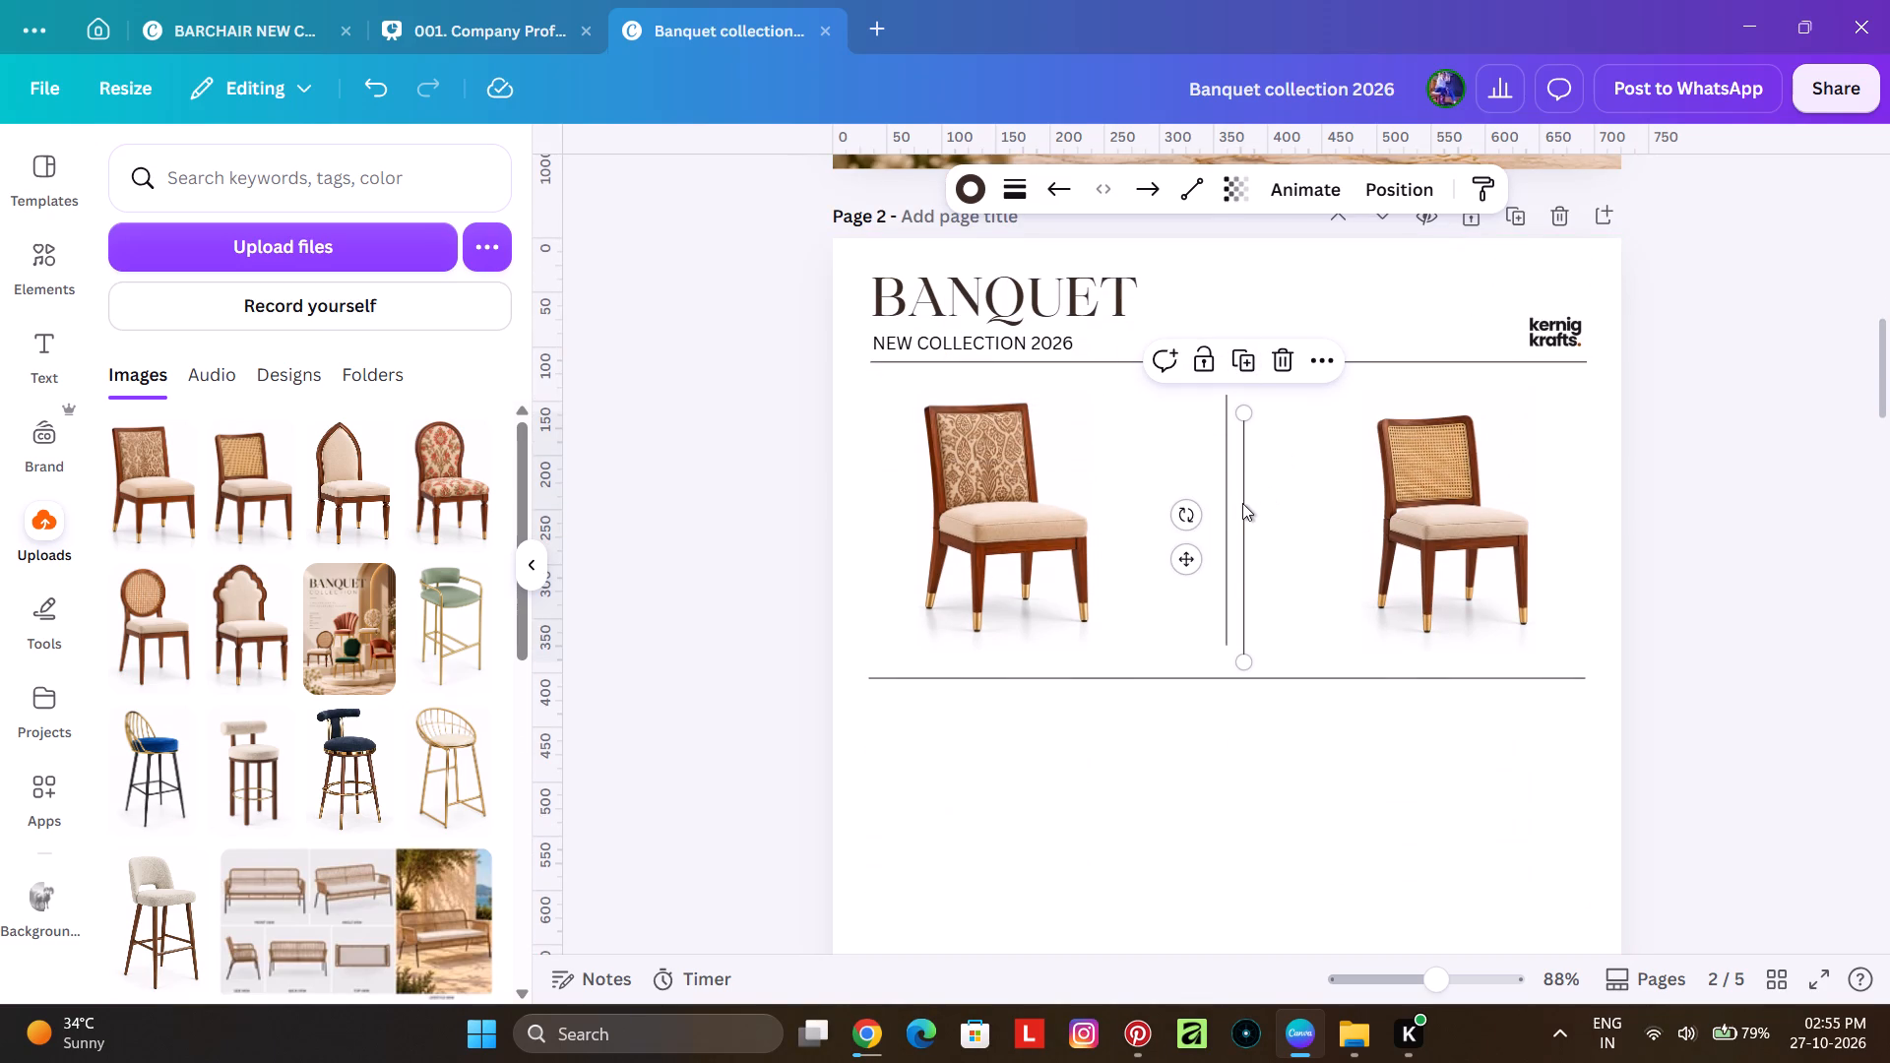
pyautogui.moveTo(1242, 503); pyautogui.dragTo(1226, 804)
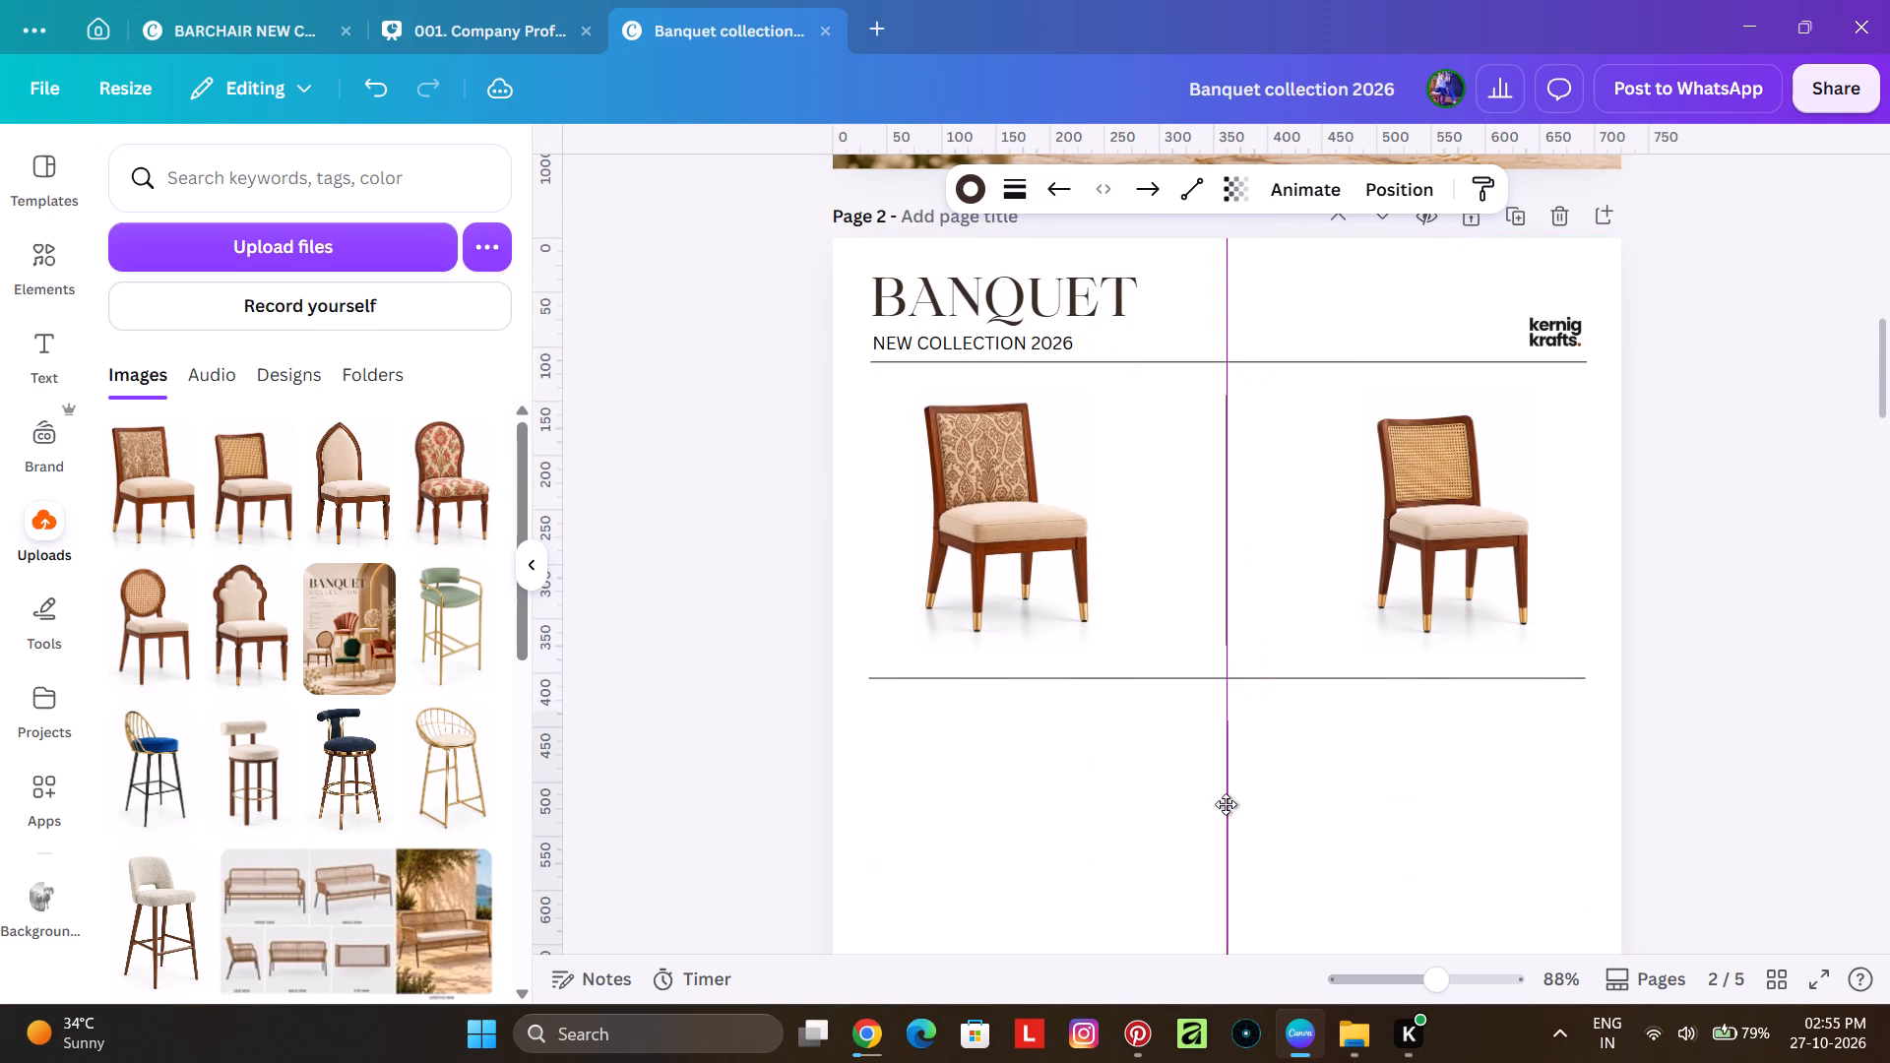
pyautogui.moveTo(1226, 804); pyautogui.dragTo(1225, 804)
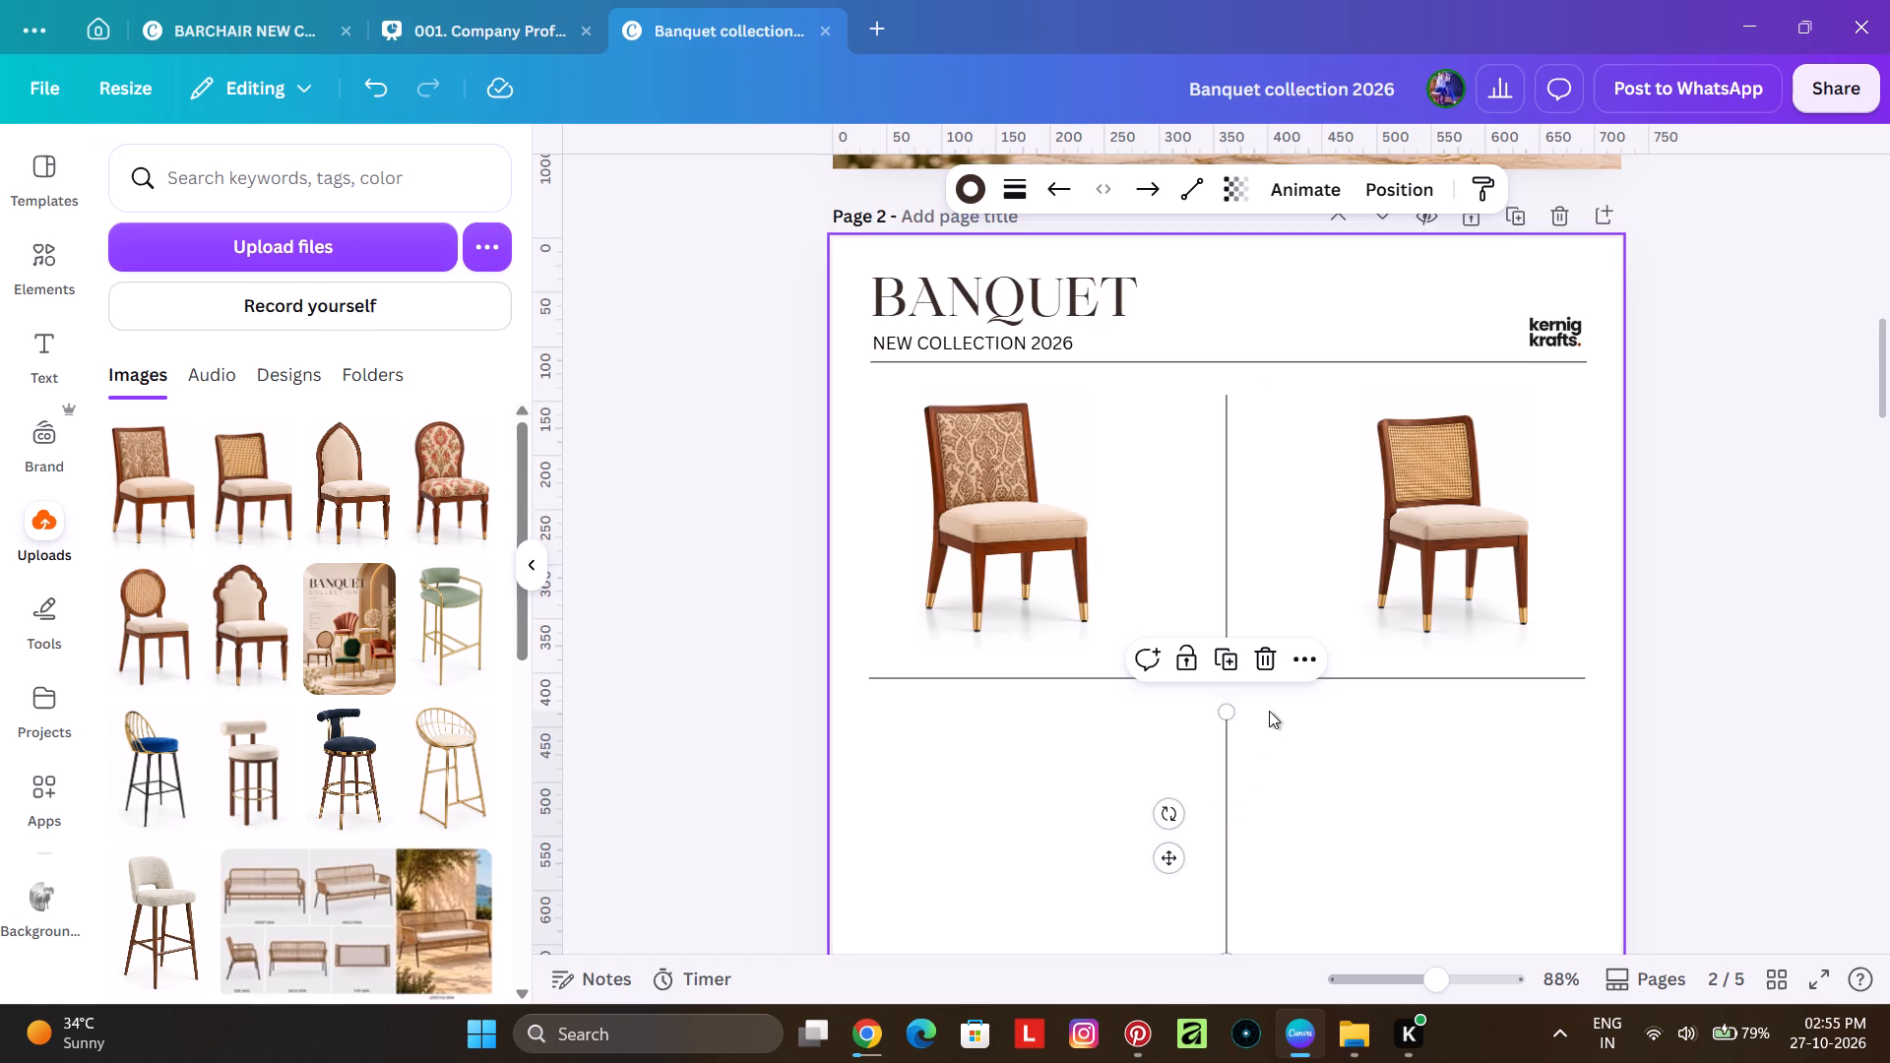
# Nudge the second row's vertical divider up to leave 19 px gaps to the horizontal lines above and below.
pyautogui.scroll(-3, 1269, 711)
pyautogui.press('Up')
pyautogui.press('Up')
pyautogui.press('Up')
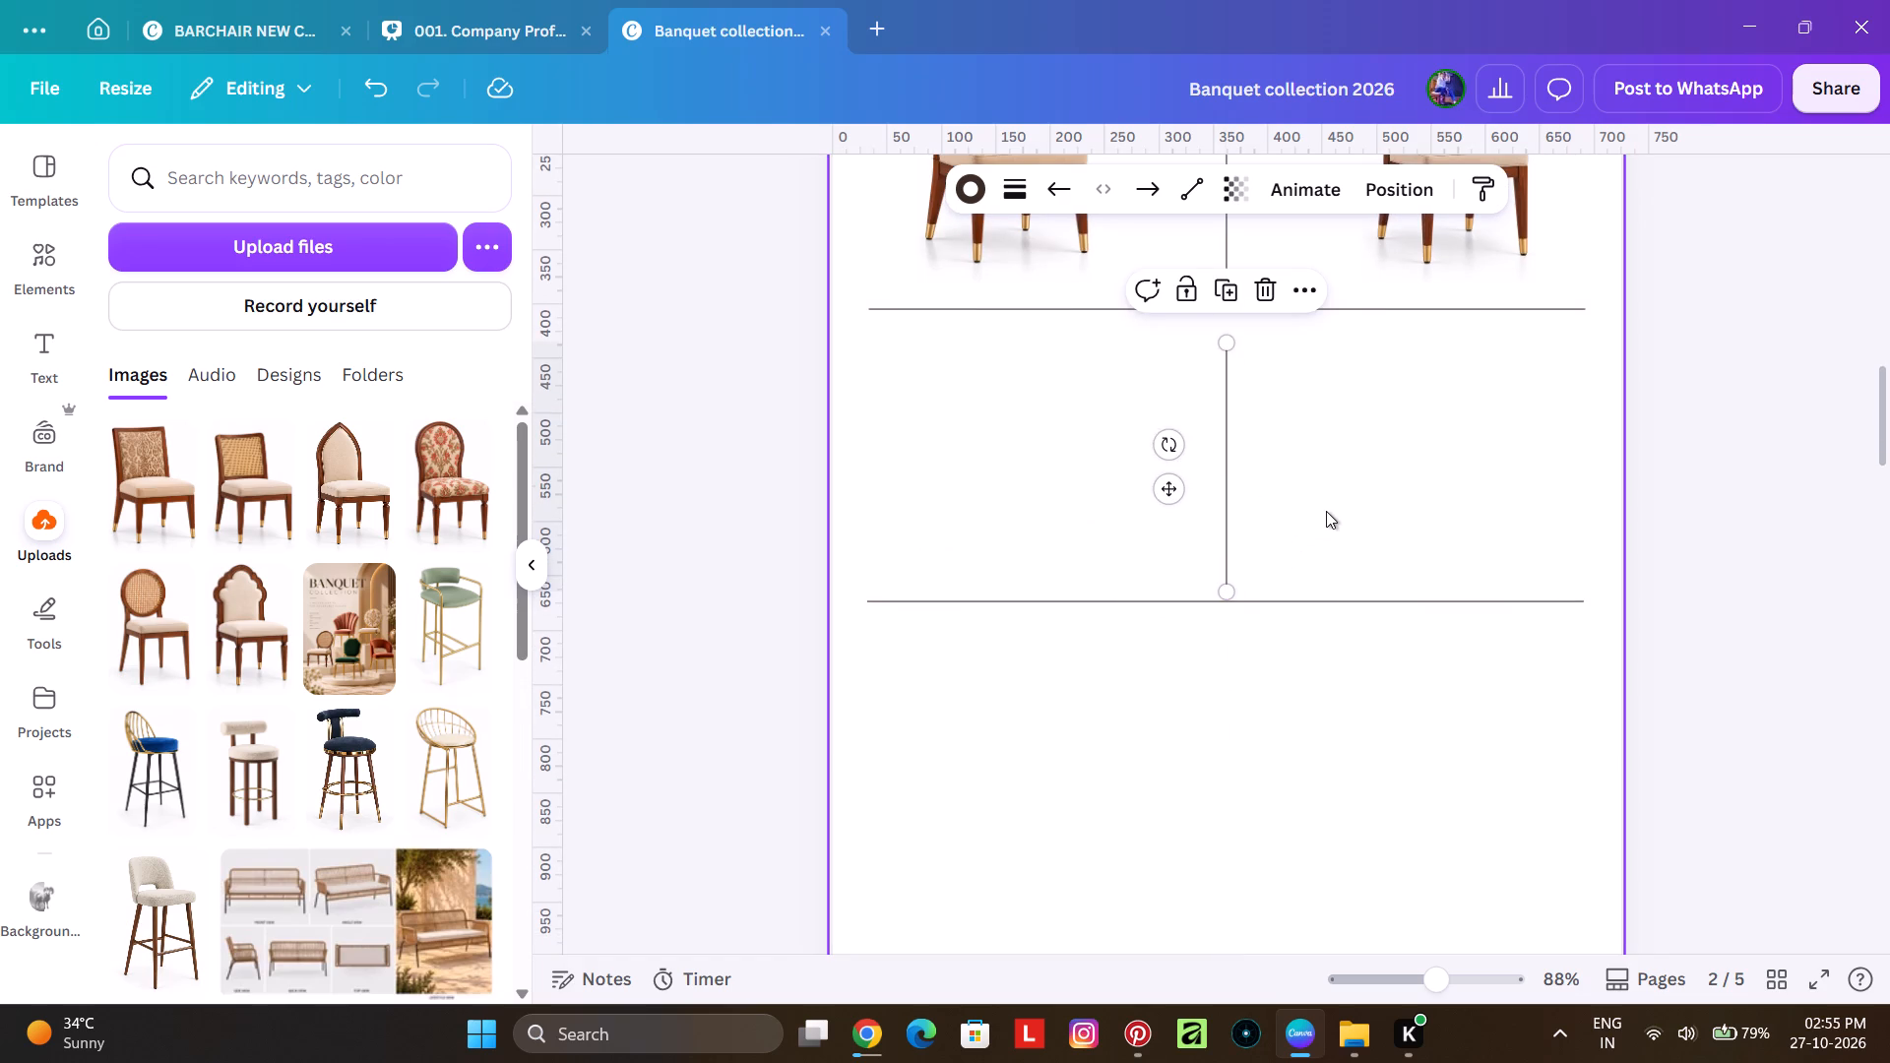
pyautogui.press('Up')
pyautogui.click(1806, 463)
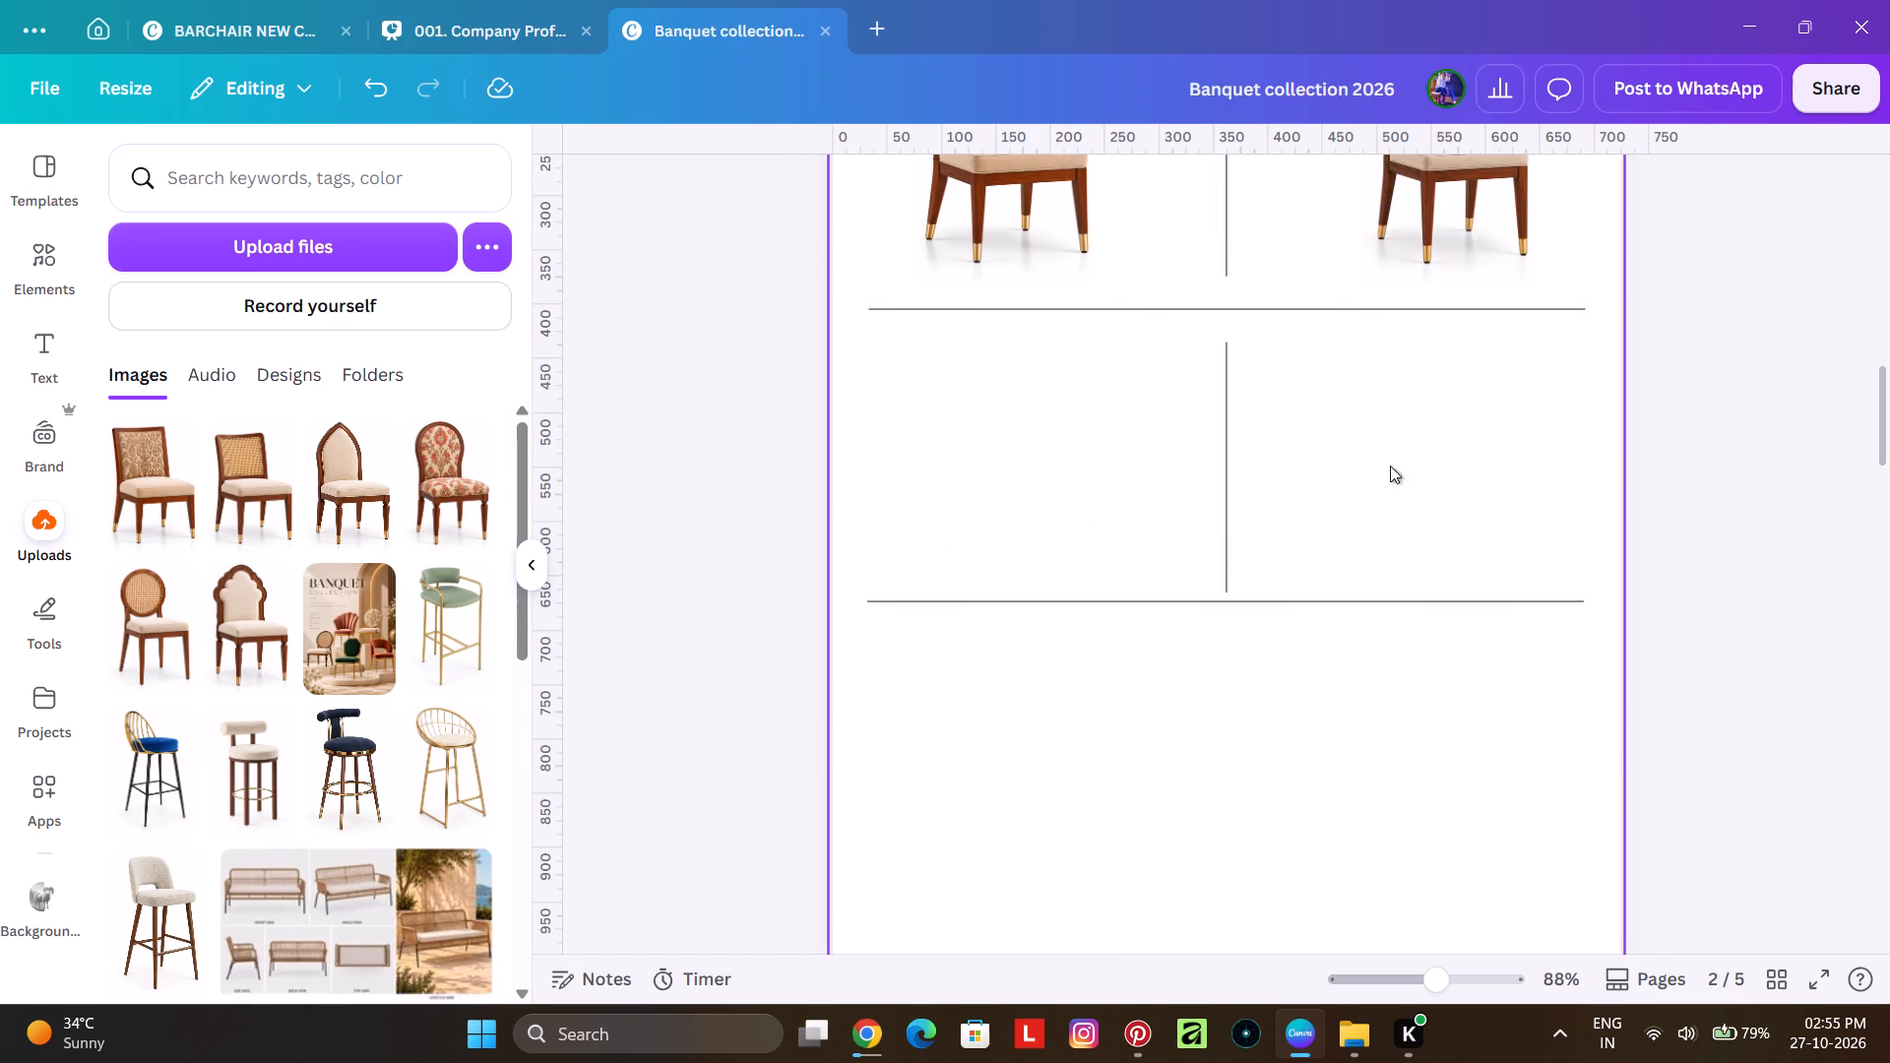
pyautogui.click(1231, 476)
pyautogui.press('Up')
pyautogui.press('Up')
pyautogui.press('Up')
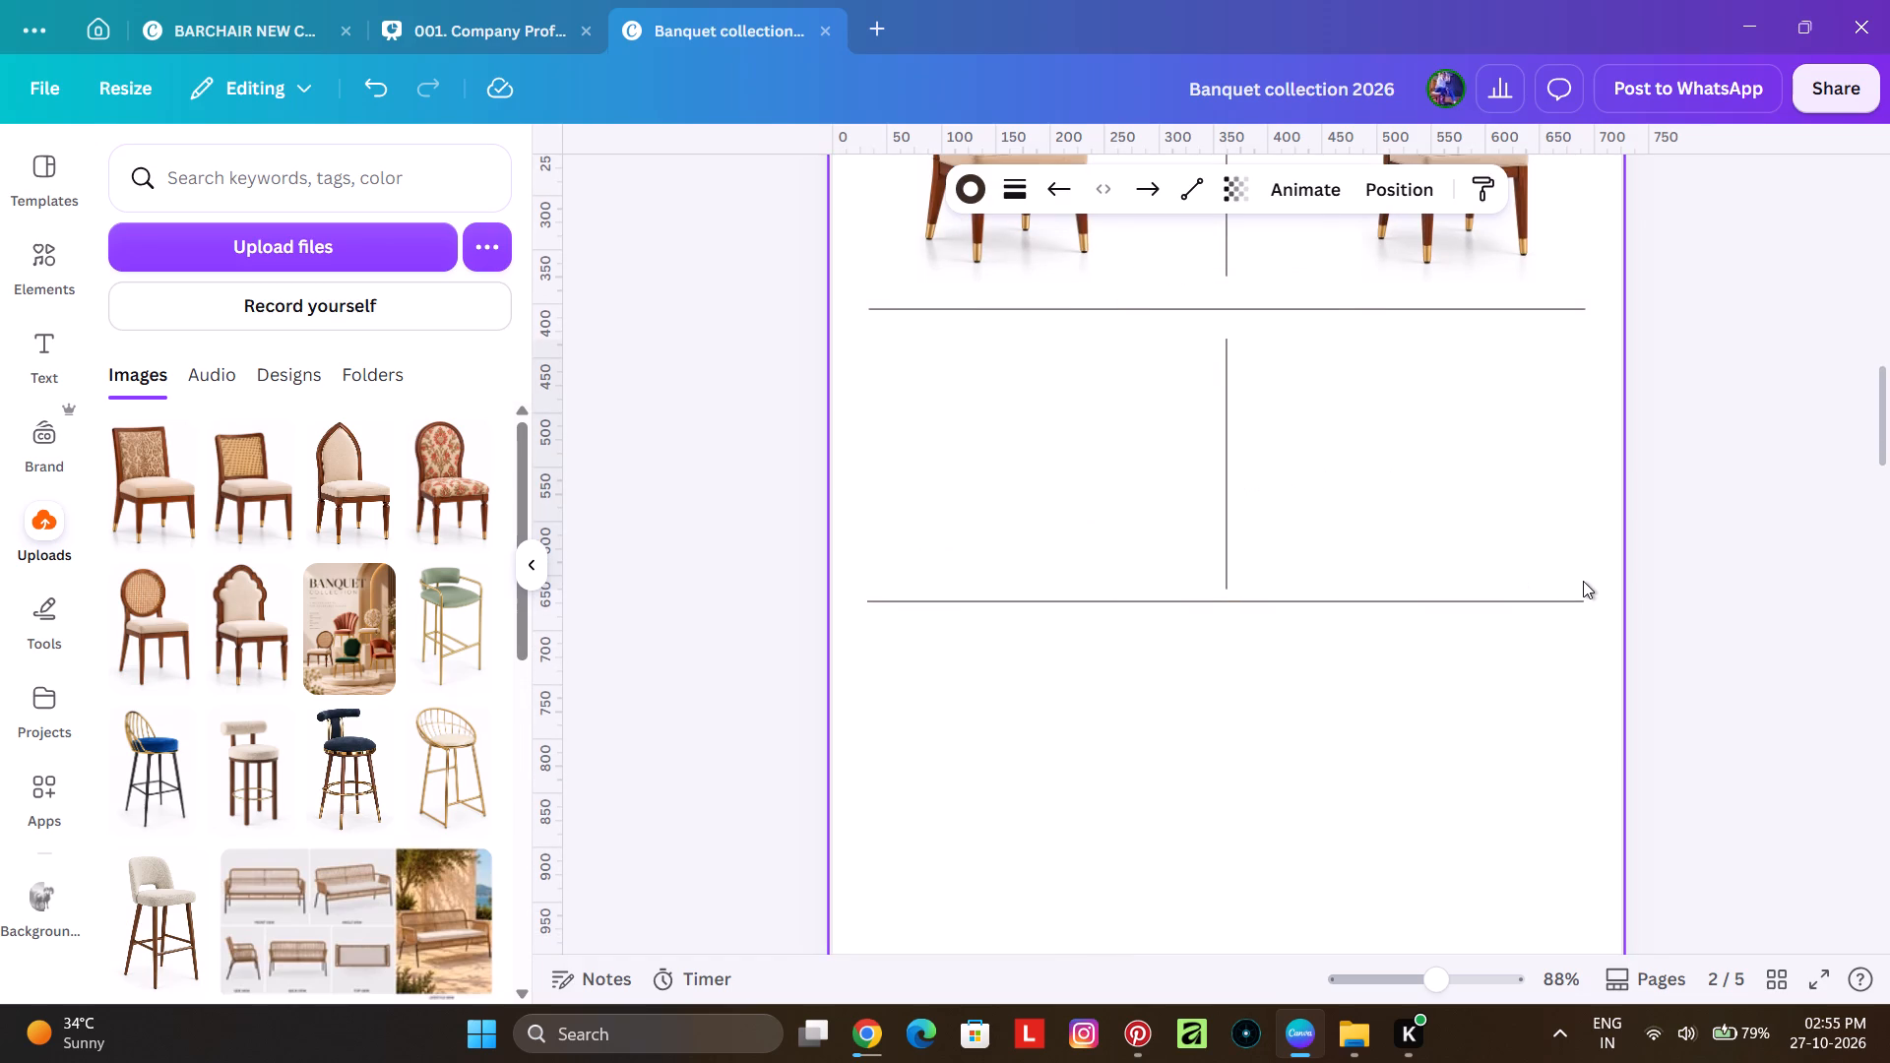
pyautogui.press('Up')
pyautogui.press('Up')
pyautogui.press('Up')
pyautogui.press('Up')
pyautogui.press('Up')
pyautogui.press('Up')
pyautogui.press('Up')
pyautogui.press('Up')
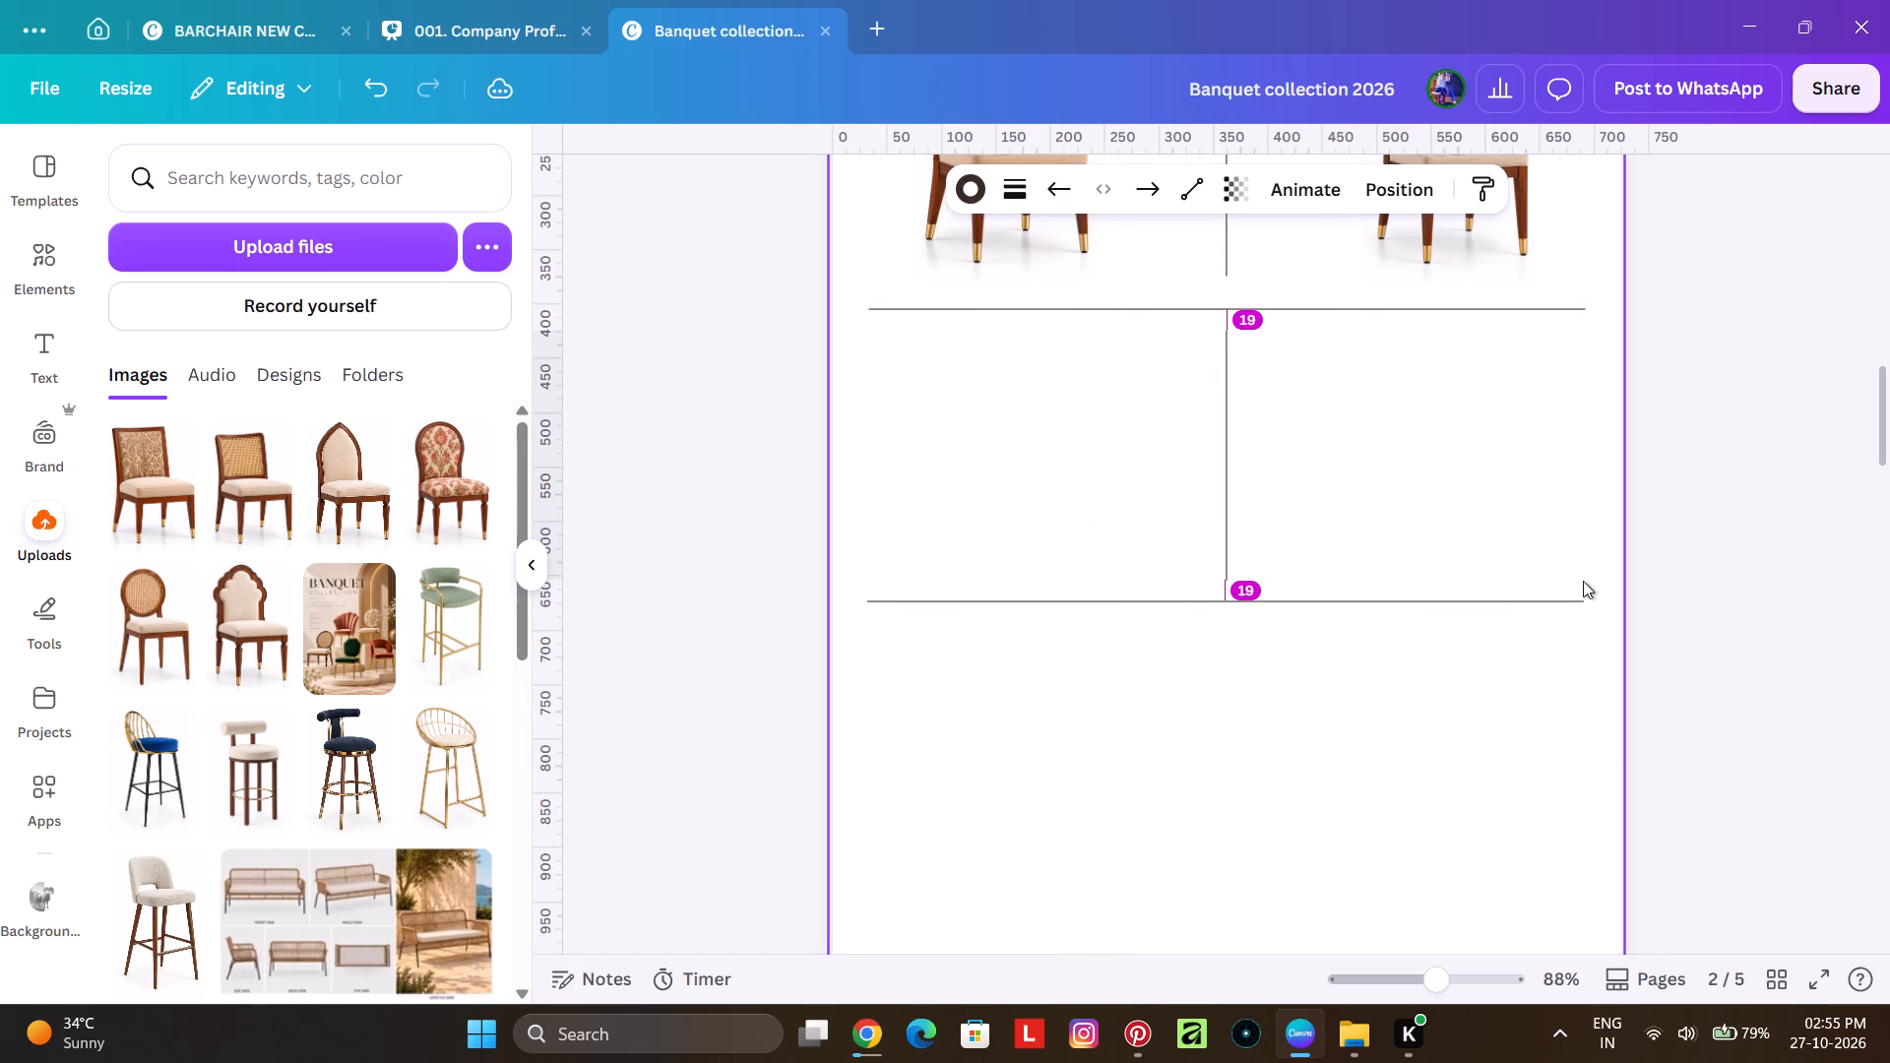
# Duplicate the second row's vertical divider into page 2's third row, on the same centre line.
pyautogui.keyDown('ctrl'); pyautogui.scroll(-1, 1193, 683); pyautogui.keyUp('ctrl')
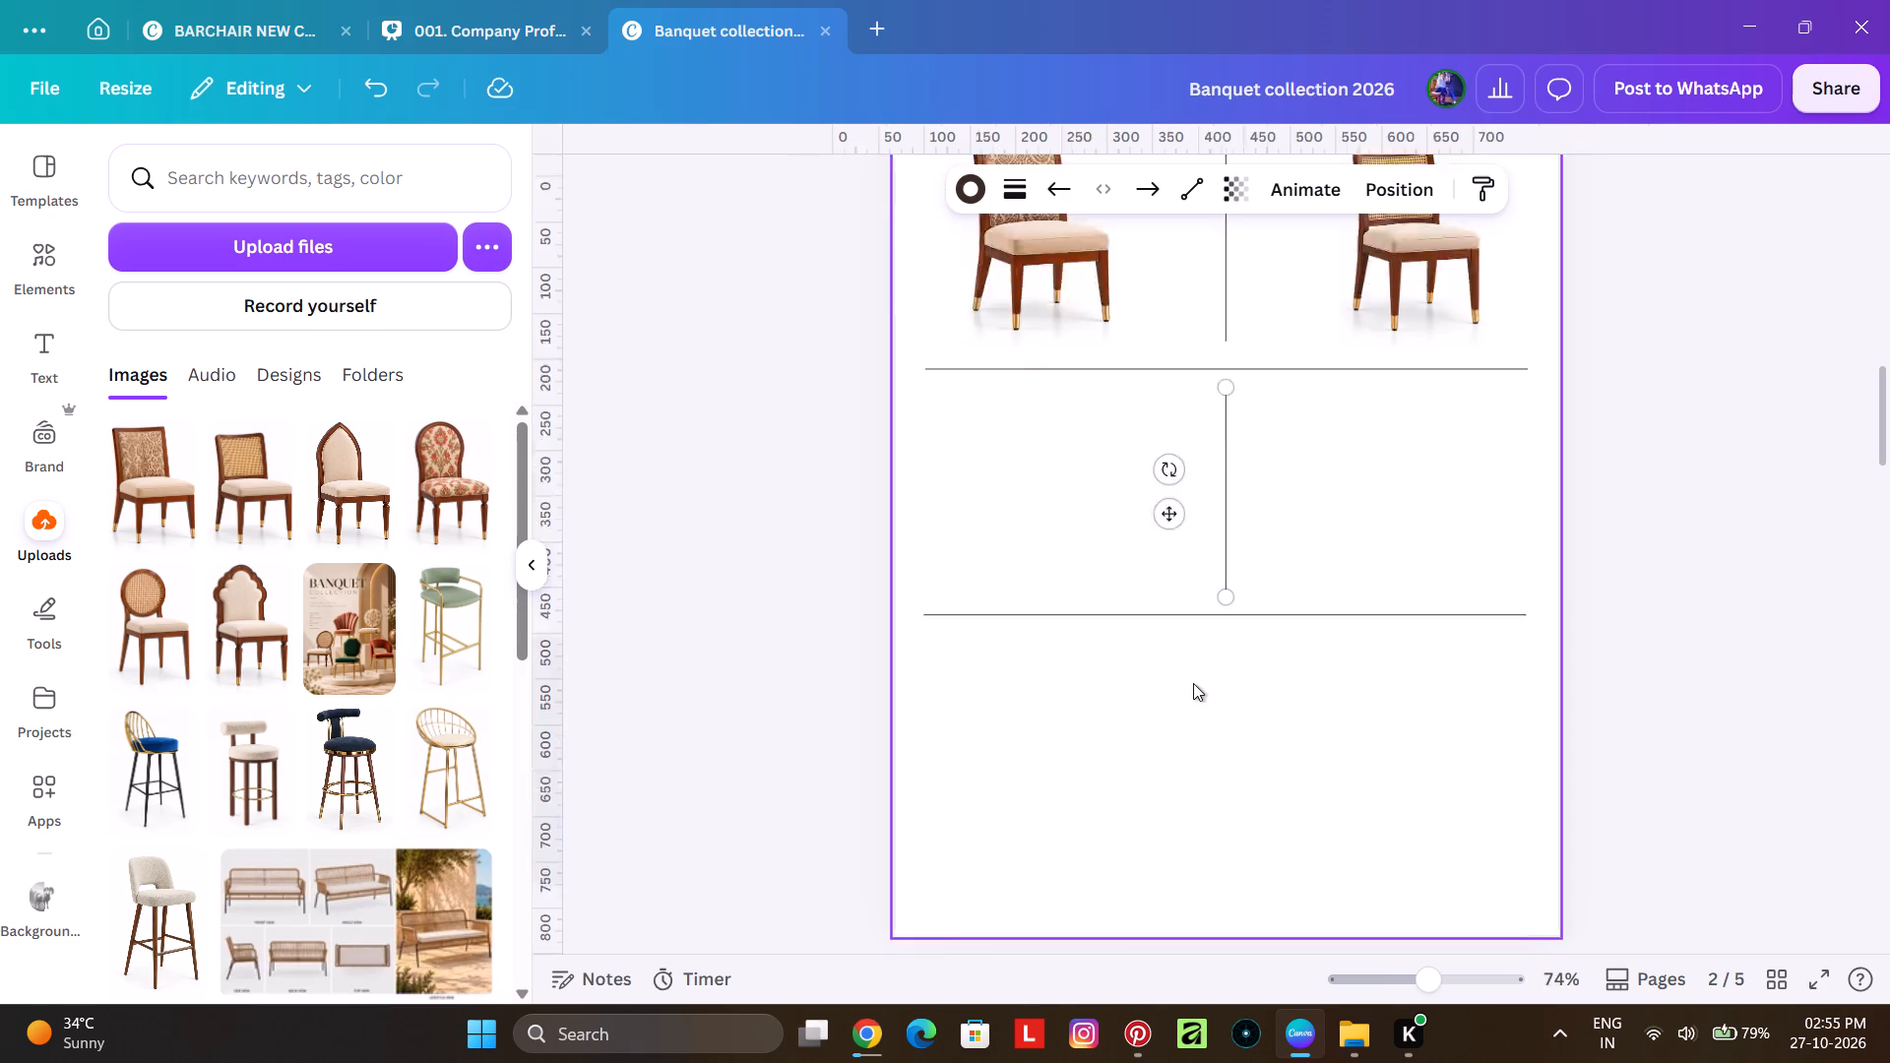
pyautogui.keyDown('ctrl'); pyautogui.scroll(-3, 1193, 683); pyautogui.keyUp('ctrl')
pyautogui.click(815, 599)
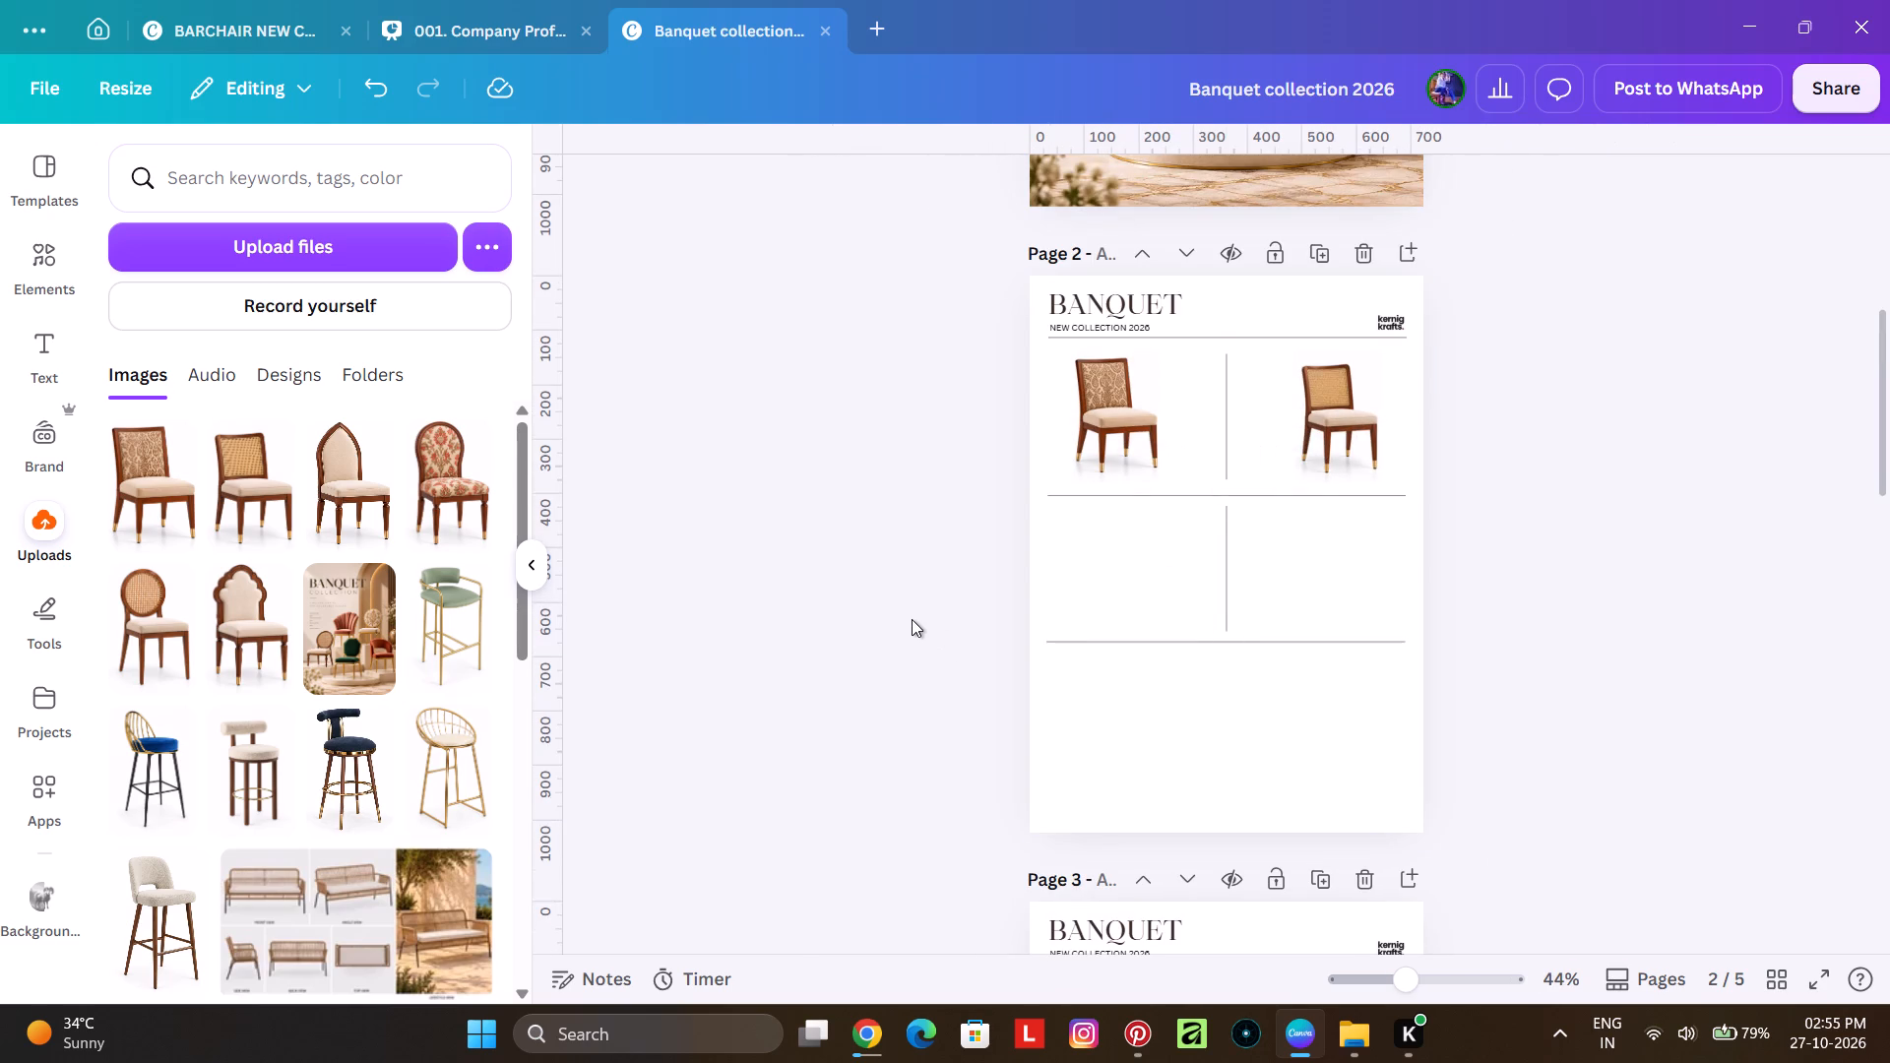
pyautogui.click(1230, 609)
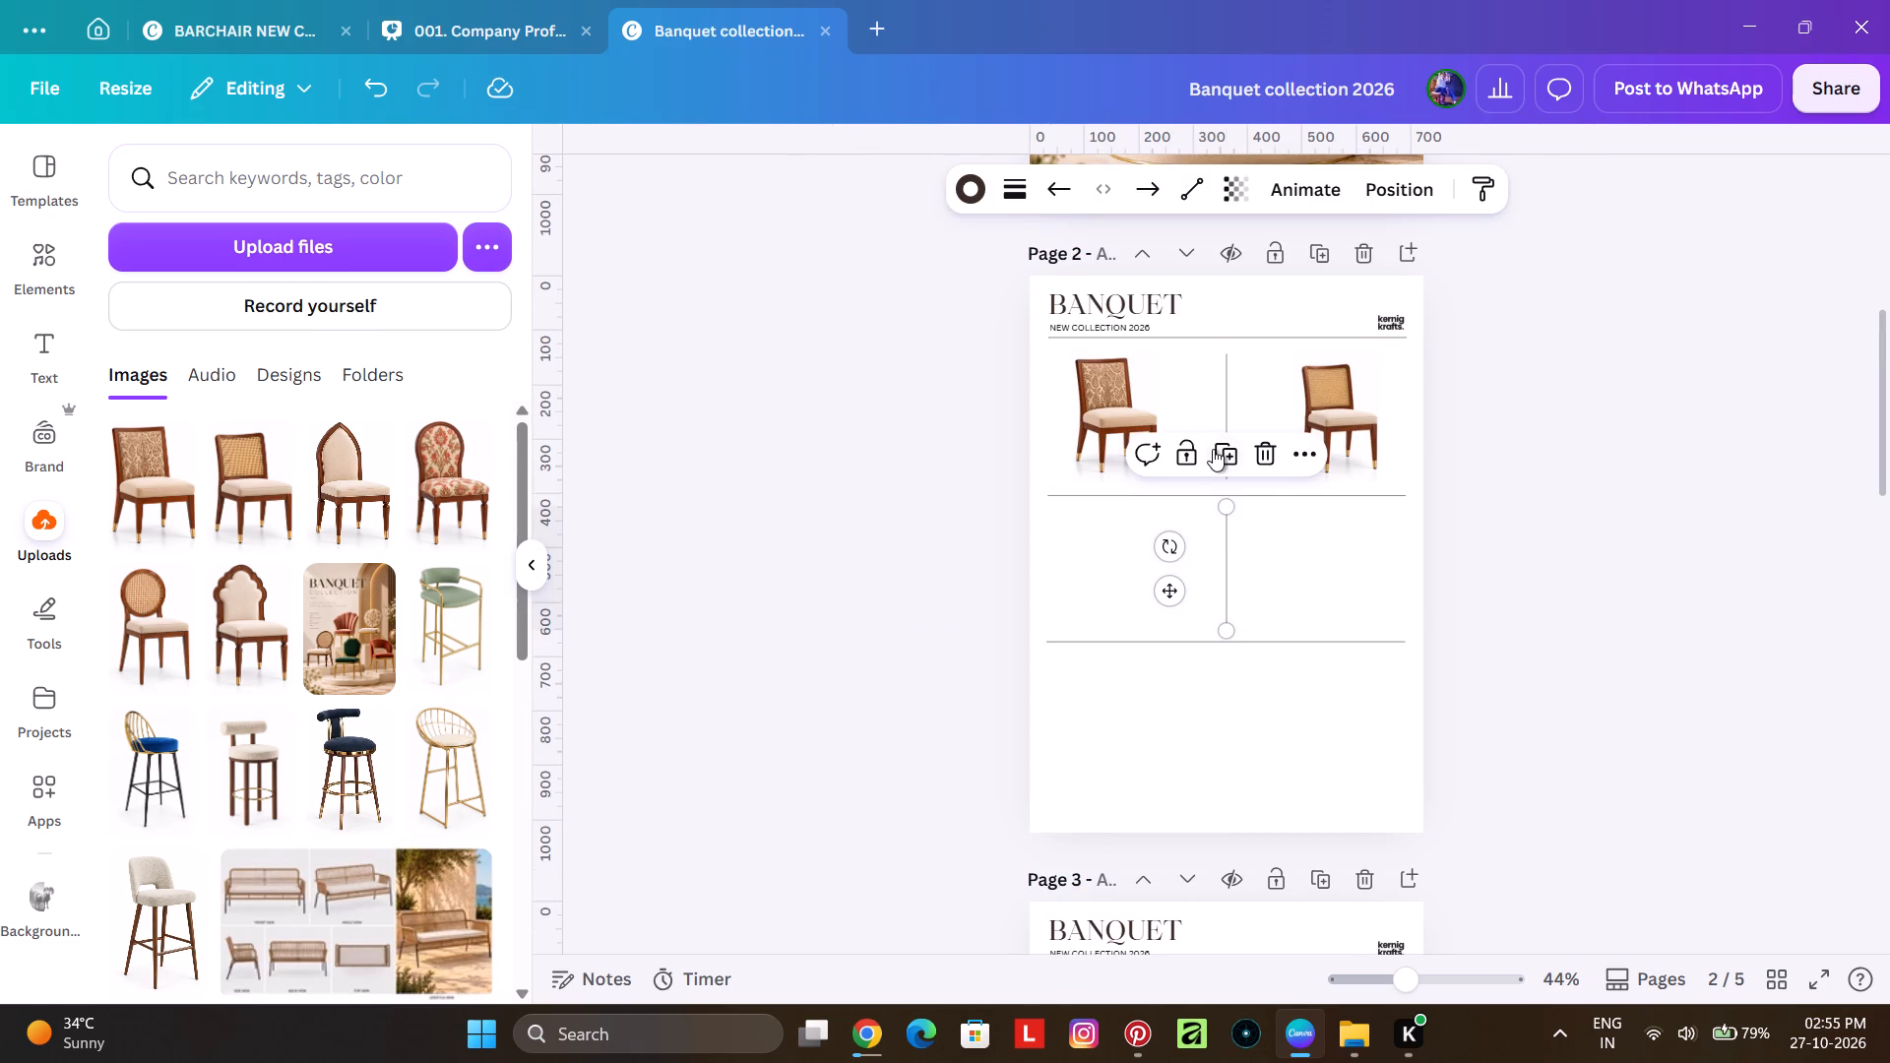
pyautogui.click(1213, 448)
pyautogui.click(1560, 681)
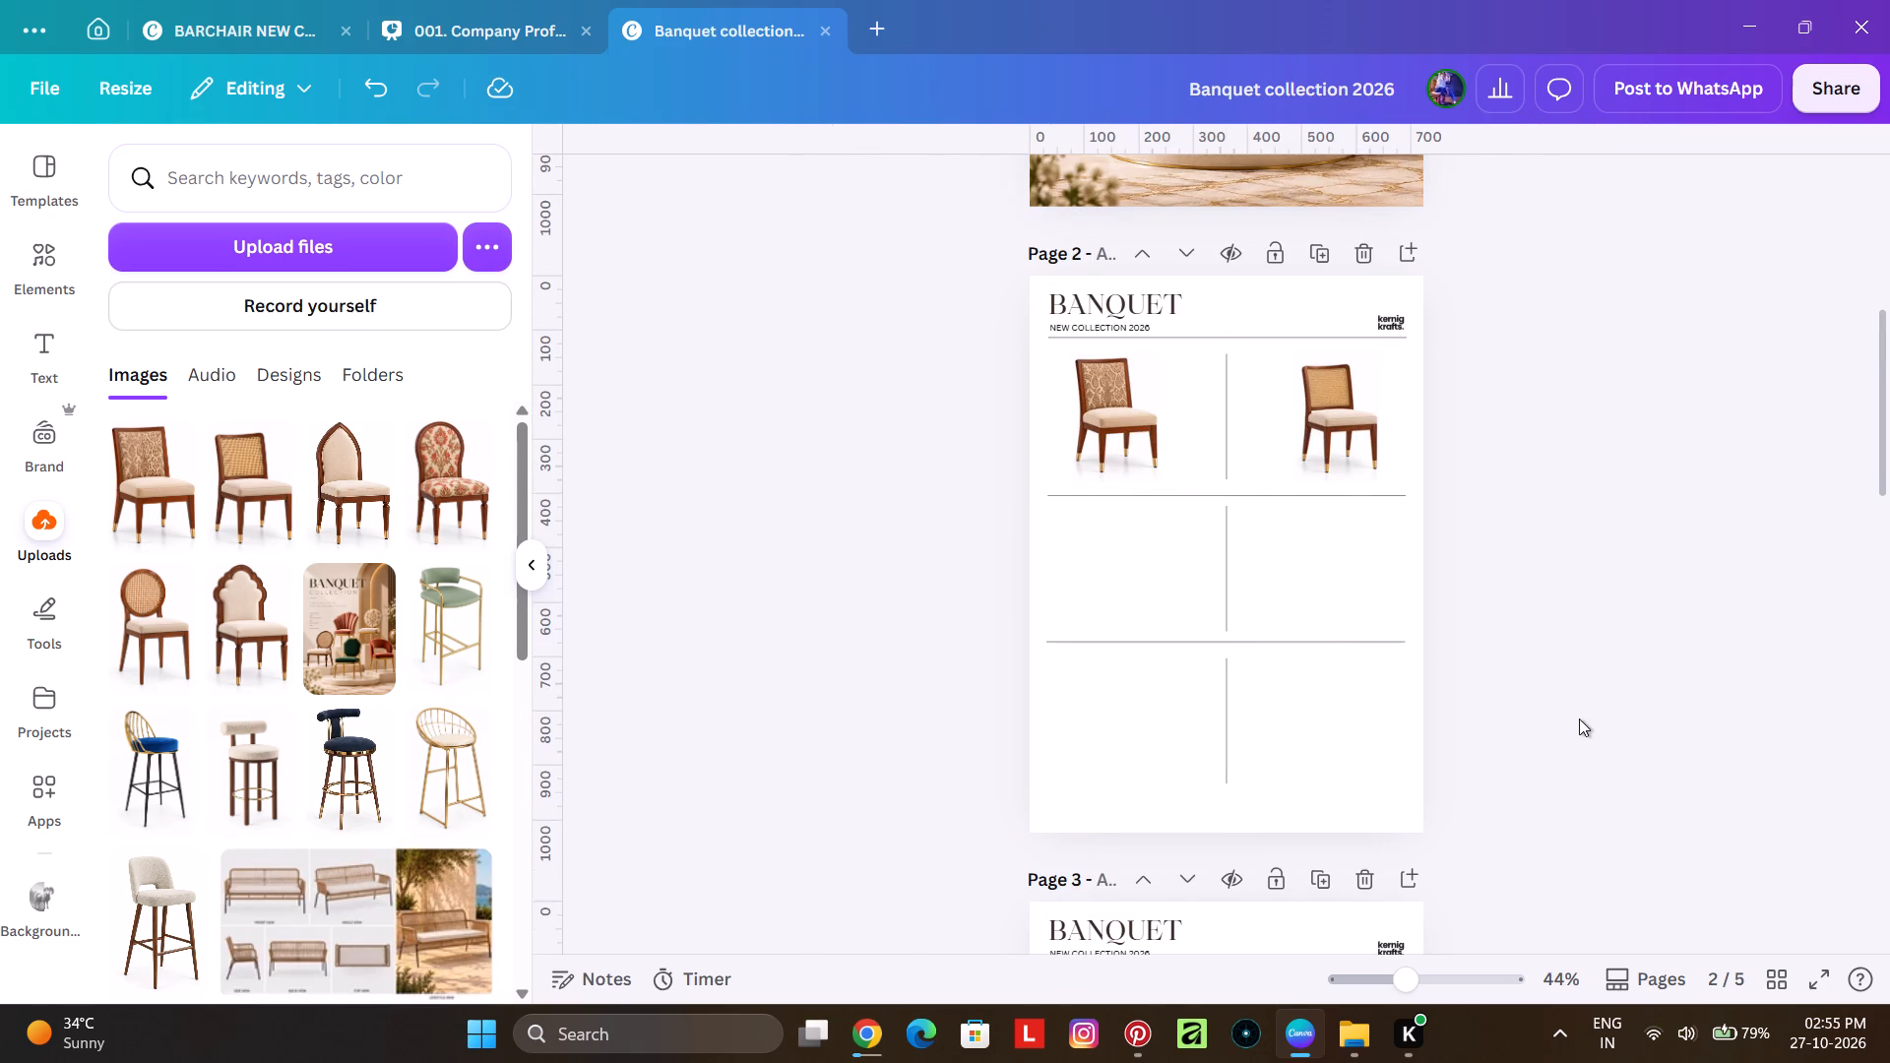
# Place the uploaded pointed-arch-back chair image on page 2 and set its width to 161 px with the ratio locked.
pyautogui.scroll(1, 865, 580)
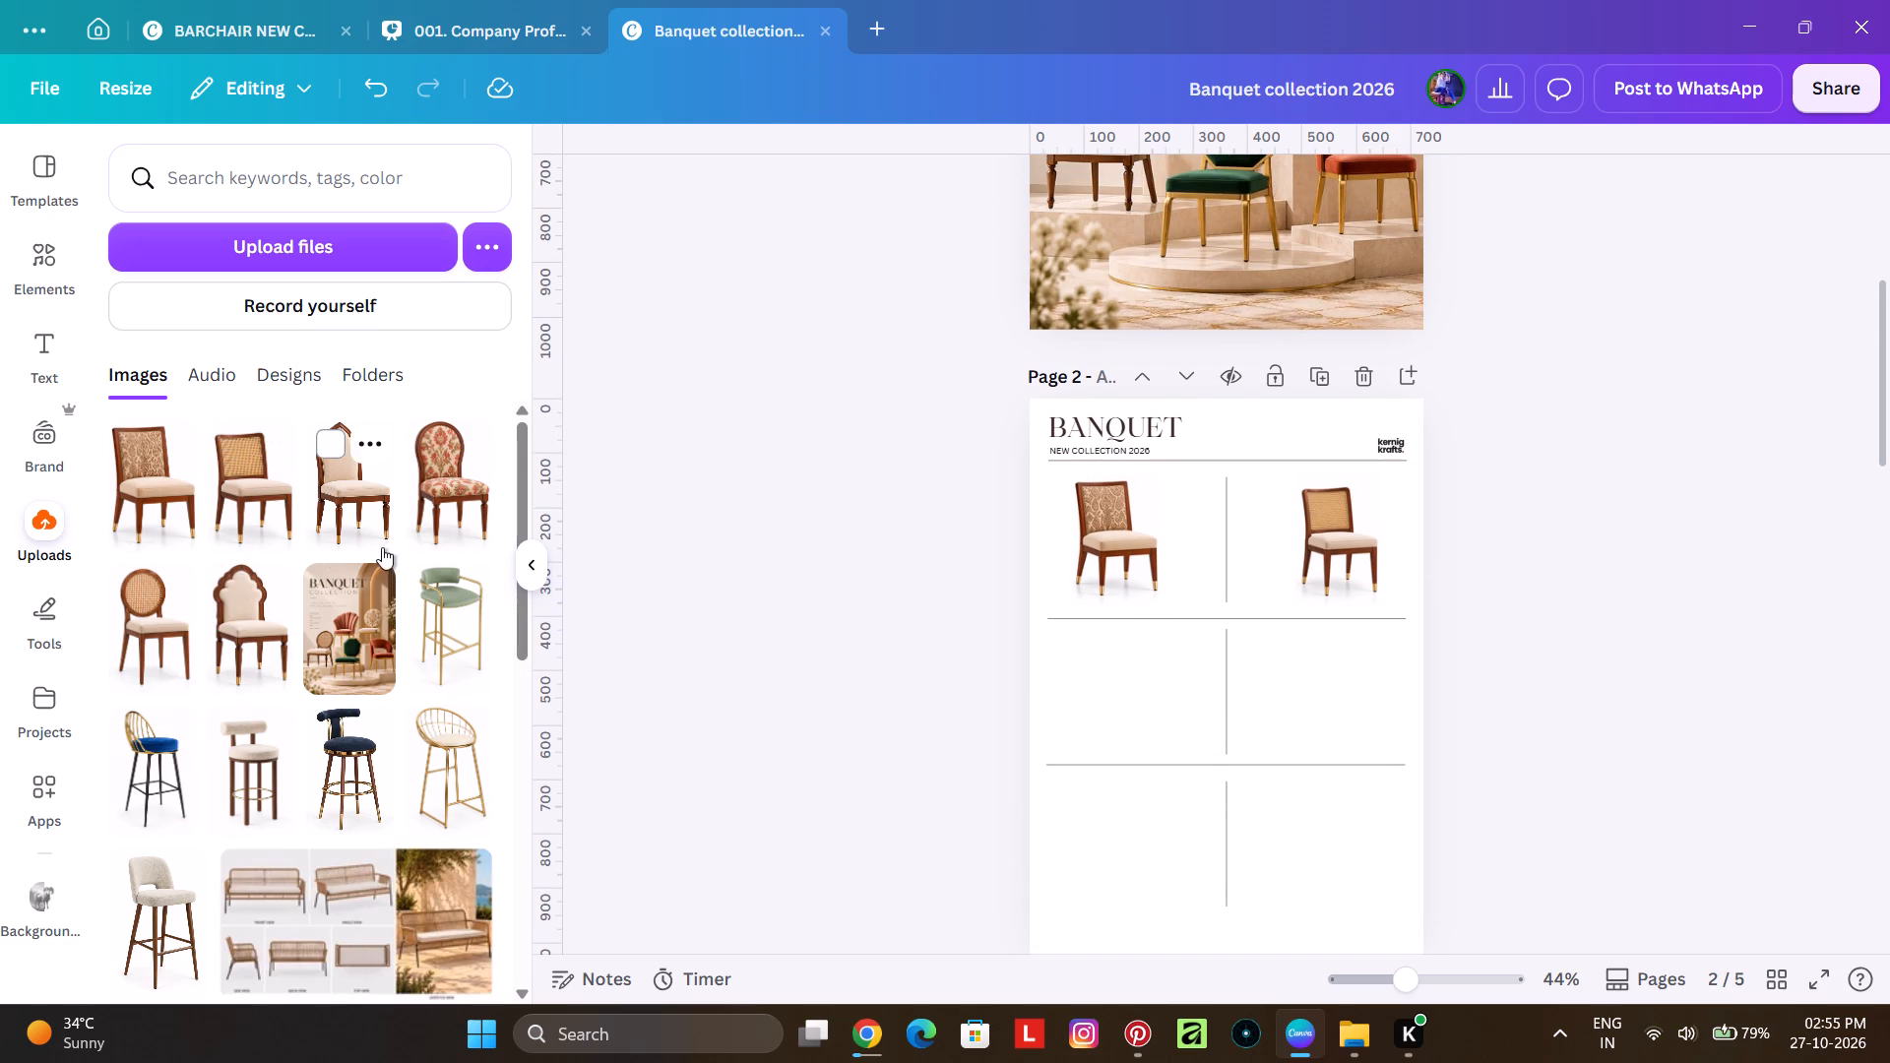
pyautogui.moveTo(381, 513); pyautogui.dragTo(1185, 685)
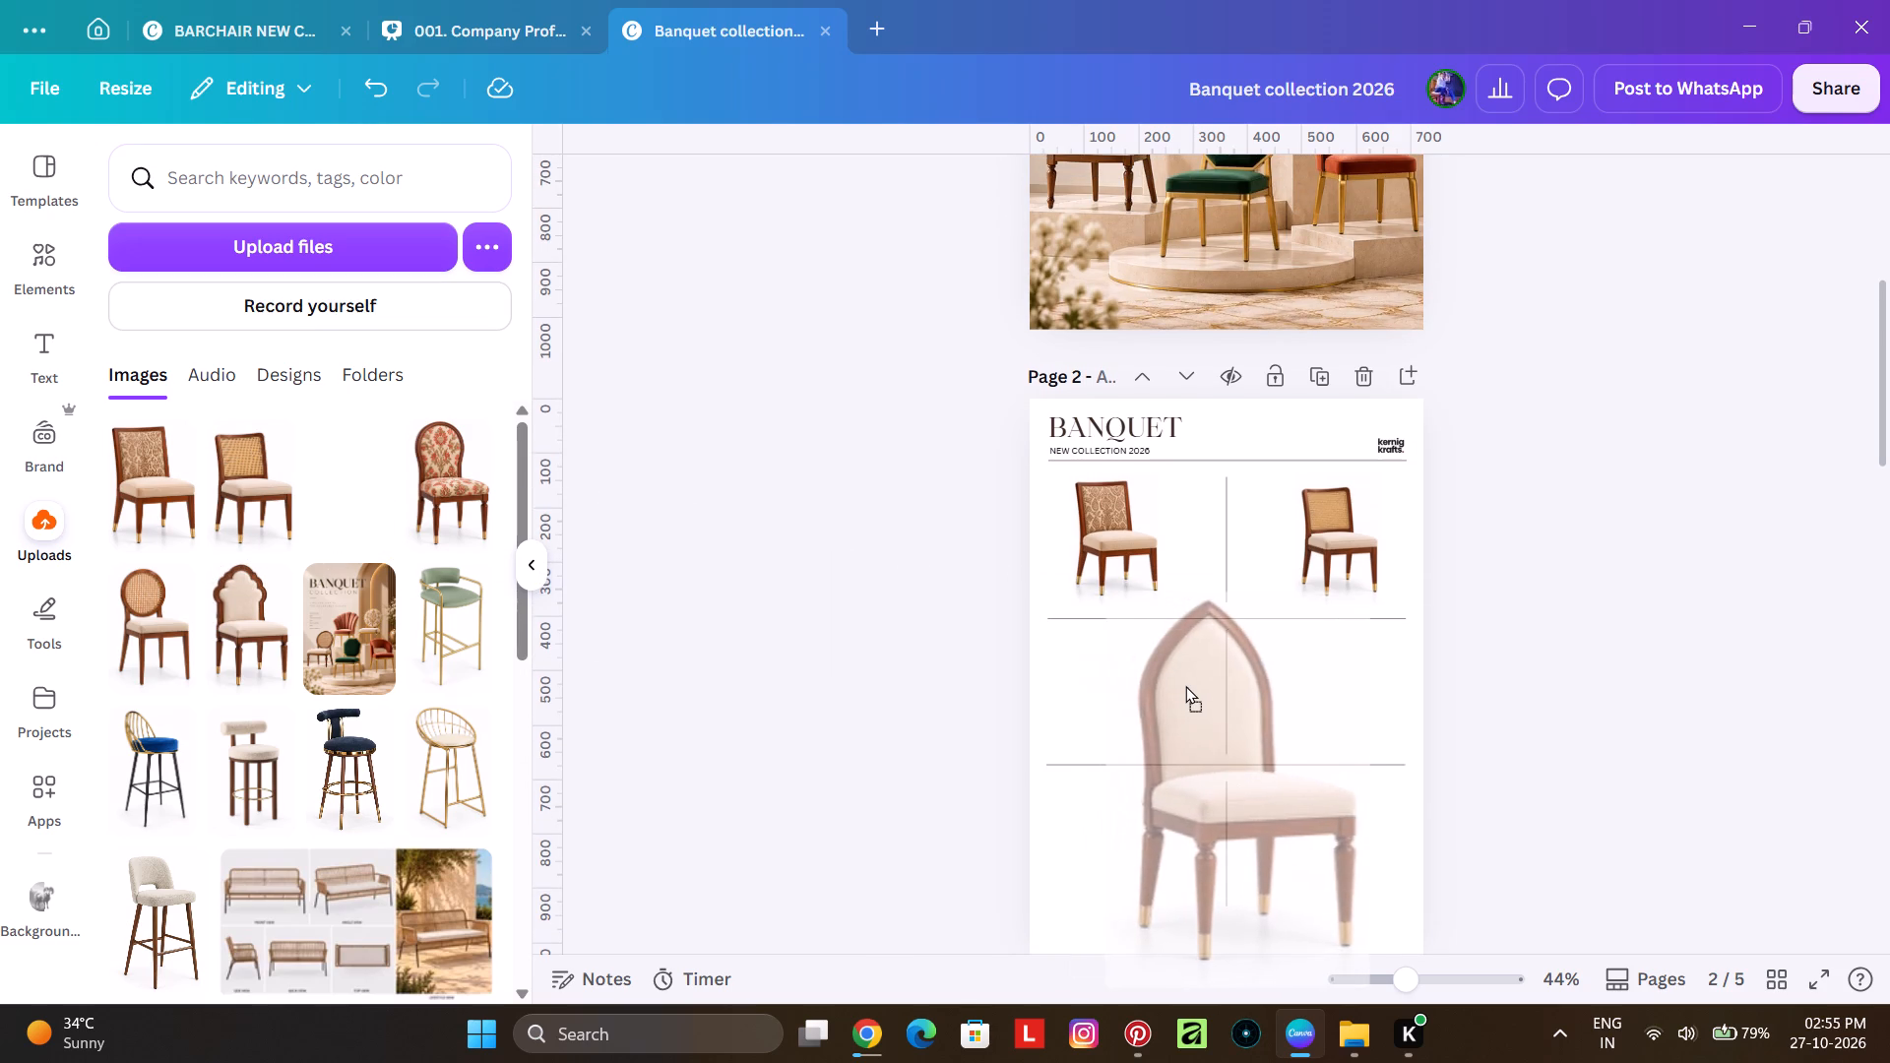
pyautogui.moveTo(1185, 685); pyautogui.dragTo(1186, 685)
pyautogui.click(1529, 186)
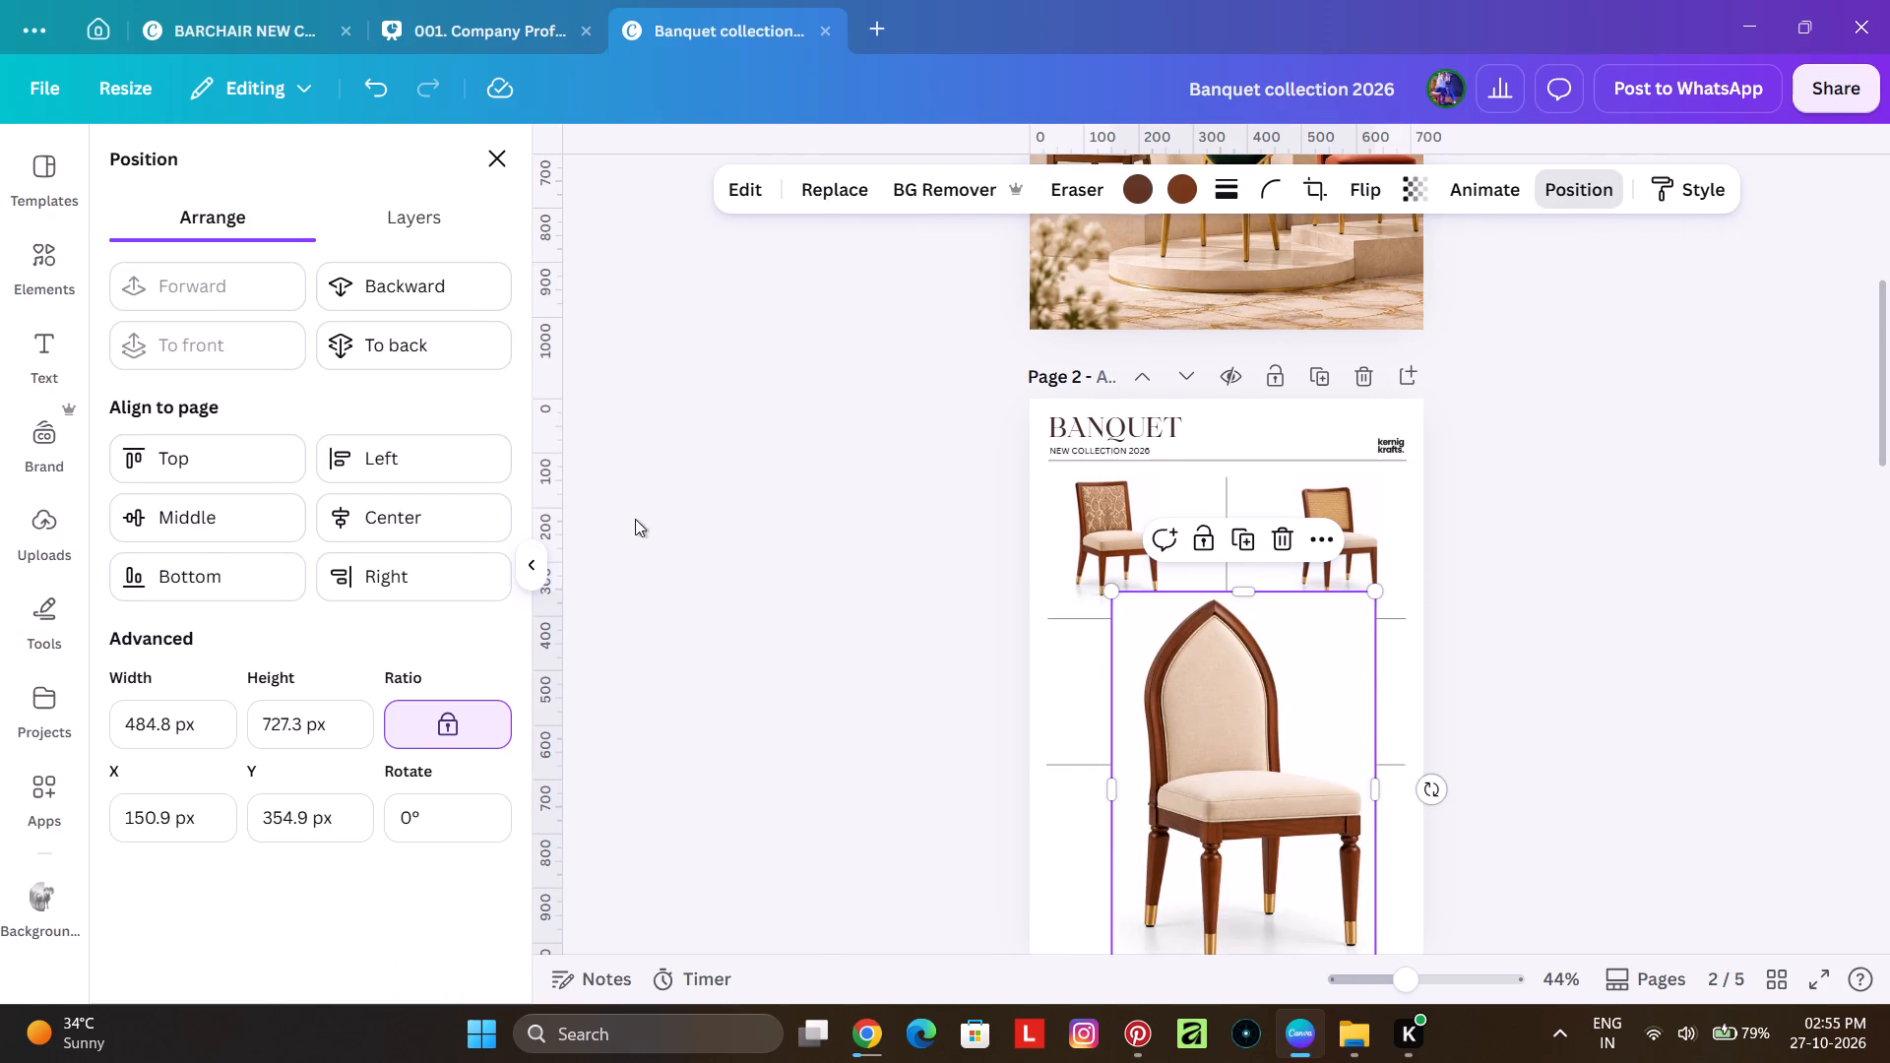
pyautogui.click(166, 715)
pyautogui.press('BackSpace')
pyautogui.press('BackSpace')
pyautogui.press('BackSpace')
pyautogui.press('BackSpace')
pyautogui.press('BackSpace')
pyautogui.write('161')
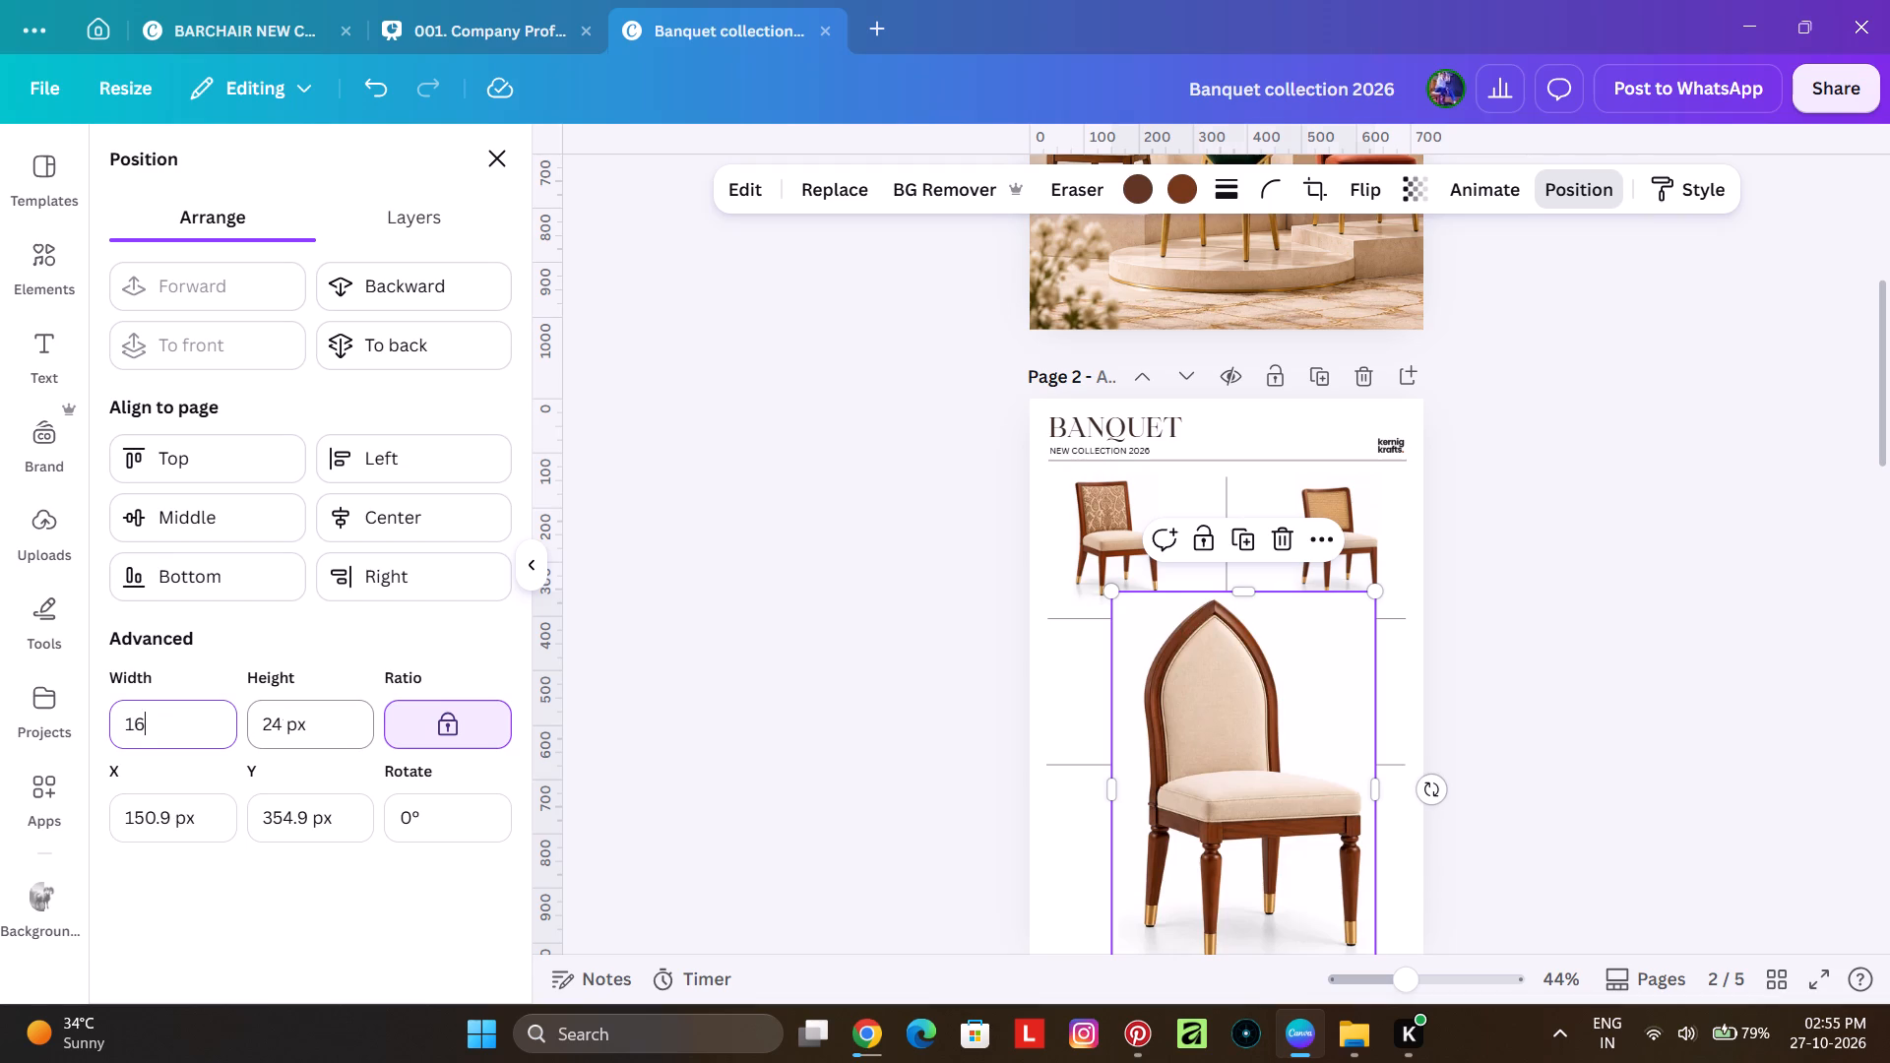
pyautogui.press('Return')
# Move the pointed-arch chair into the second row's left column, aligned under the chair above, at about X 77.3, Y 418.3 px.
pyautogui.keyDown('ctrl'); pyautogui.scroll(4, 1080, 700); pyautogui.keyUp('ctrl')
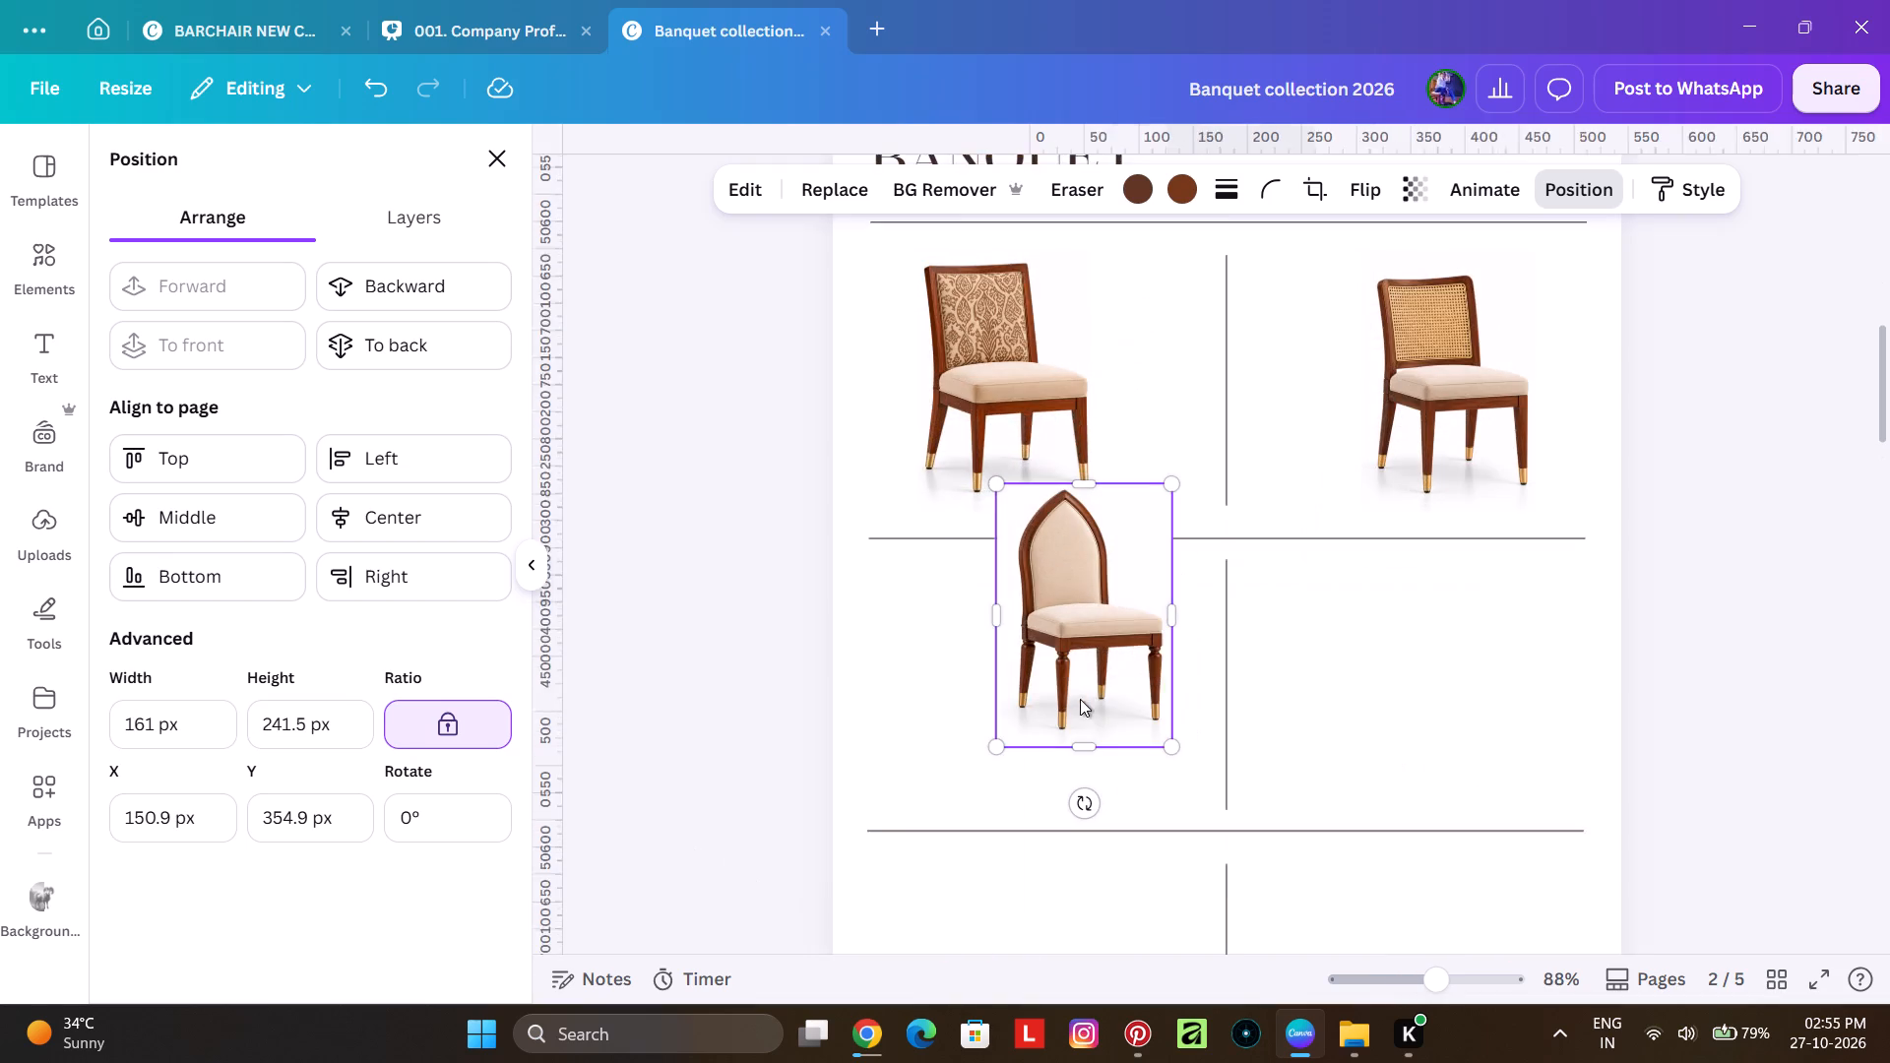
pyautogui.keyDown('ctrl'); pyautogui.scroll(1, 1087, 692); pyautogui.keyUp('ctrl')
pyautogui.moveTo(1091, 652); pyautogui.dragTo(997, 749)
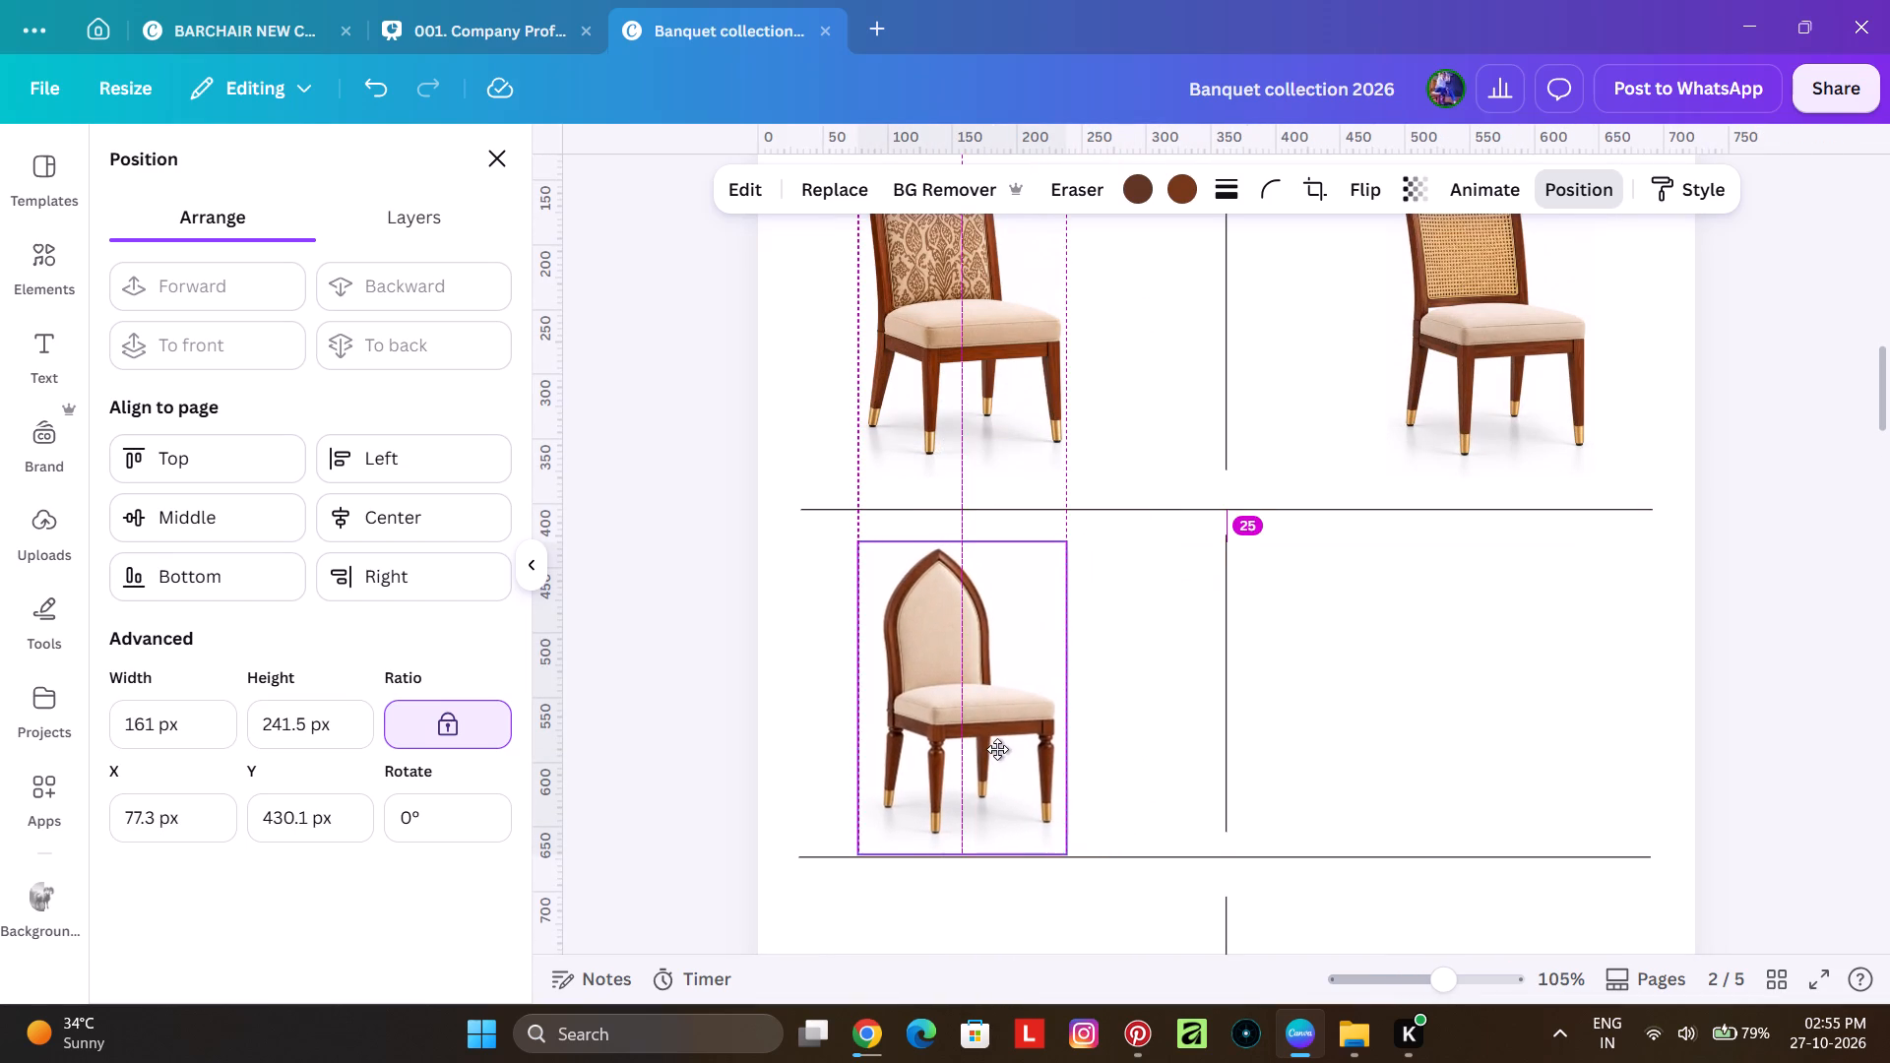
pyautogui.moveTo(997, 749); pyautogui.dragTo(995, 734)
pyautogui.keyDown('ctrl'); pyautogui.scroll(-3, 1069, 704); pyautogui.keyUp('ctrl')
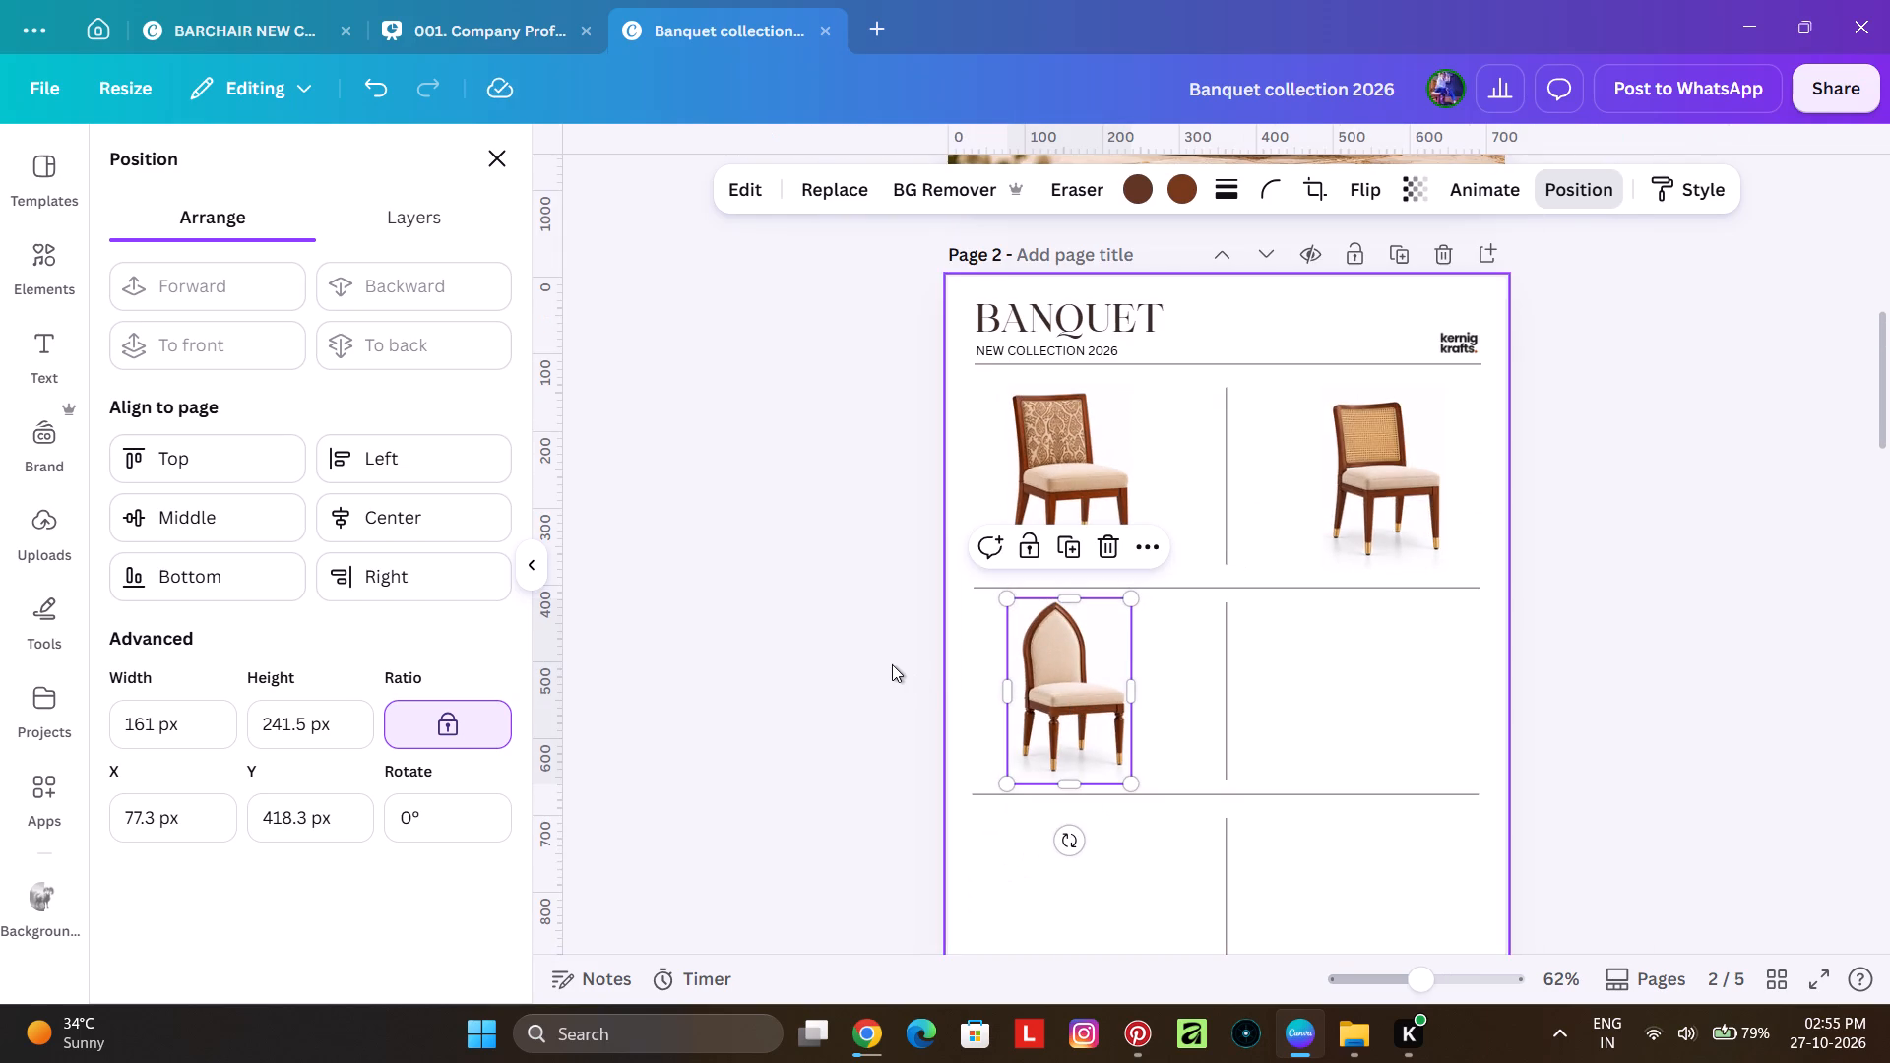
pyautogui.click(892, 664)
# Place the uploaded floral round-back chair image on page 2 and set its width to 161 px with the ratio locked.
pyautogui.moveTo(443, 478); pyautogui.dragTo(1276, 628)
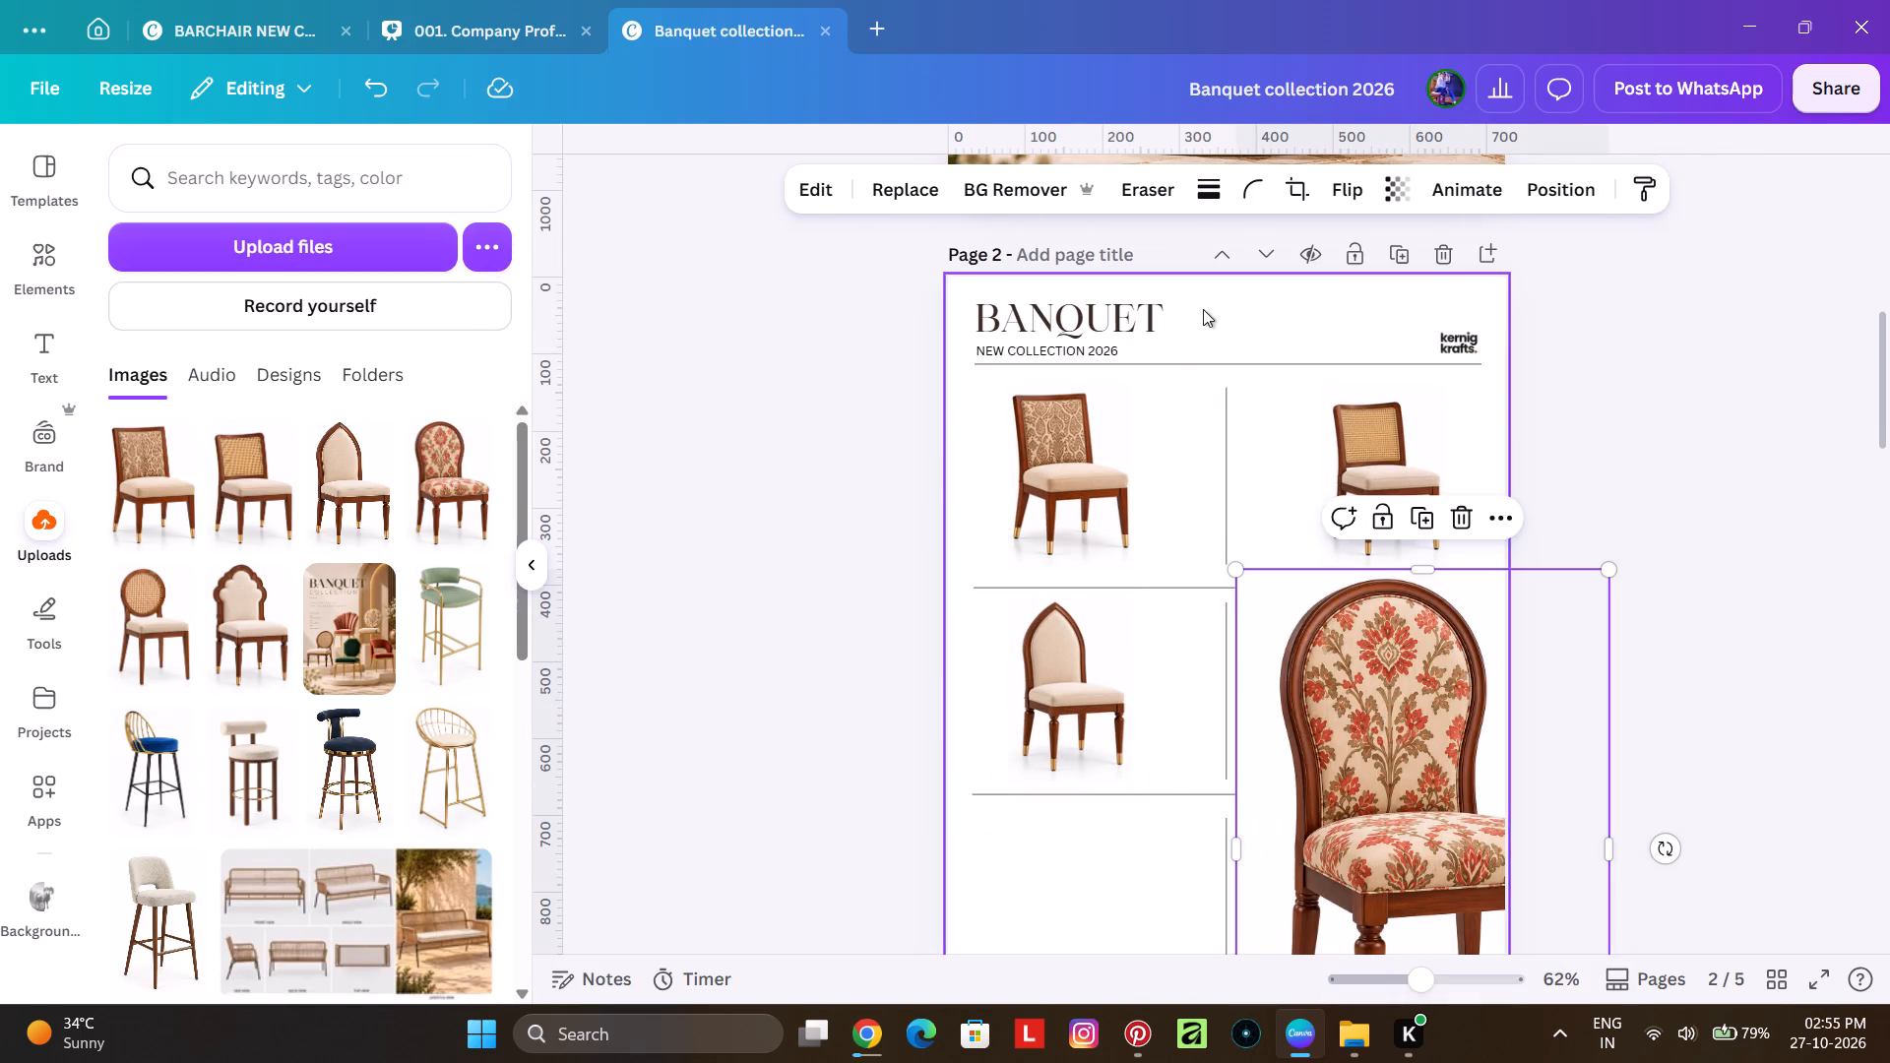
pyautogui.click(1589, 184)
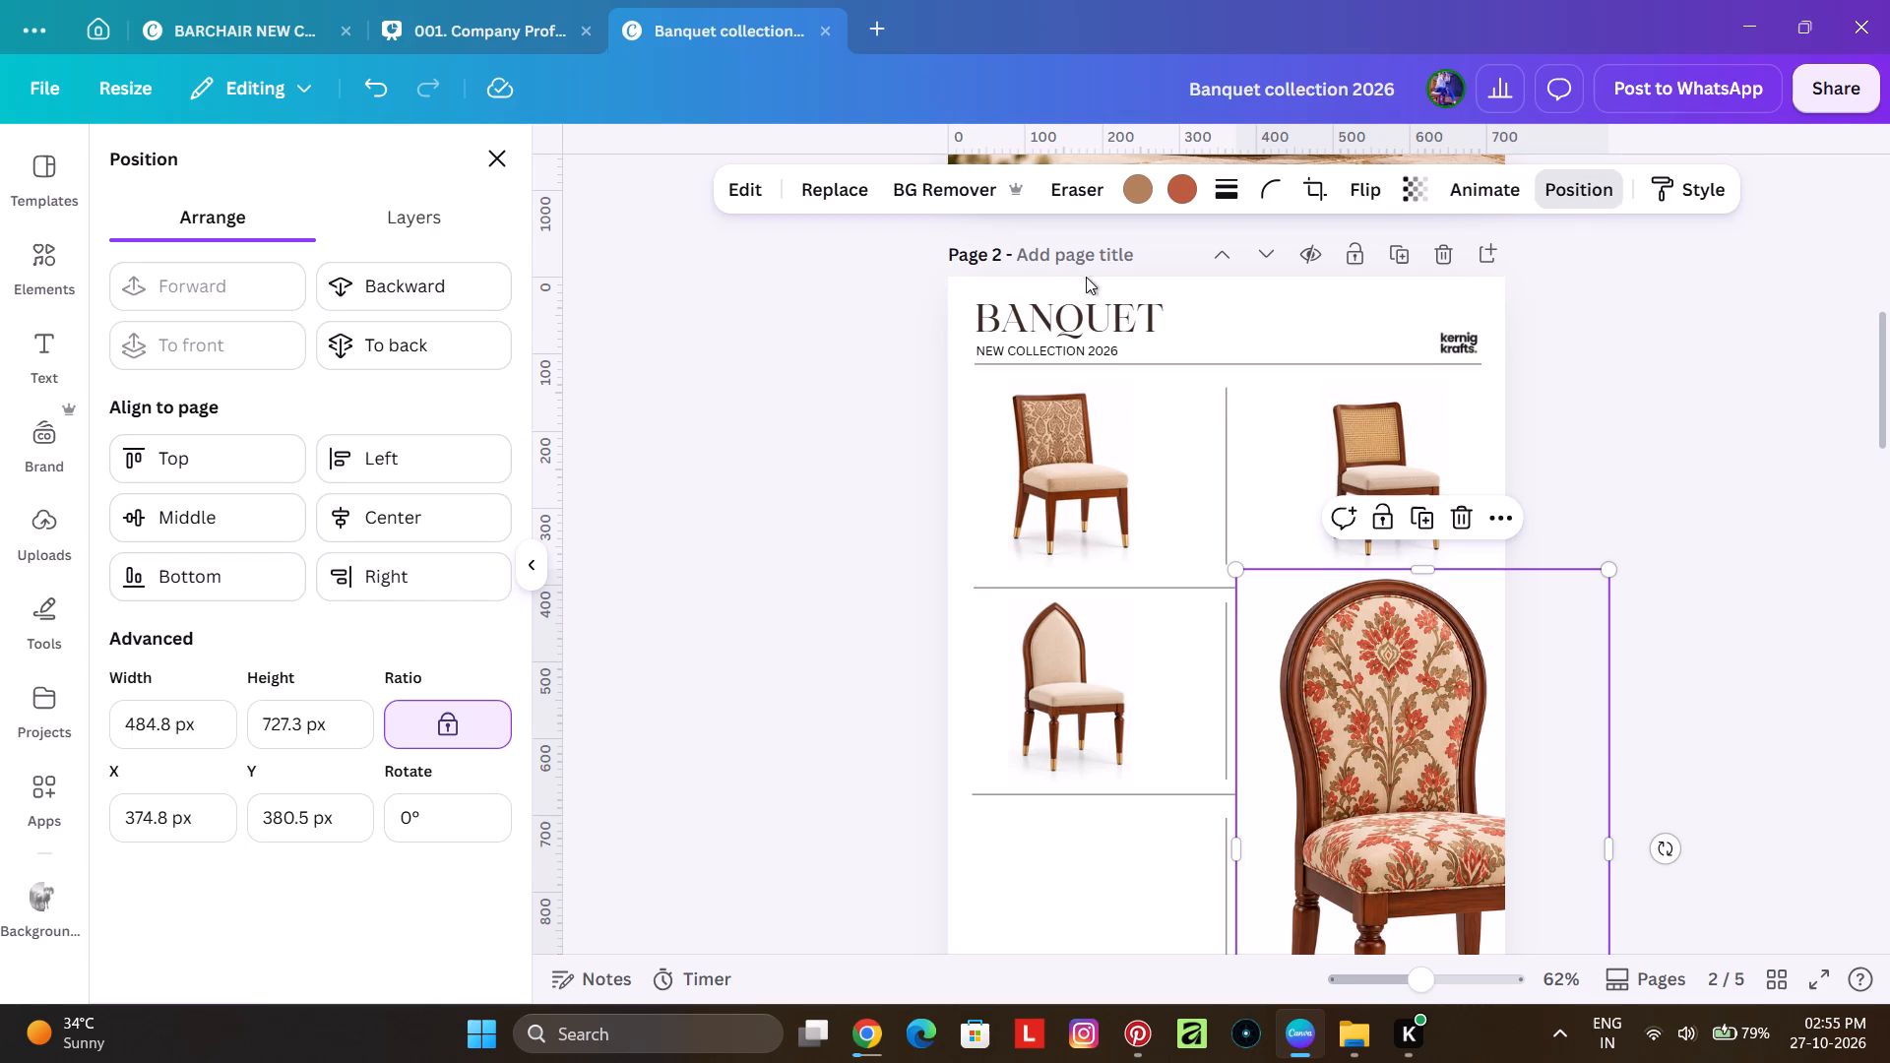
pyautogui.moveTo(174, 719); pyautogui.dragTo(79, 728)
pyautogui.write('161')
pyautogui.press('Return')
# Position the floral chair in the second row's right column, level with the pointed-arch chair and 123 px from the divider, at X 485.5, Y 418.3 px.
pyautogui.keyDown('ctrl'); pyautogui.scroll(1, 1233, 791); pyautogui.keyUp('ctrl')
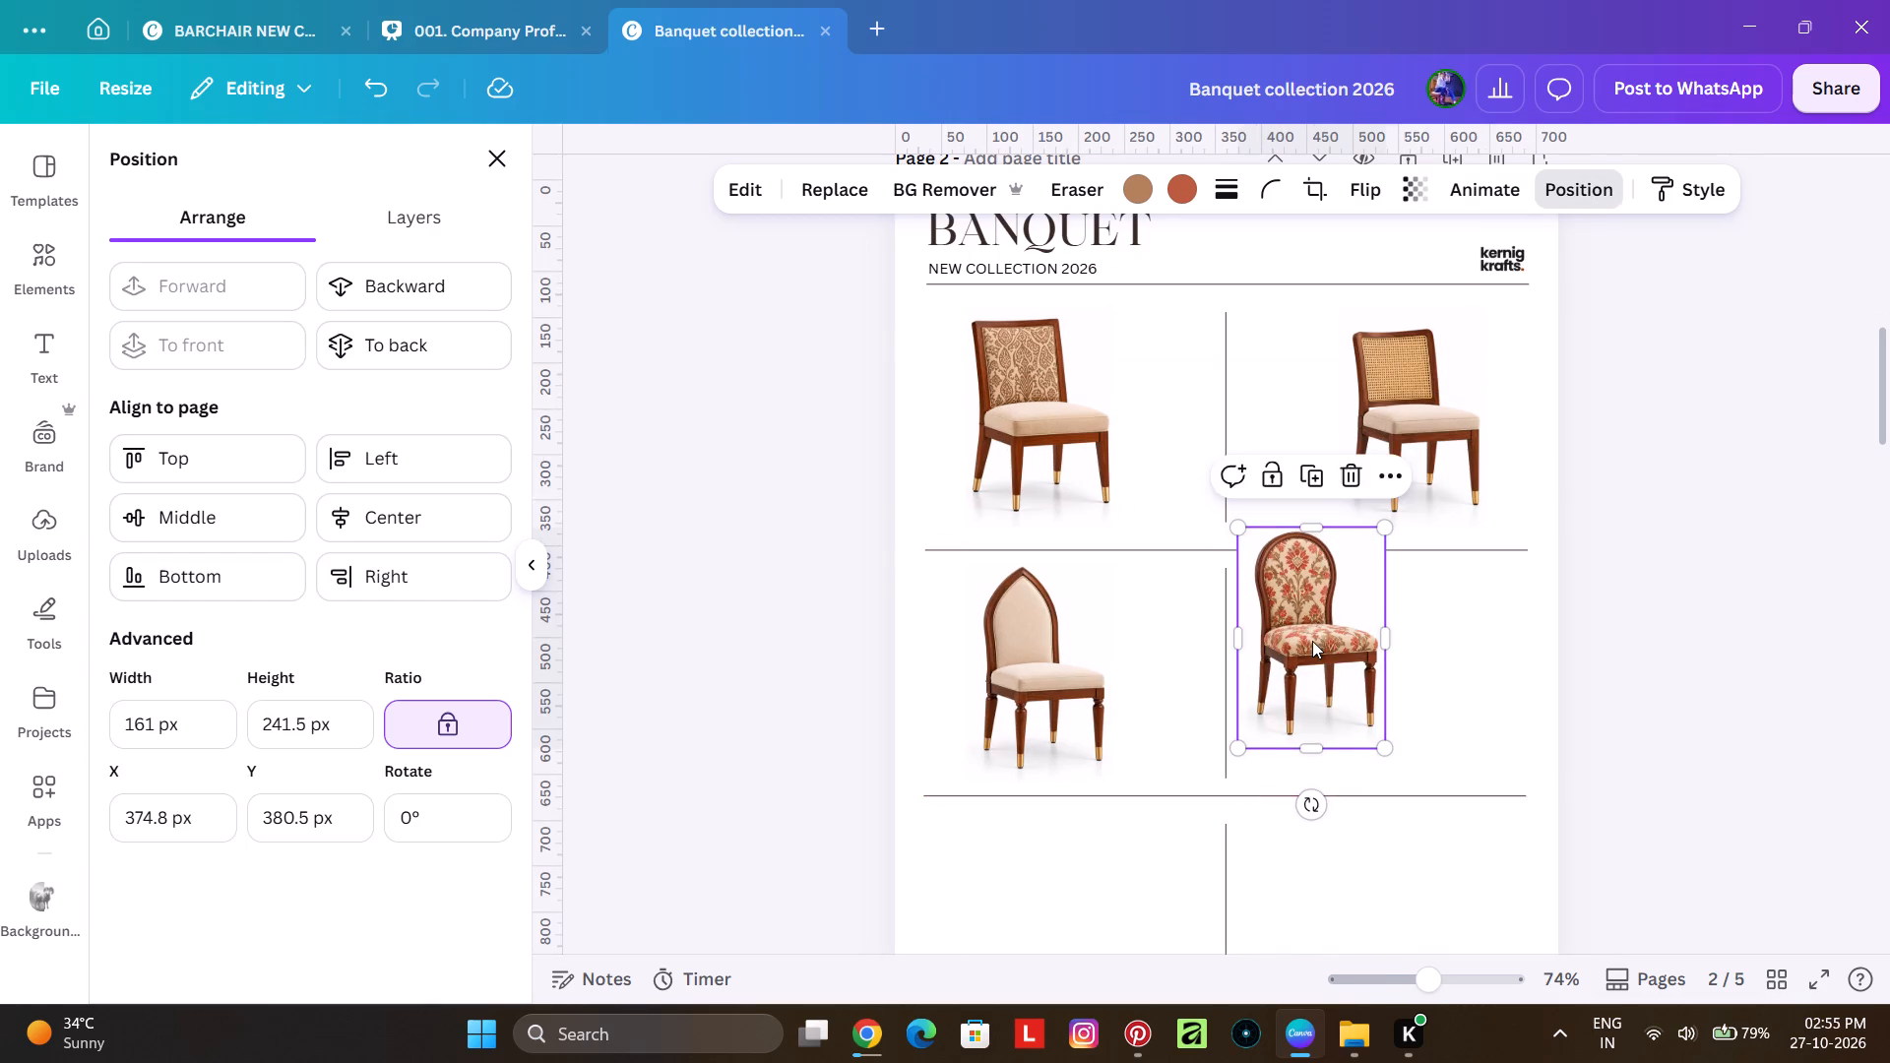
pyautogui.moveTo(1312, 639); pyautogui.dragTo(1389, 679)
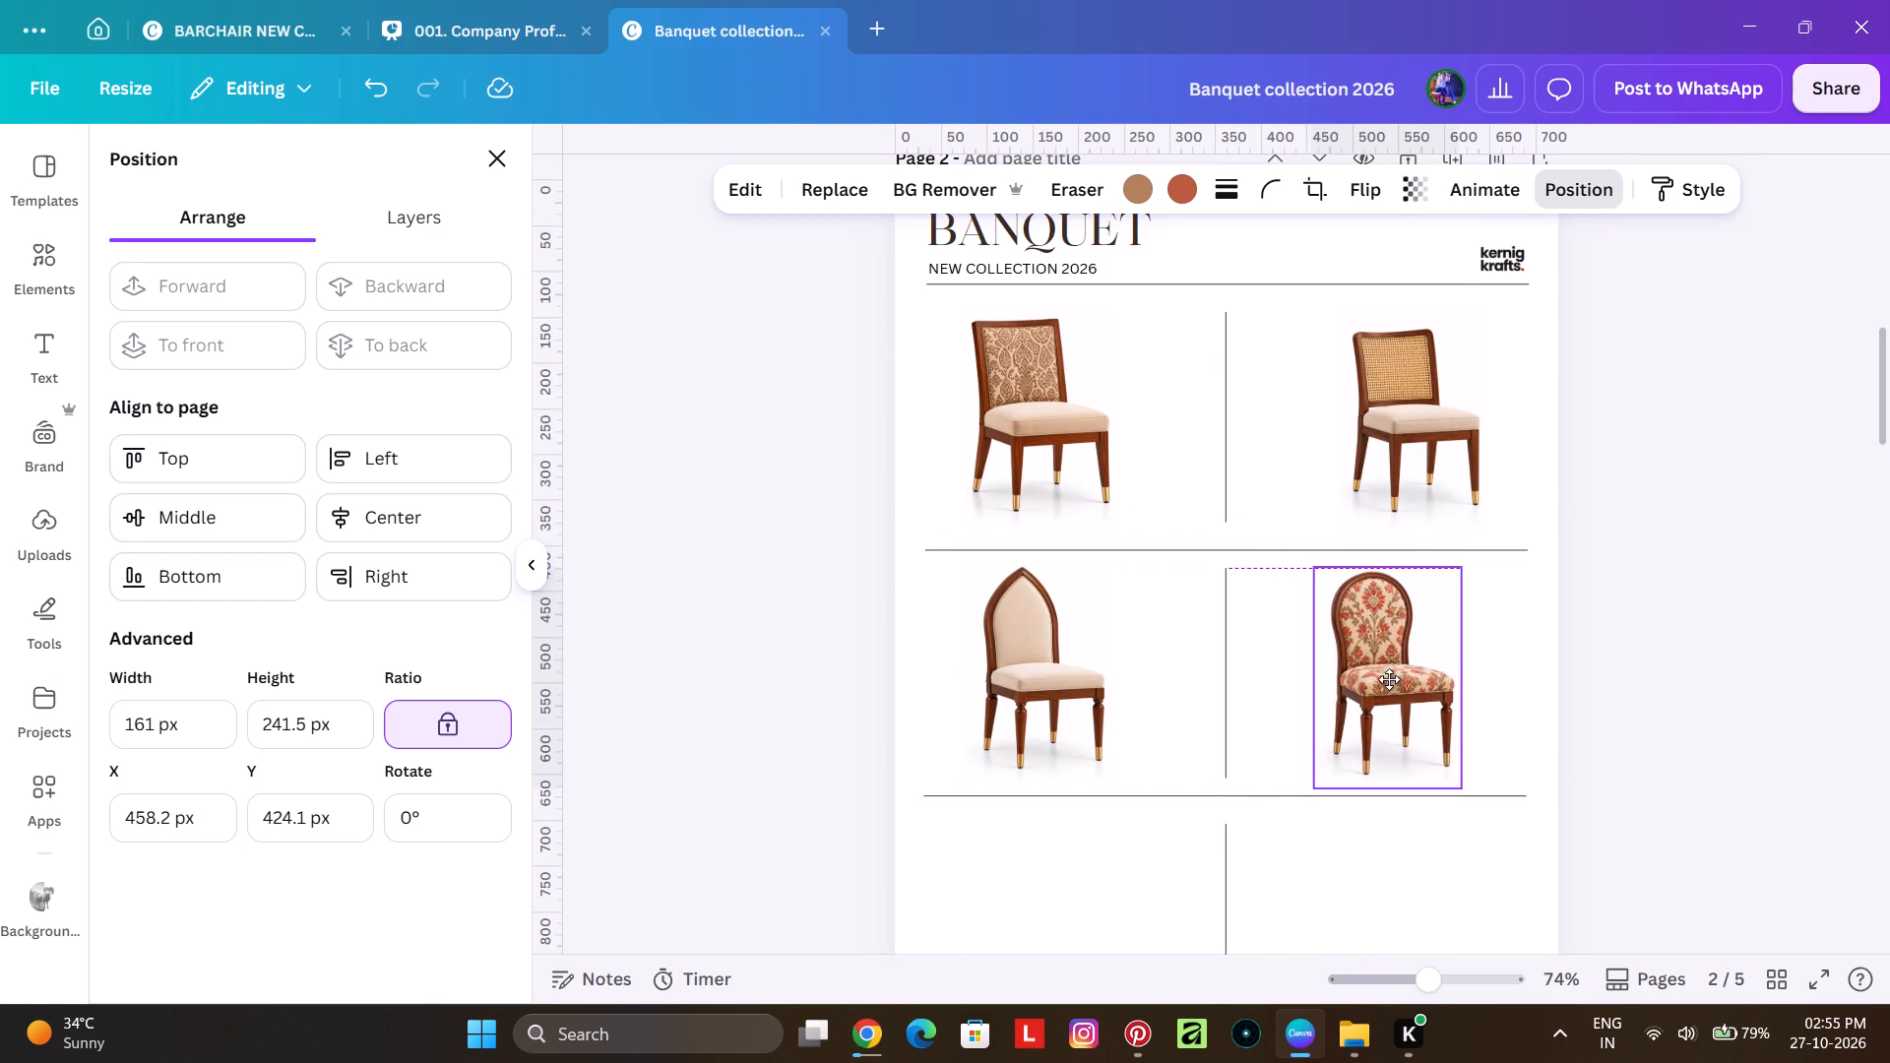
pyautogui.moveTo(1389, 679); pyautogui.dragTo(1399, 675)
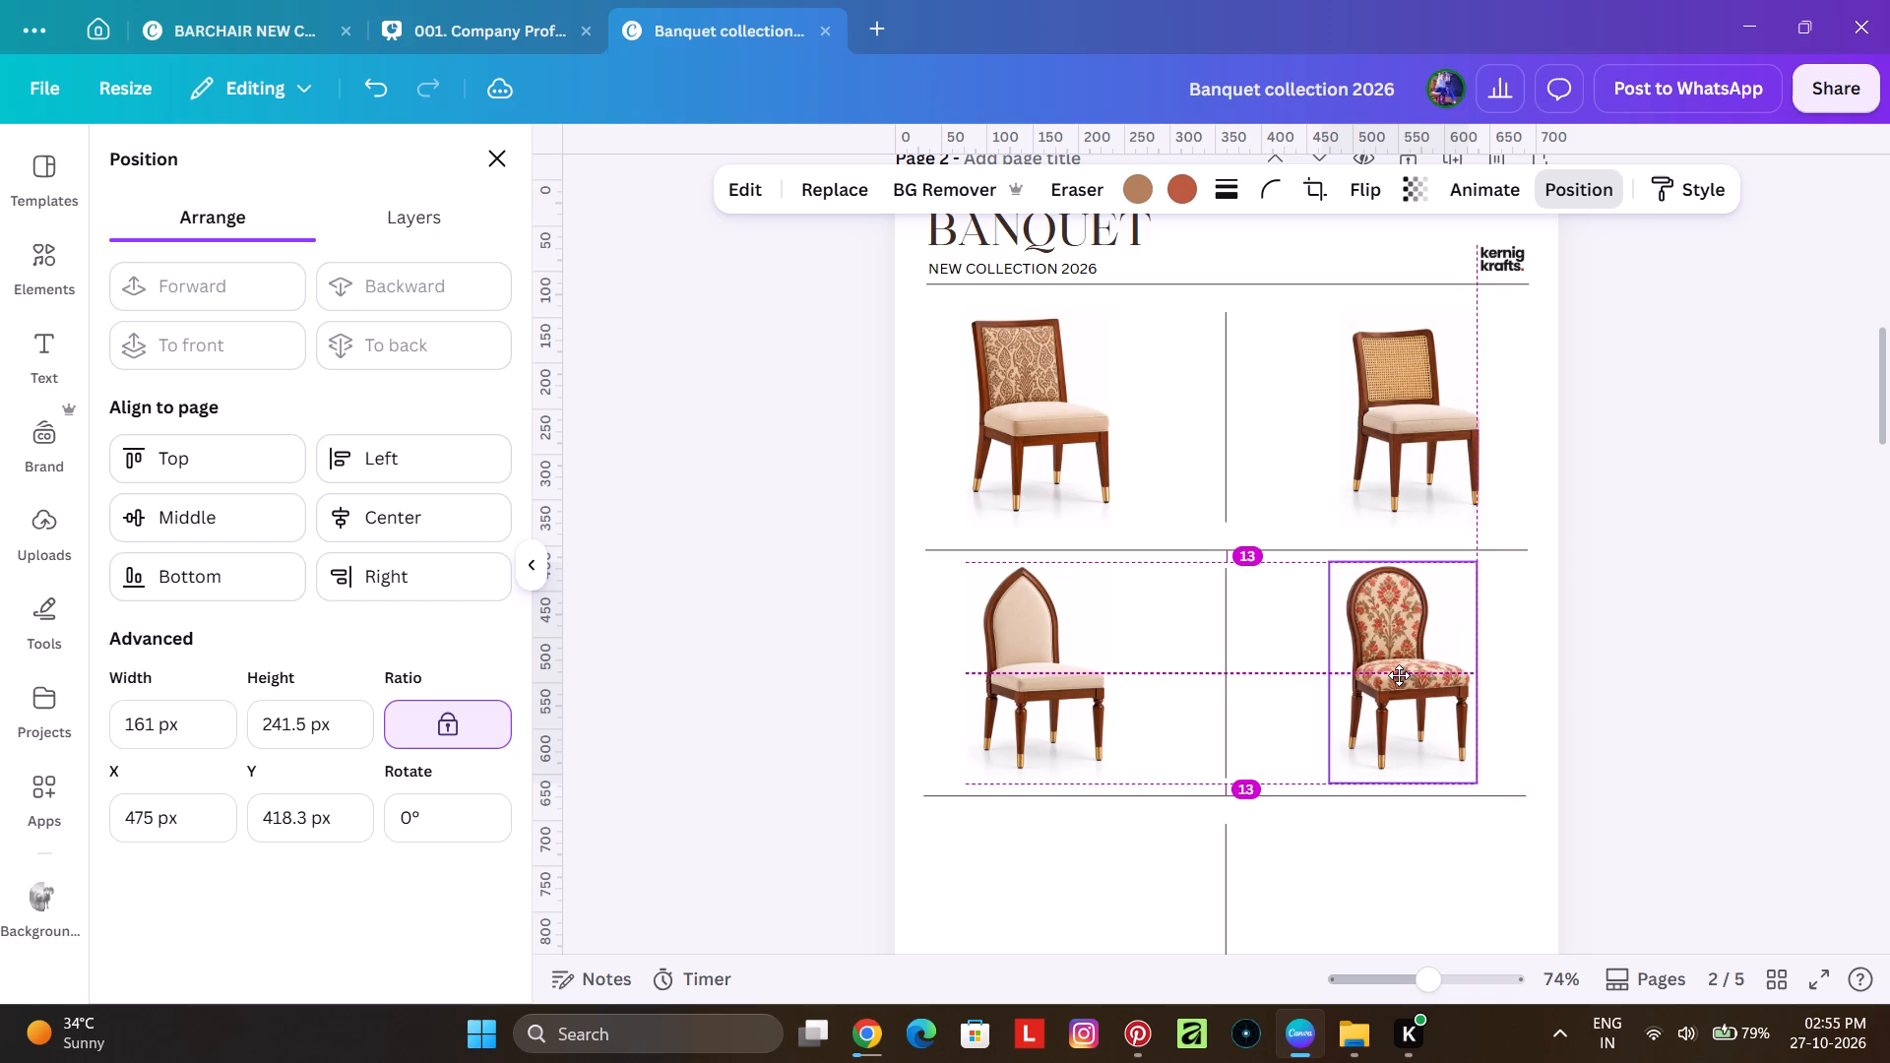
pyautogui.moveTo(1399, 675); pyautogui.dragTo(1414, 675)
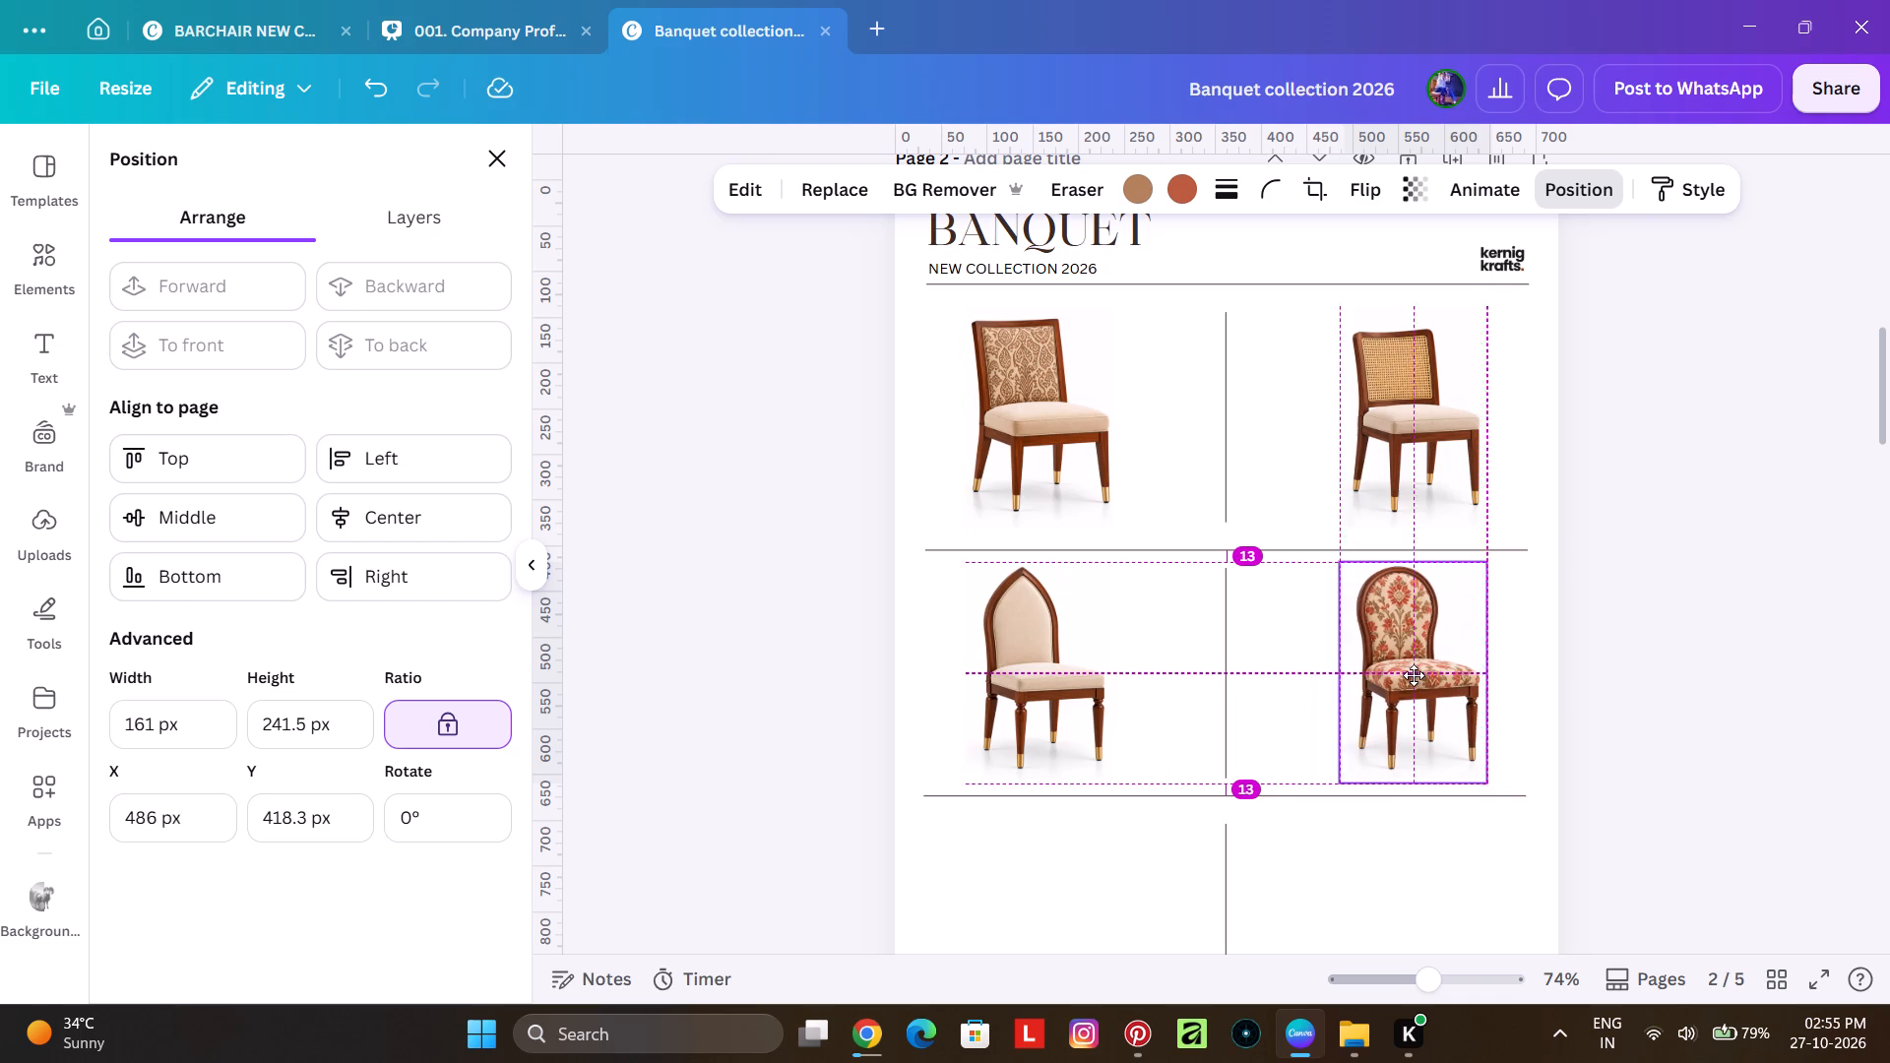
pyautogui.moveTo(1414, 675); pyautogui.dragTo(1399, 677)
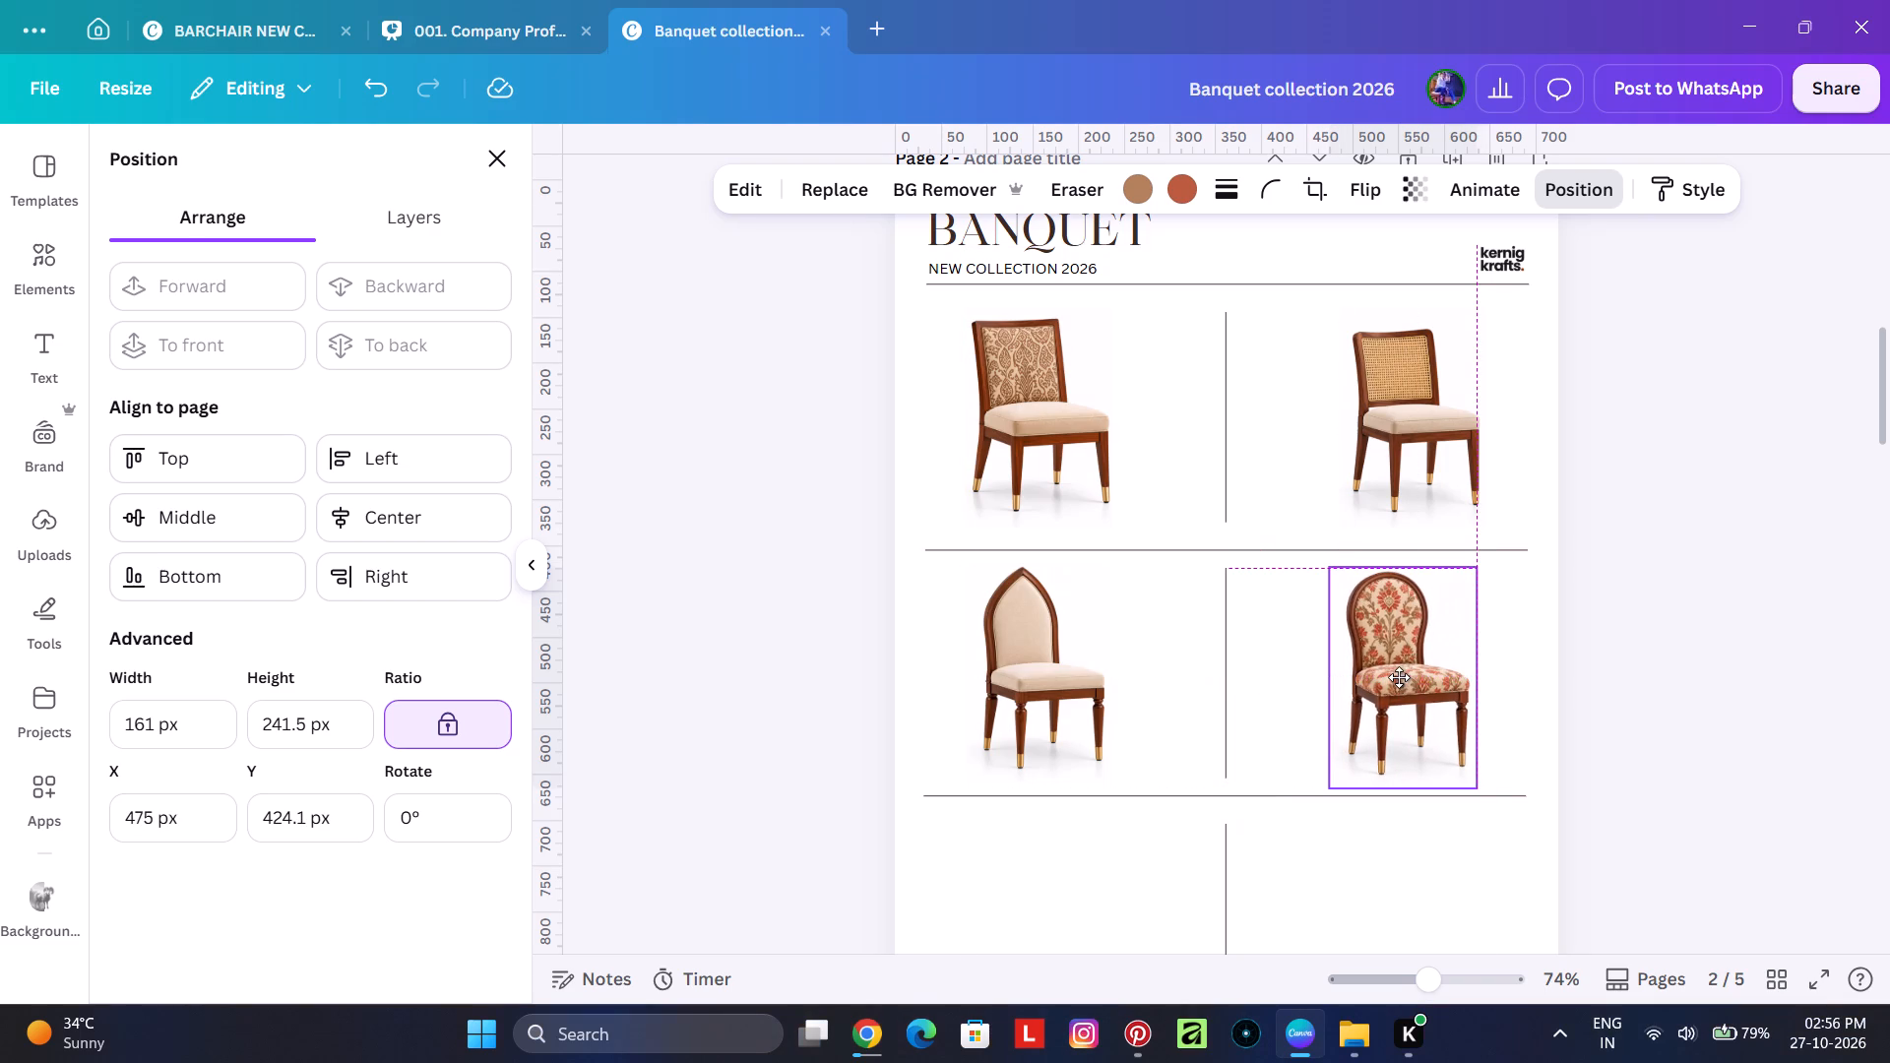
pyautogui.moveTo(1399, 677); pyautogui.dragTo(1414, 674)
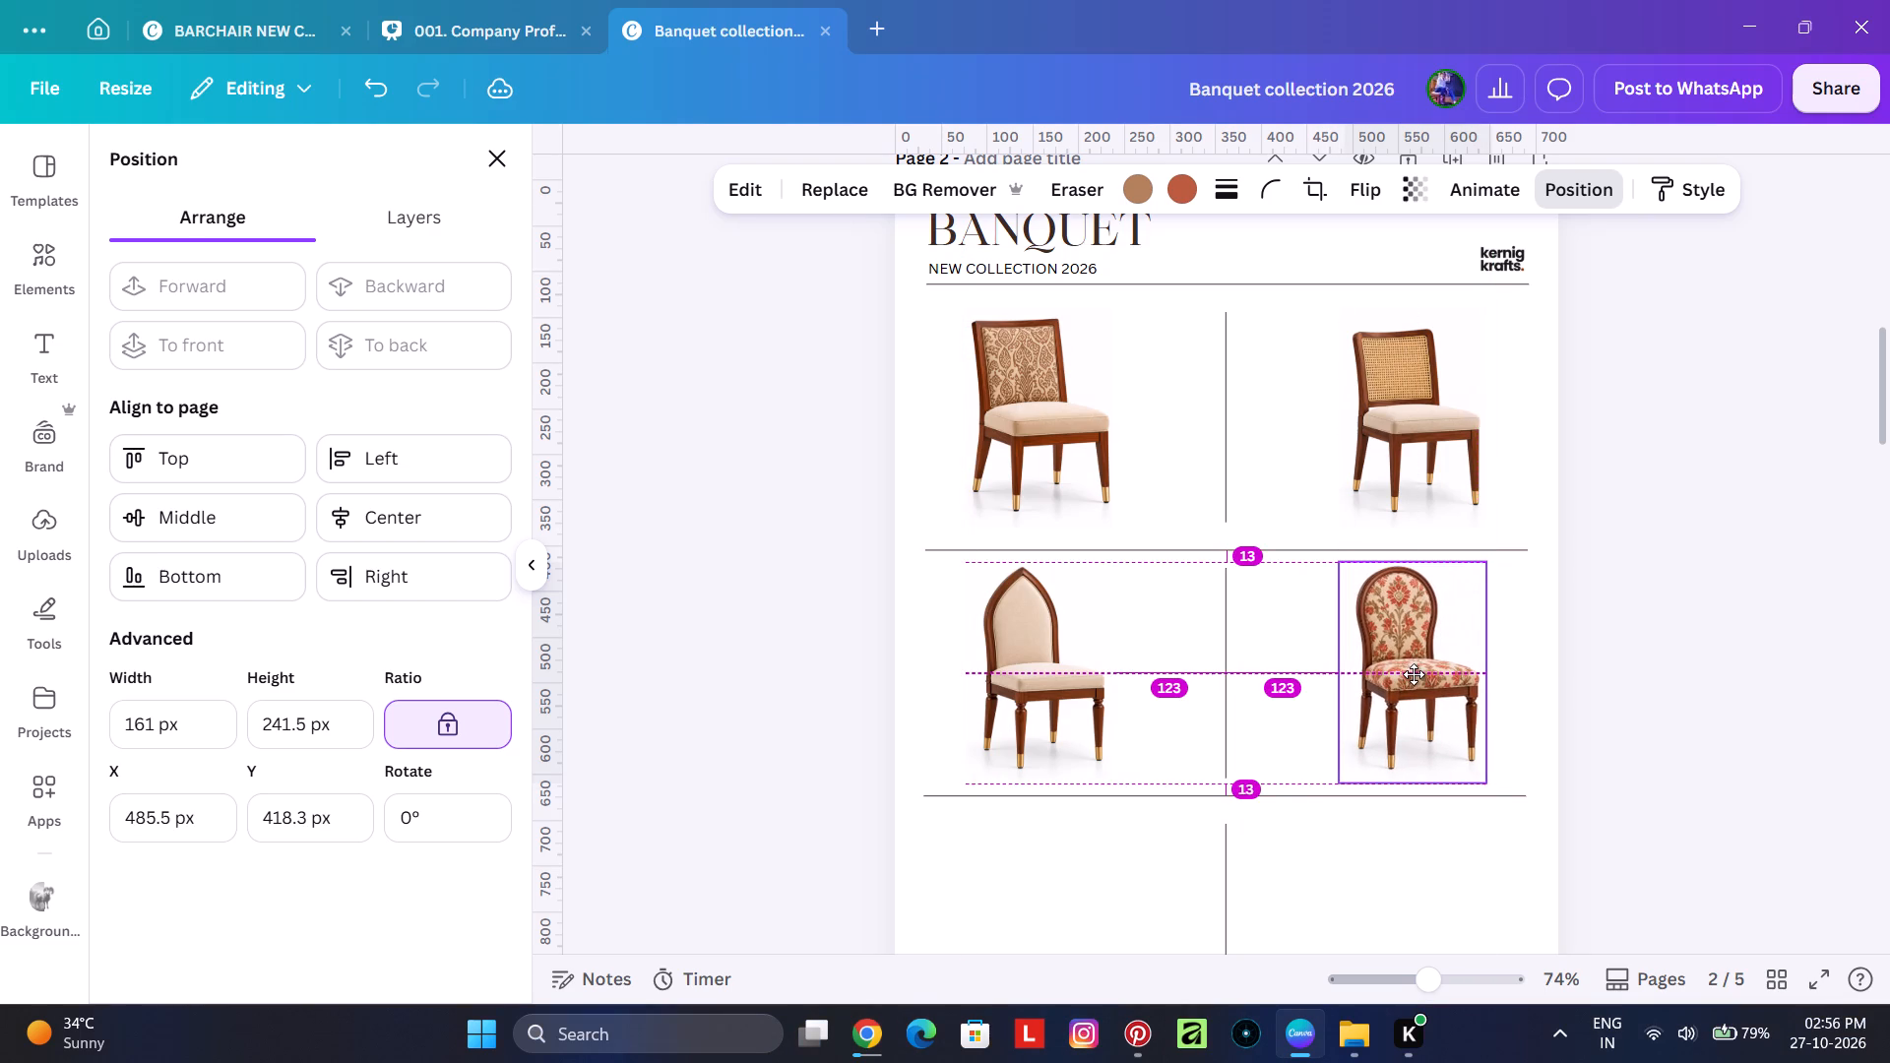
pyautogui.moveTo(1414, 674); pyautogui.dragTo(1411, 674)
pyautogui.press('Right')
pyautogui.press('Right')
pyautogui.press('Right')
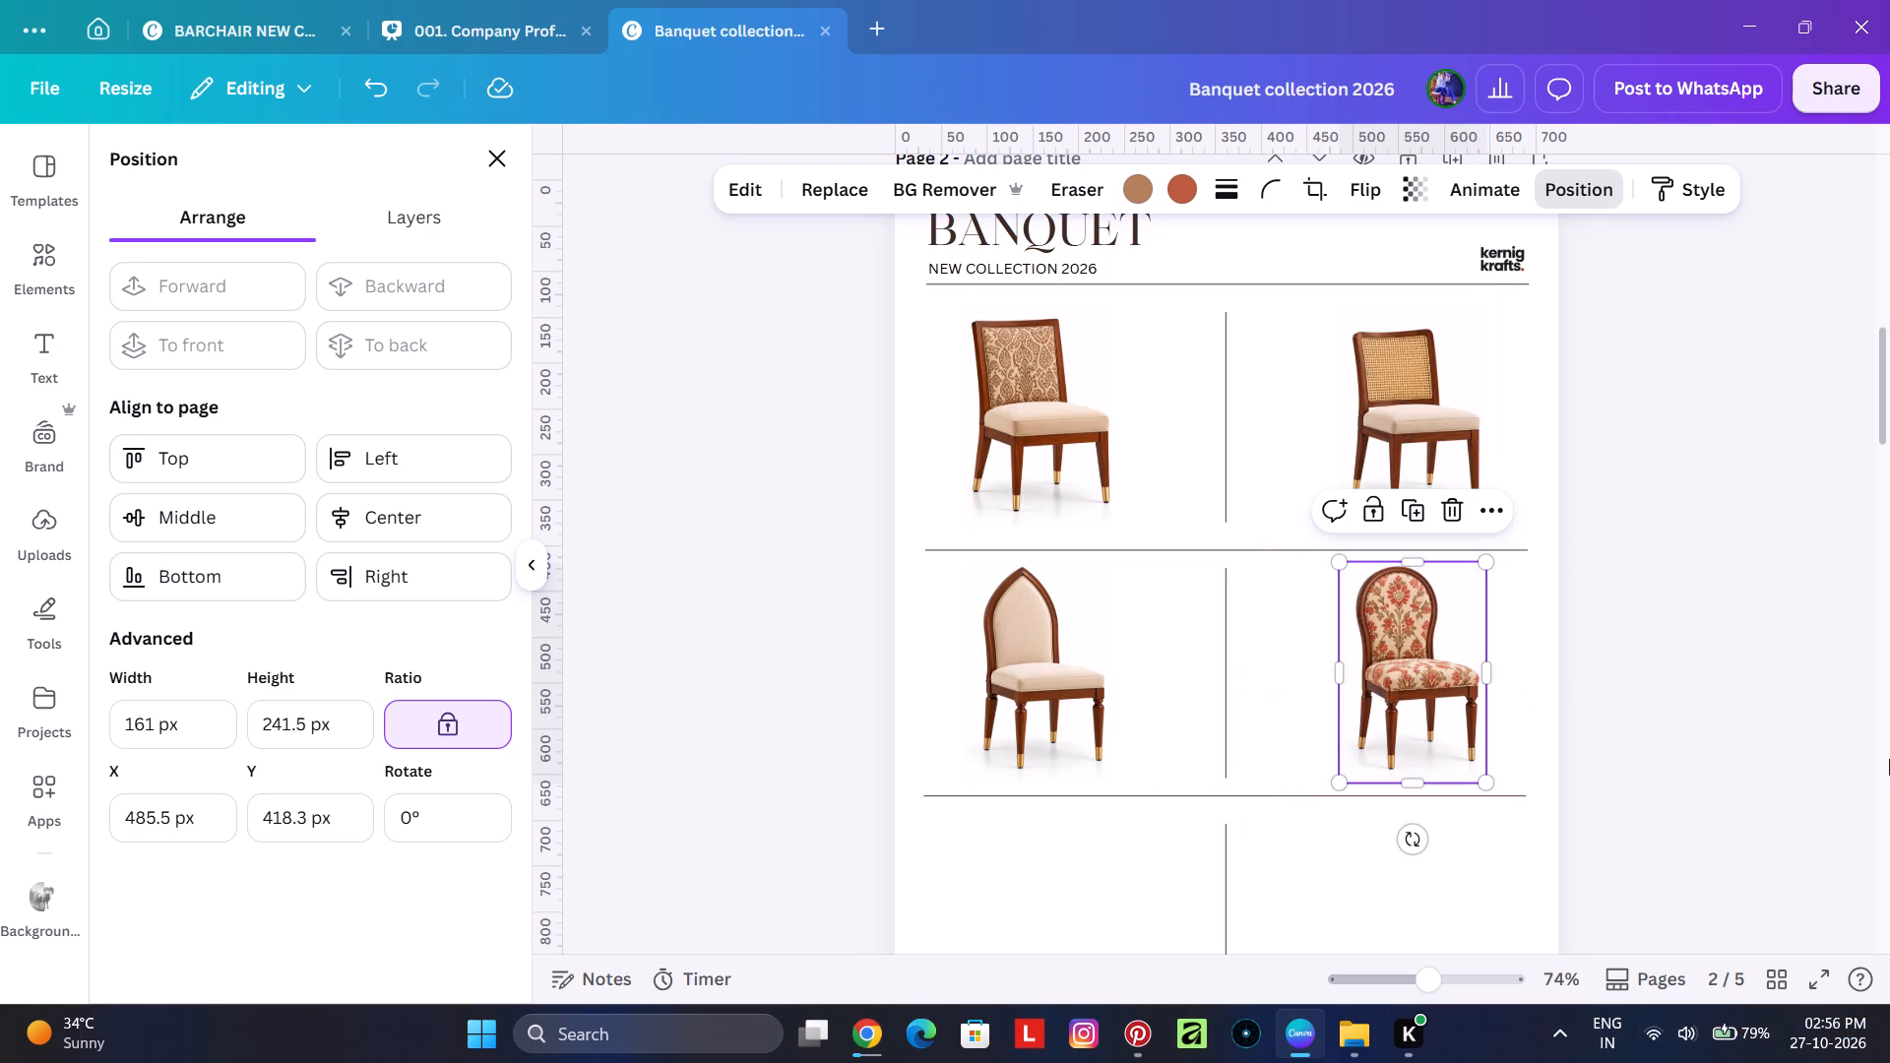
pyautogui.press('Right')
pyautogui.press('Right')
pyautogui.press('Right')
pyautogui.click(1630, 586)
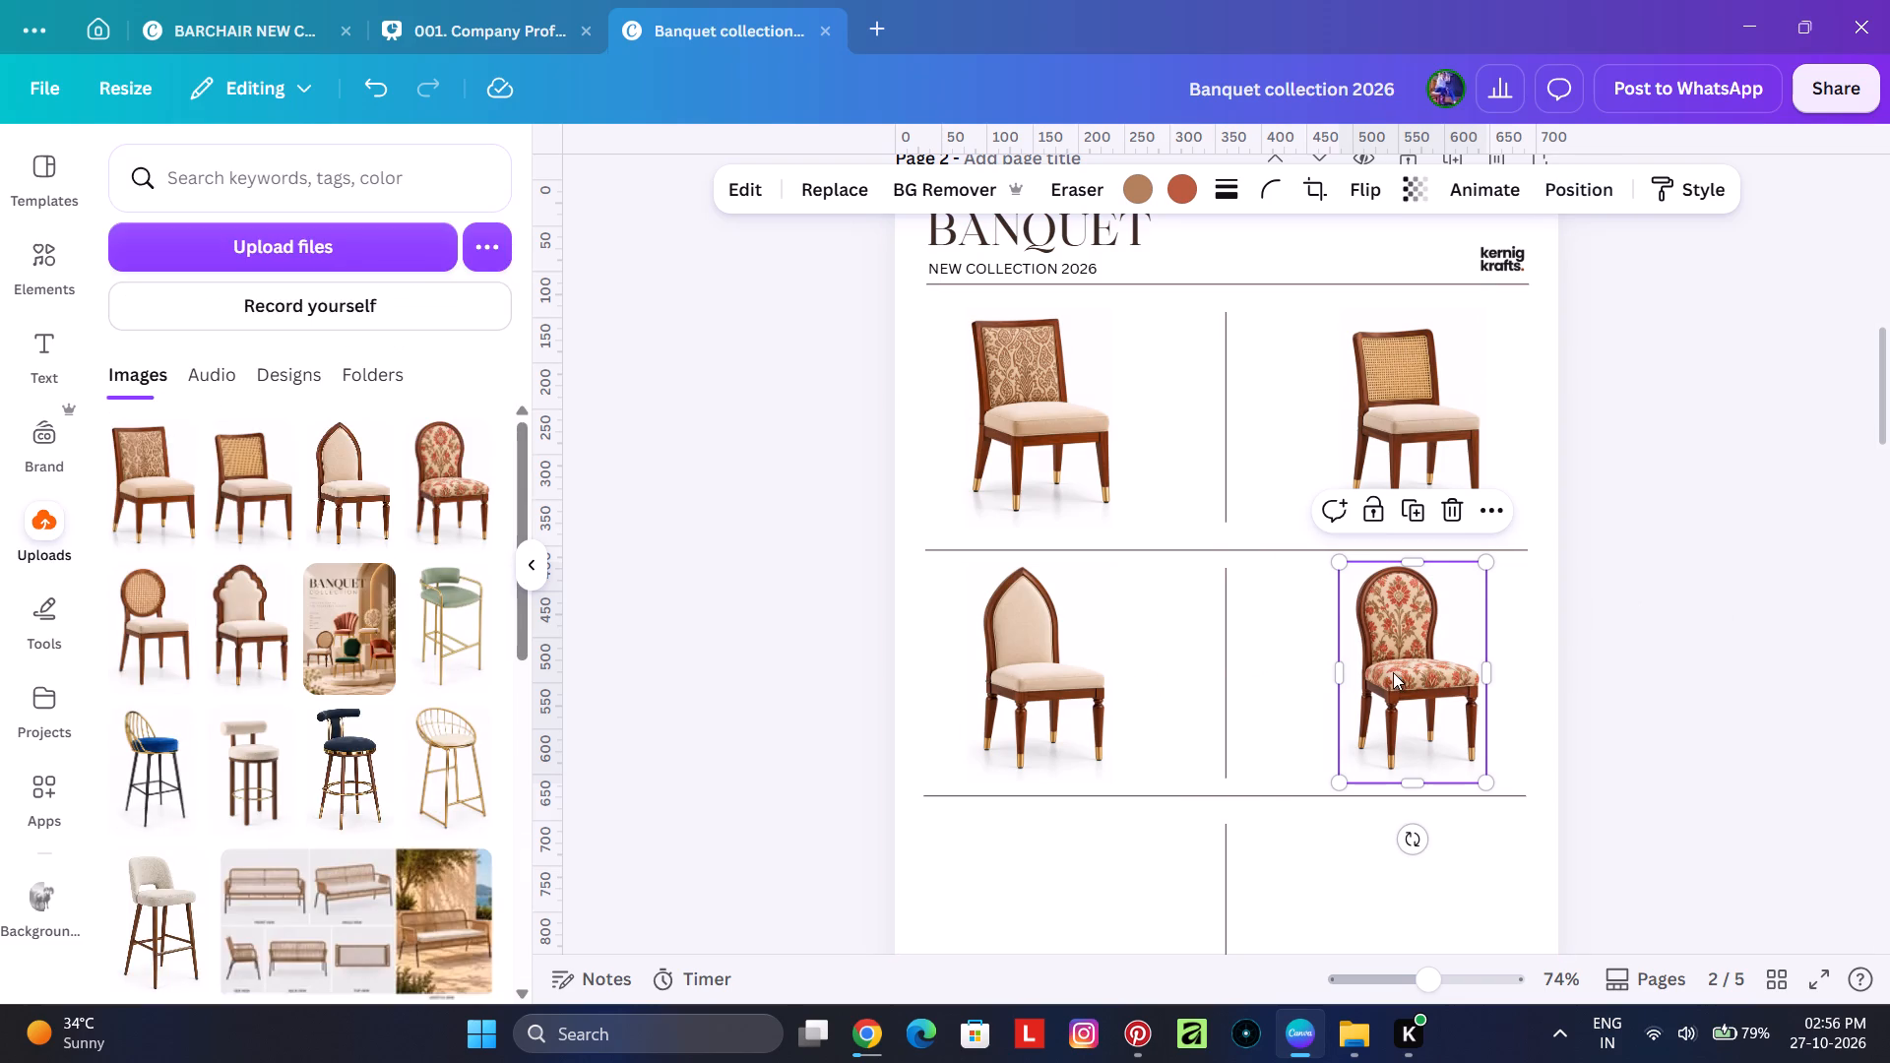
# Nudge the floral round-back chair slightly right so its outer page margin mirrors that of the pointed-arch chair in the same row.
pyautogui.click(1393, 672)
pyautogui.press('Right')
pyautogui.press('Right')
pyautogui.press('Right')
pyautogui.press('Right')
pyautogui.press('Right')
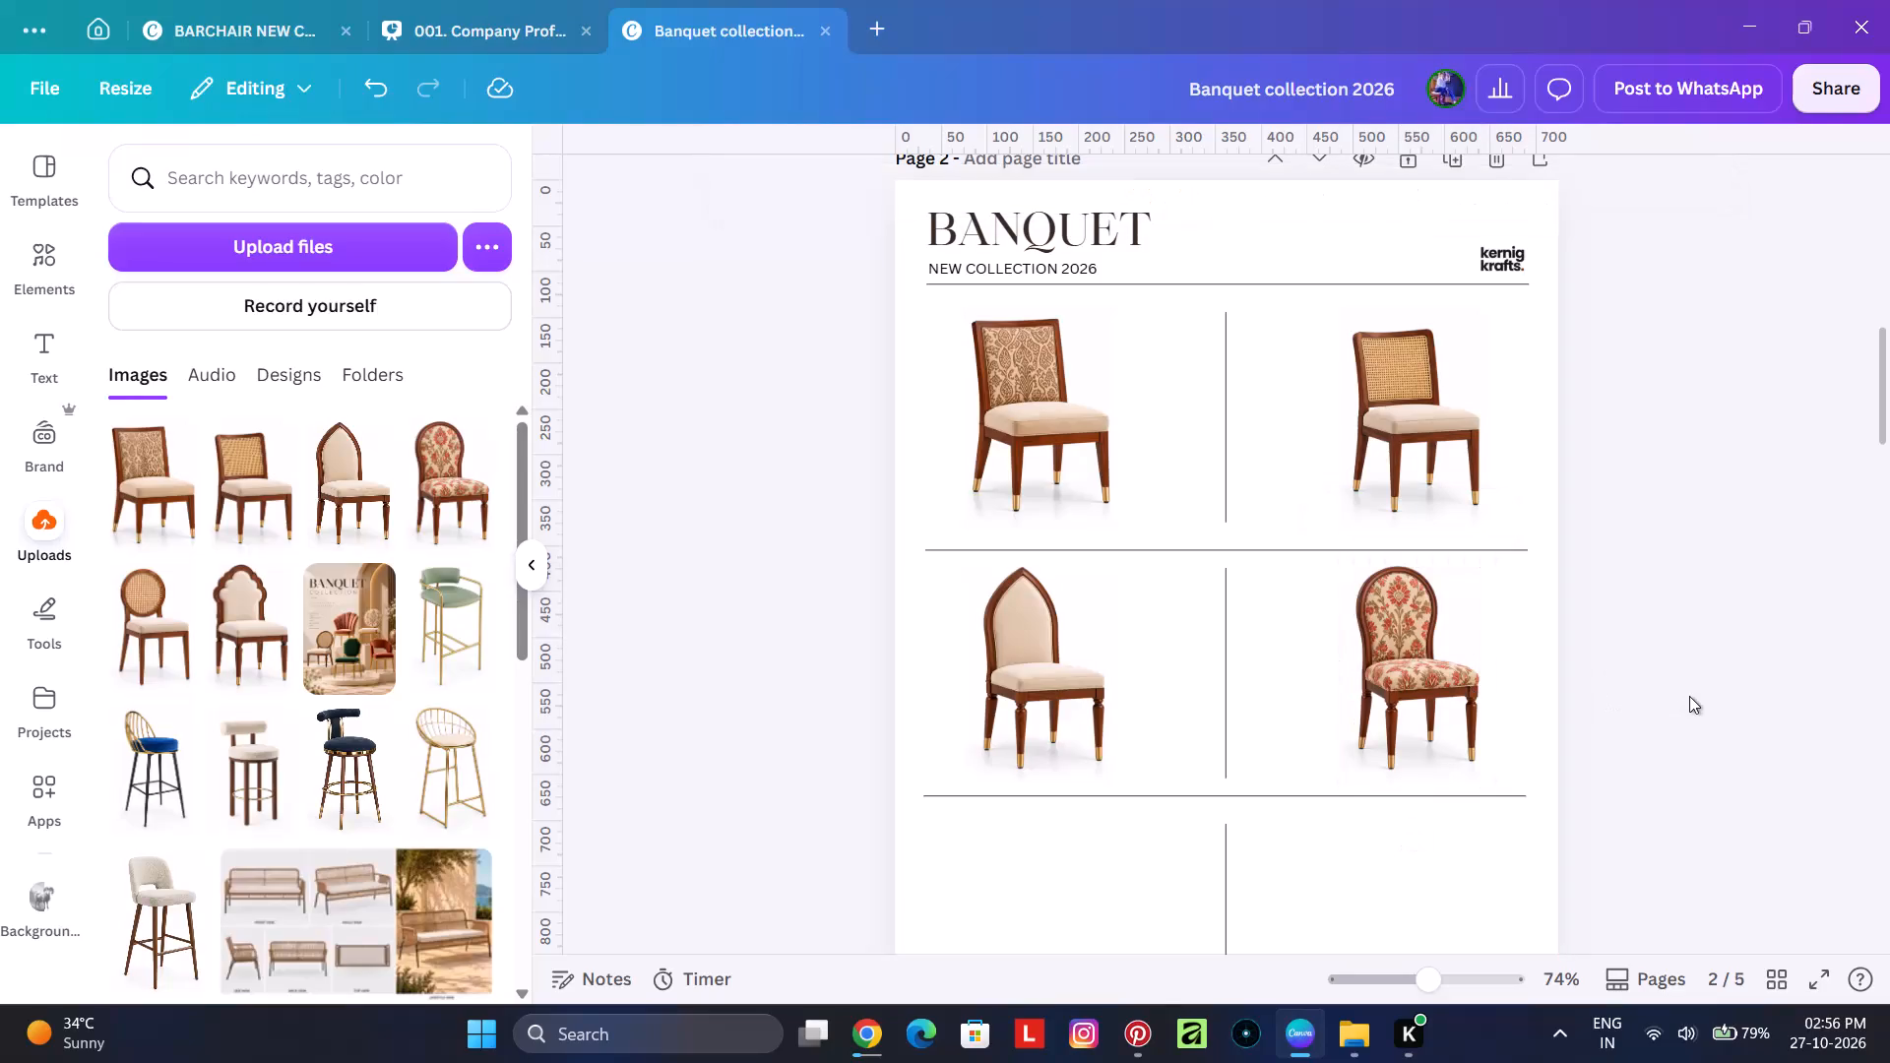
pyautogui.click(1690, 696)
pyautogui.click(1424, 687)
pyautogui.press('Right')
pyautogui.press('Right')
pyautogui.press('Right')
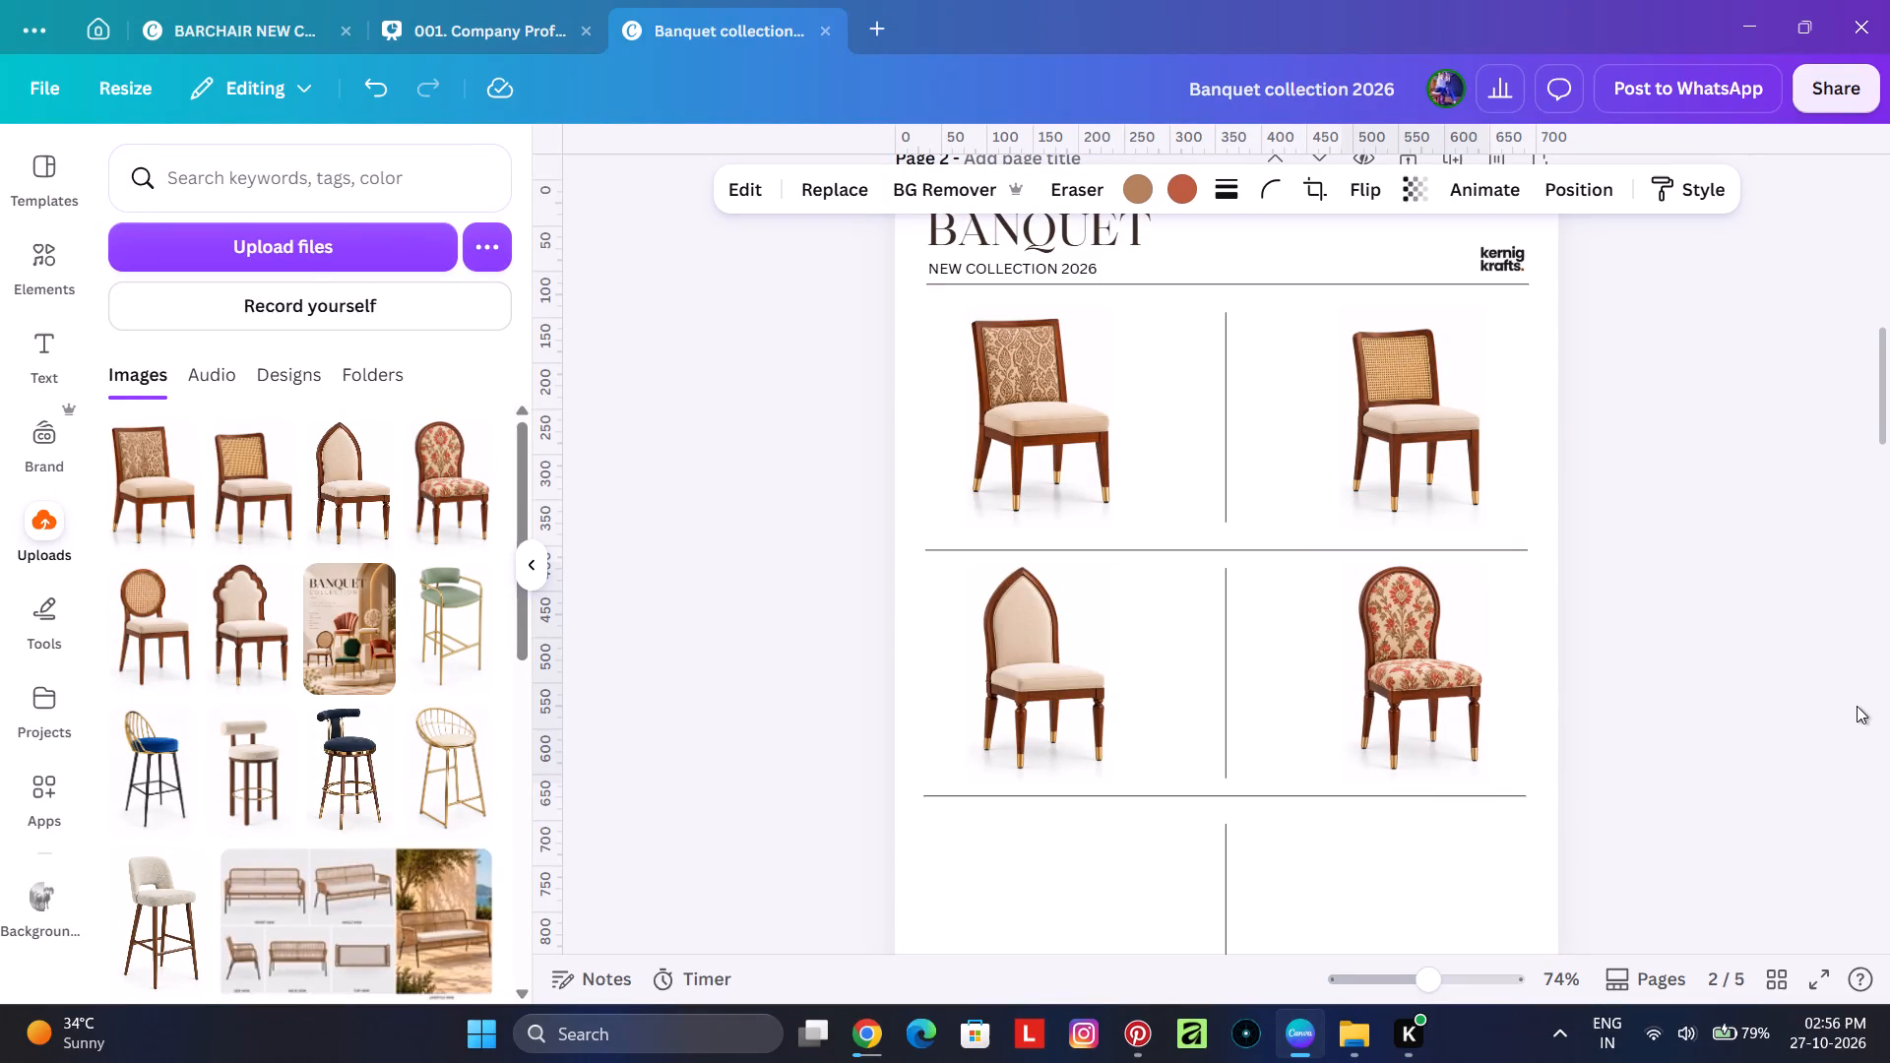
pyautogui.press('Right')
pyautogui.press('Right')
pyautogui.press('Right')
pyautogui.press('Right')
pyautogui.press('Right')
pyautogui.press('Left')
pyautogui.press('Left')
pyautogui.press('Left')
pyautogui.press('Right')
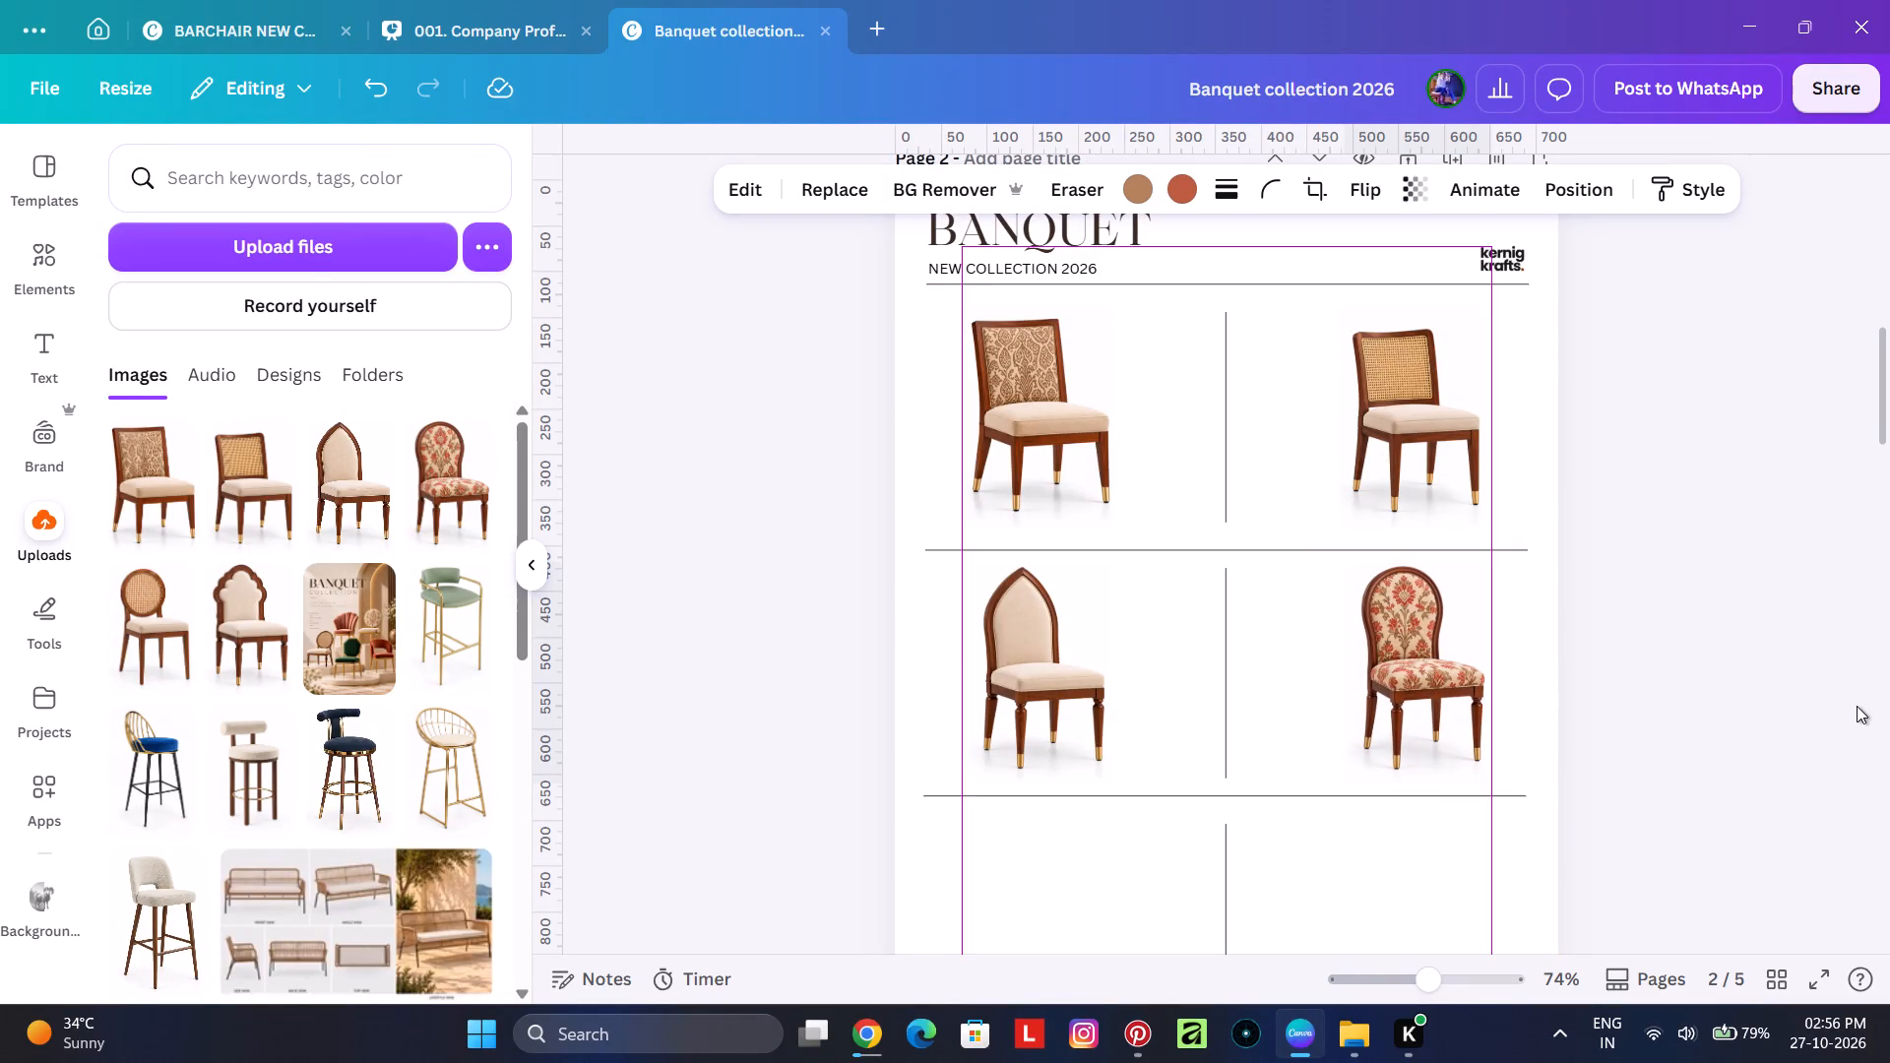
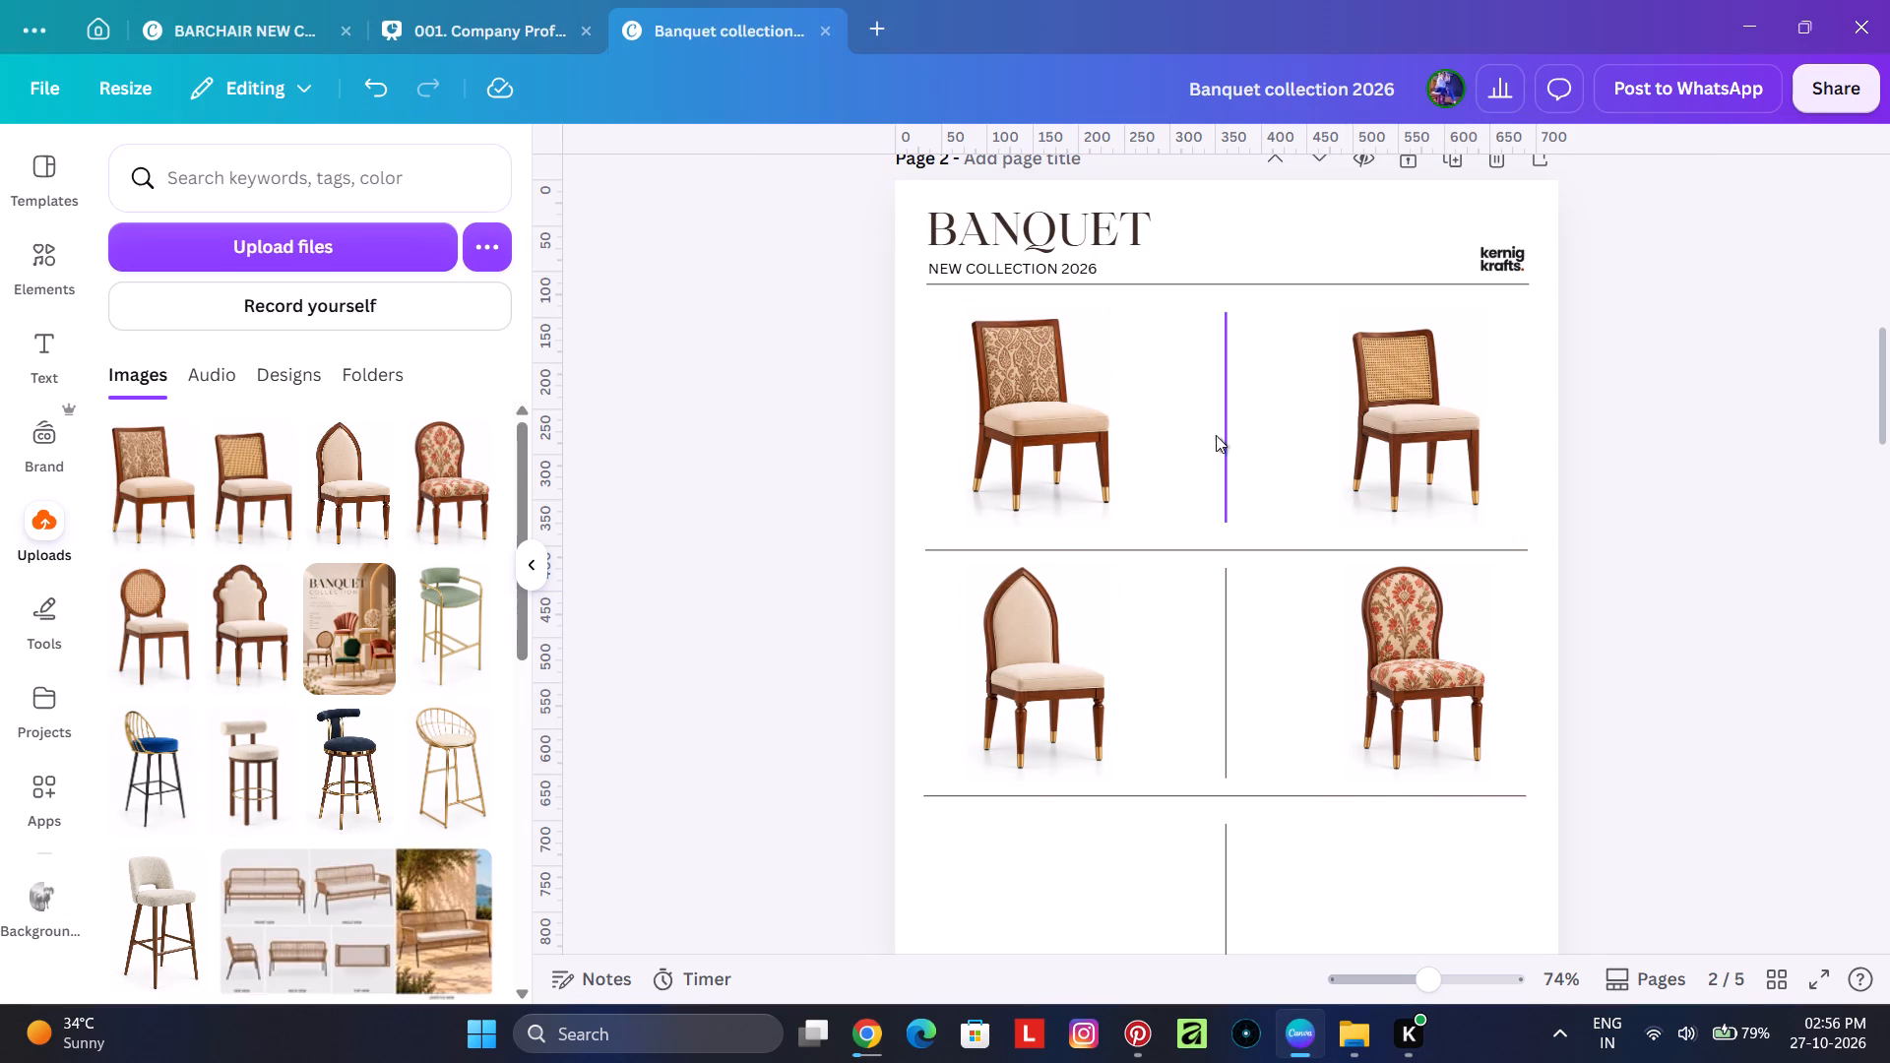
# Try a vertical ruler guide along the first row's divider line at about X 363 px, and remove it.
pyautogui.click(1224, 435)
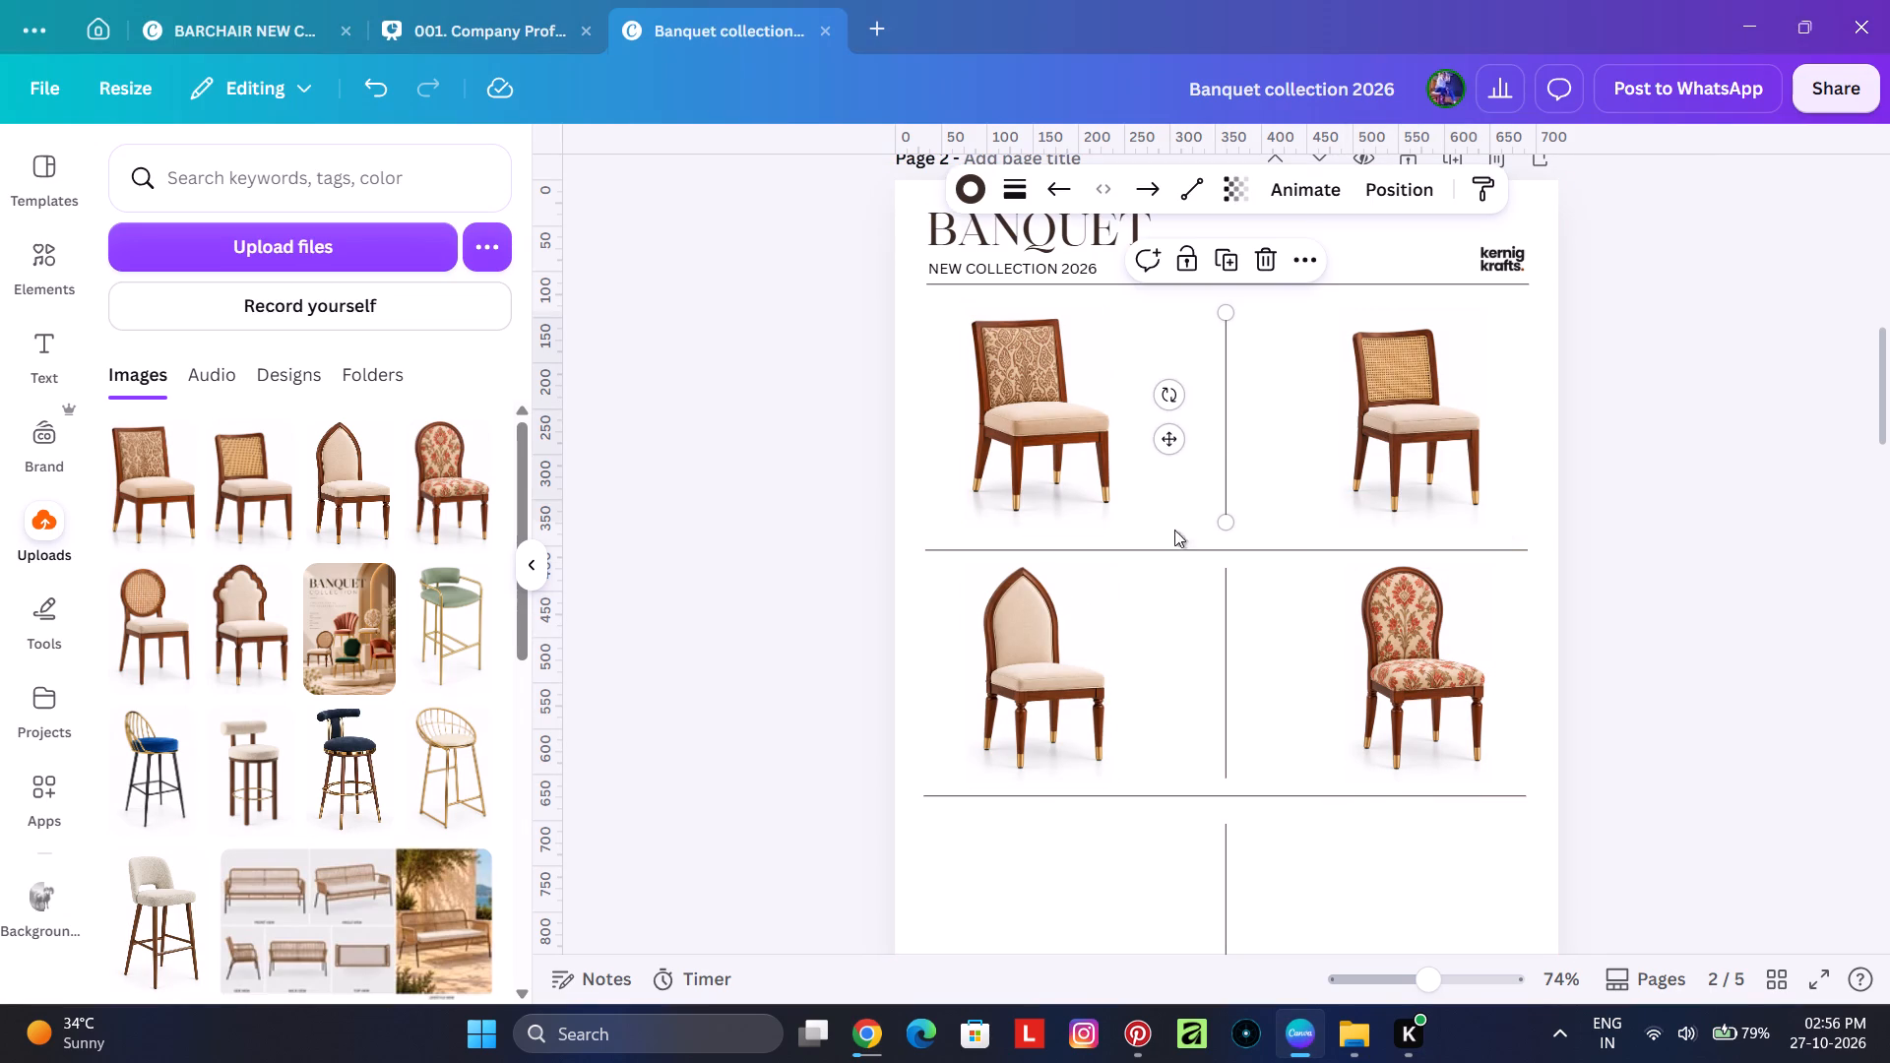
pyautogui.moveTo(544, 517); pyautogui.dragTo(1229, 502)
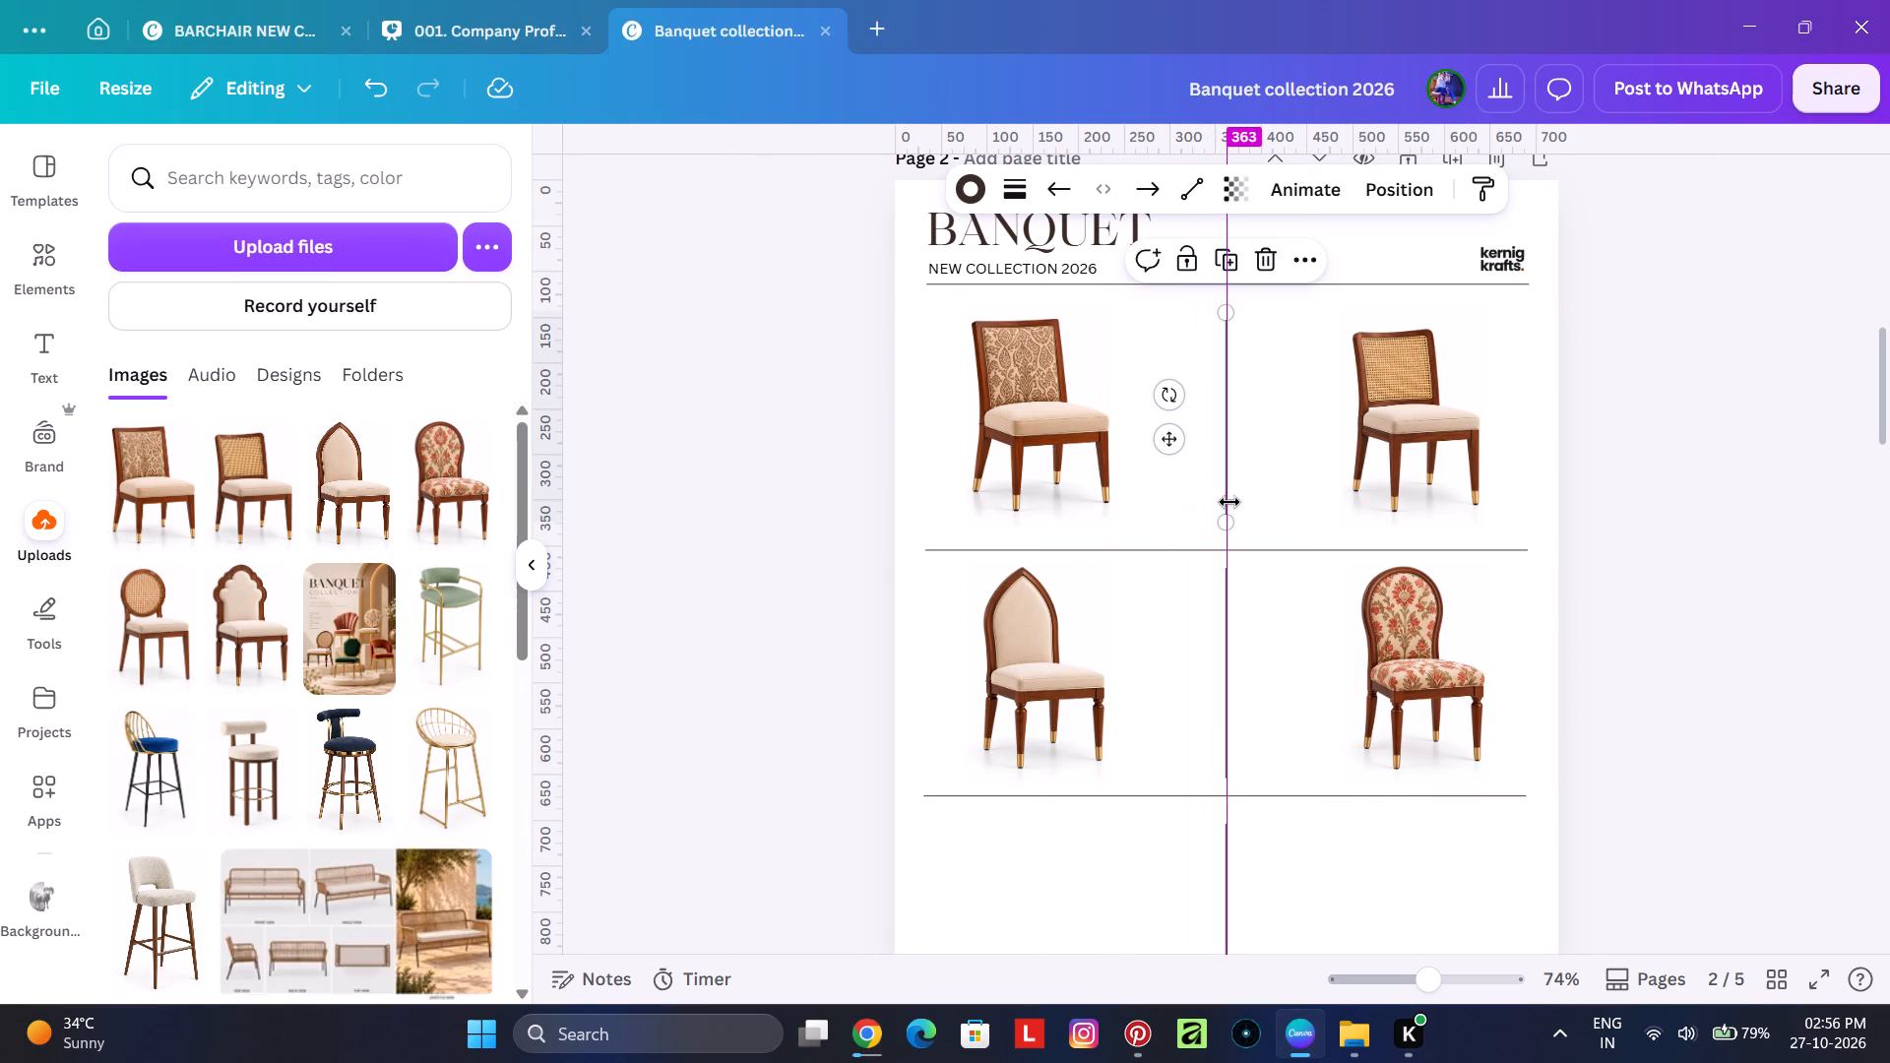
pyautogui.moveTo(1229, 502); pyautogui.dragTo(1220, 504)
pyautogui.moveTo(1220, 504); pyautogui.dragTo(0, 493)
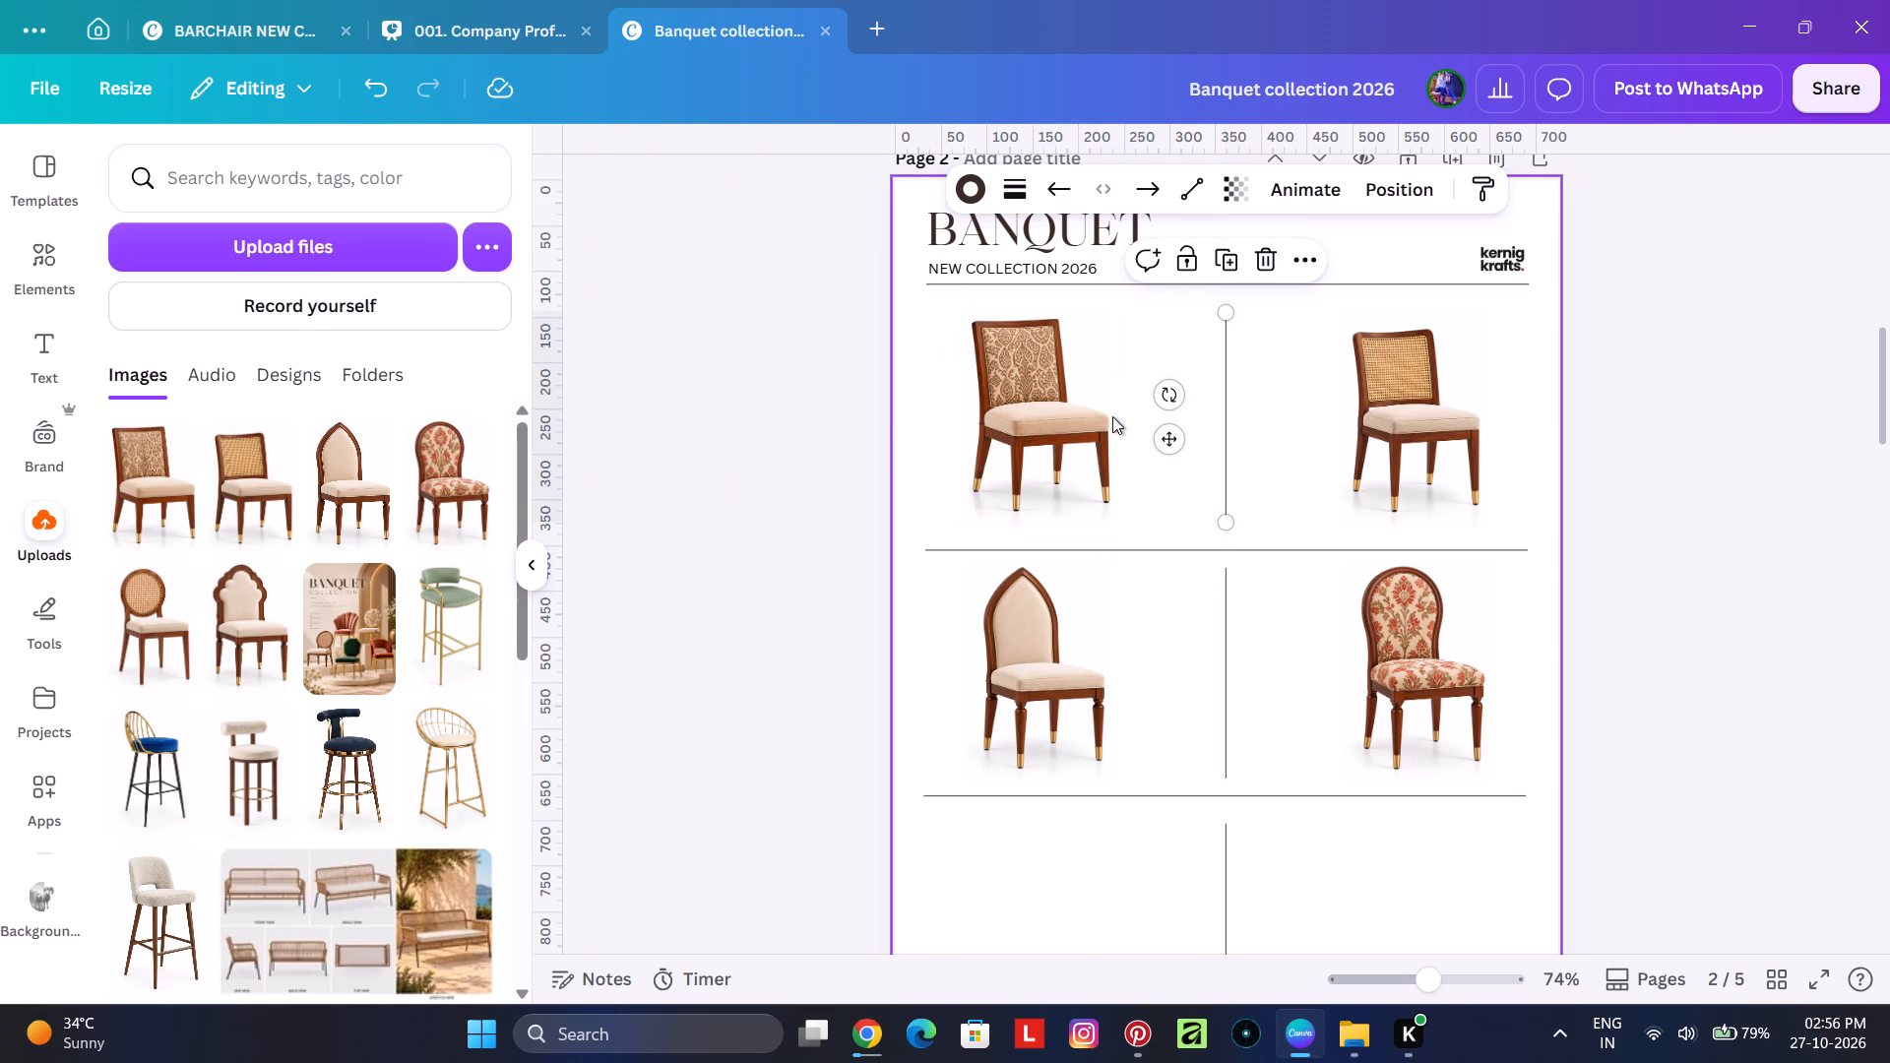
# Check the four chair images' alignment and their spacing from the page edges and vertical dividers in both rows.
pyautogui.click(1094, 418)
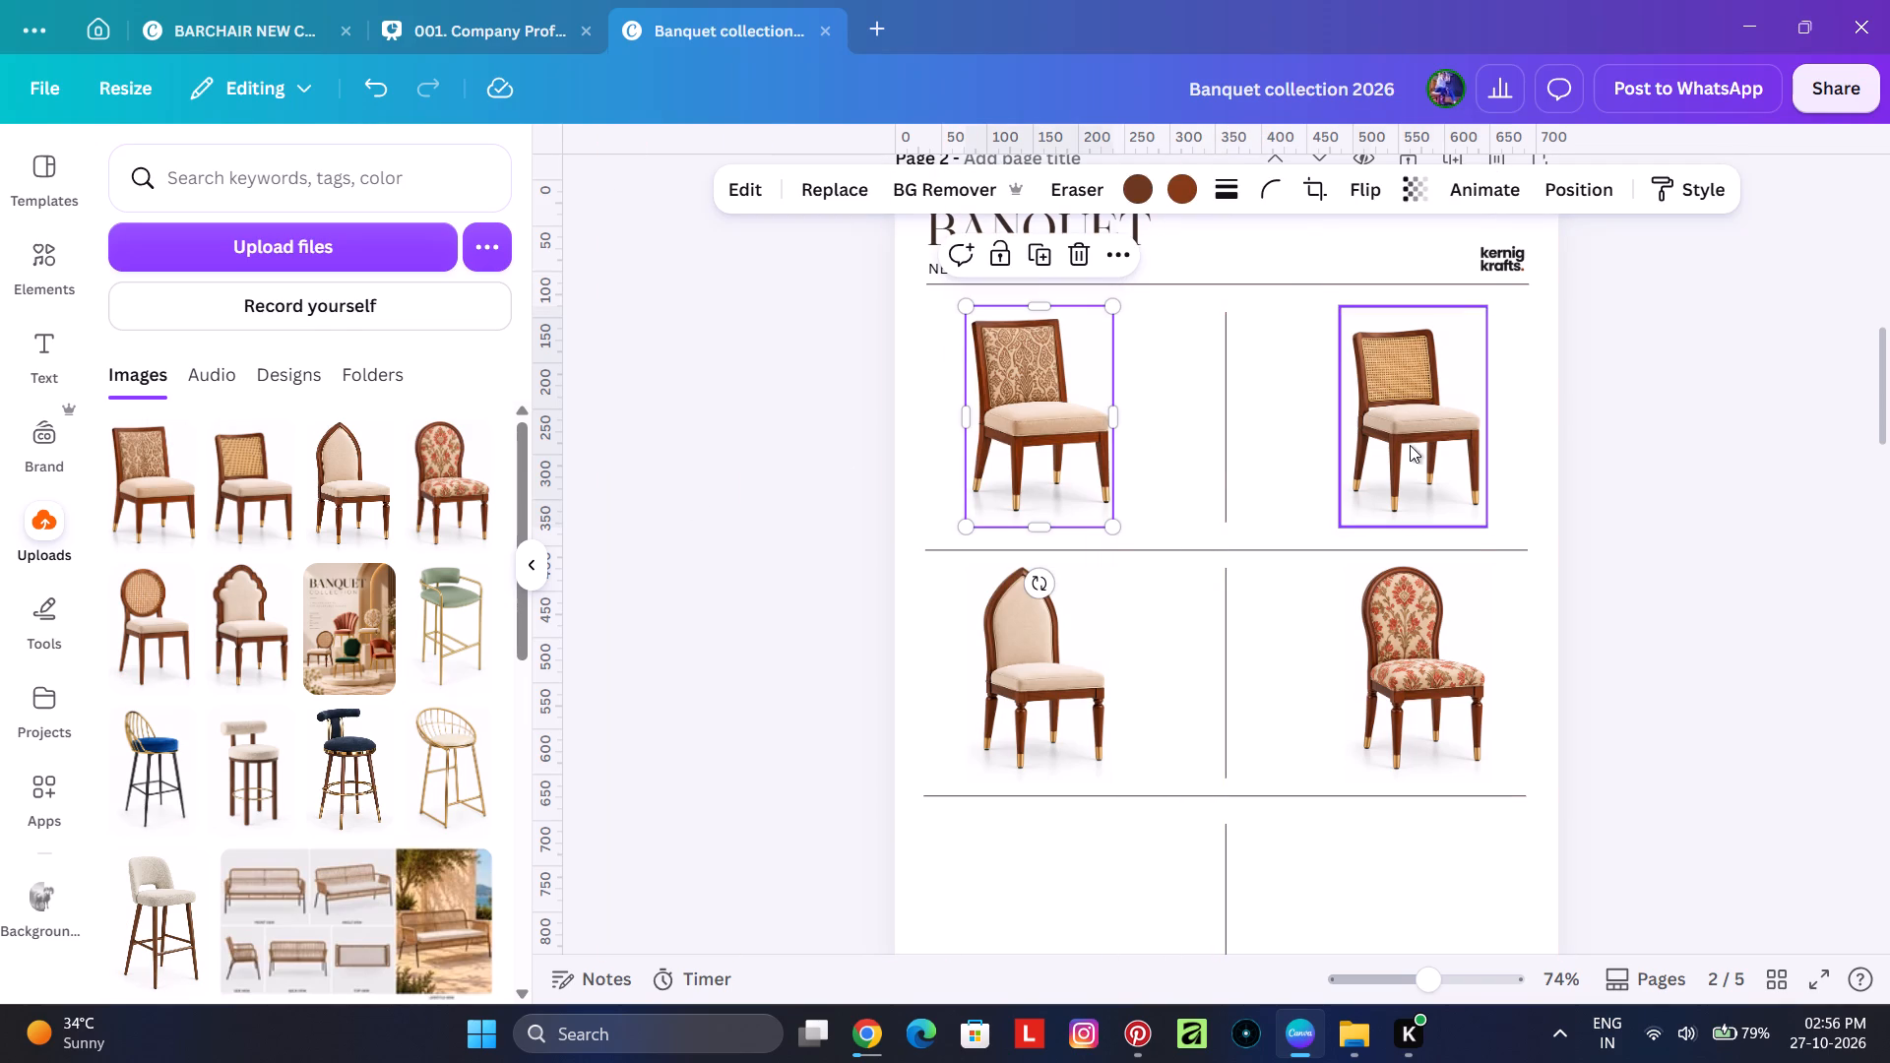
pyautogui.click(1410, 445)
pyautogui.click(1073, 623)
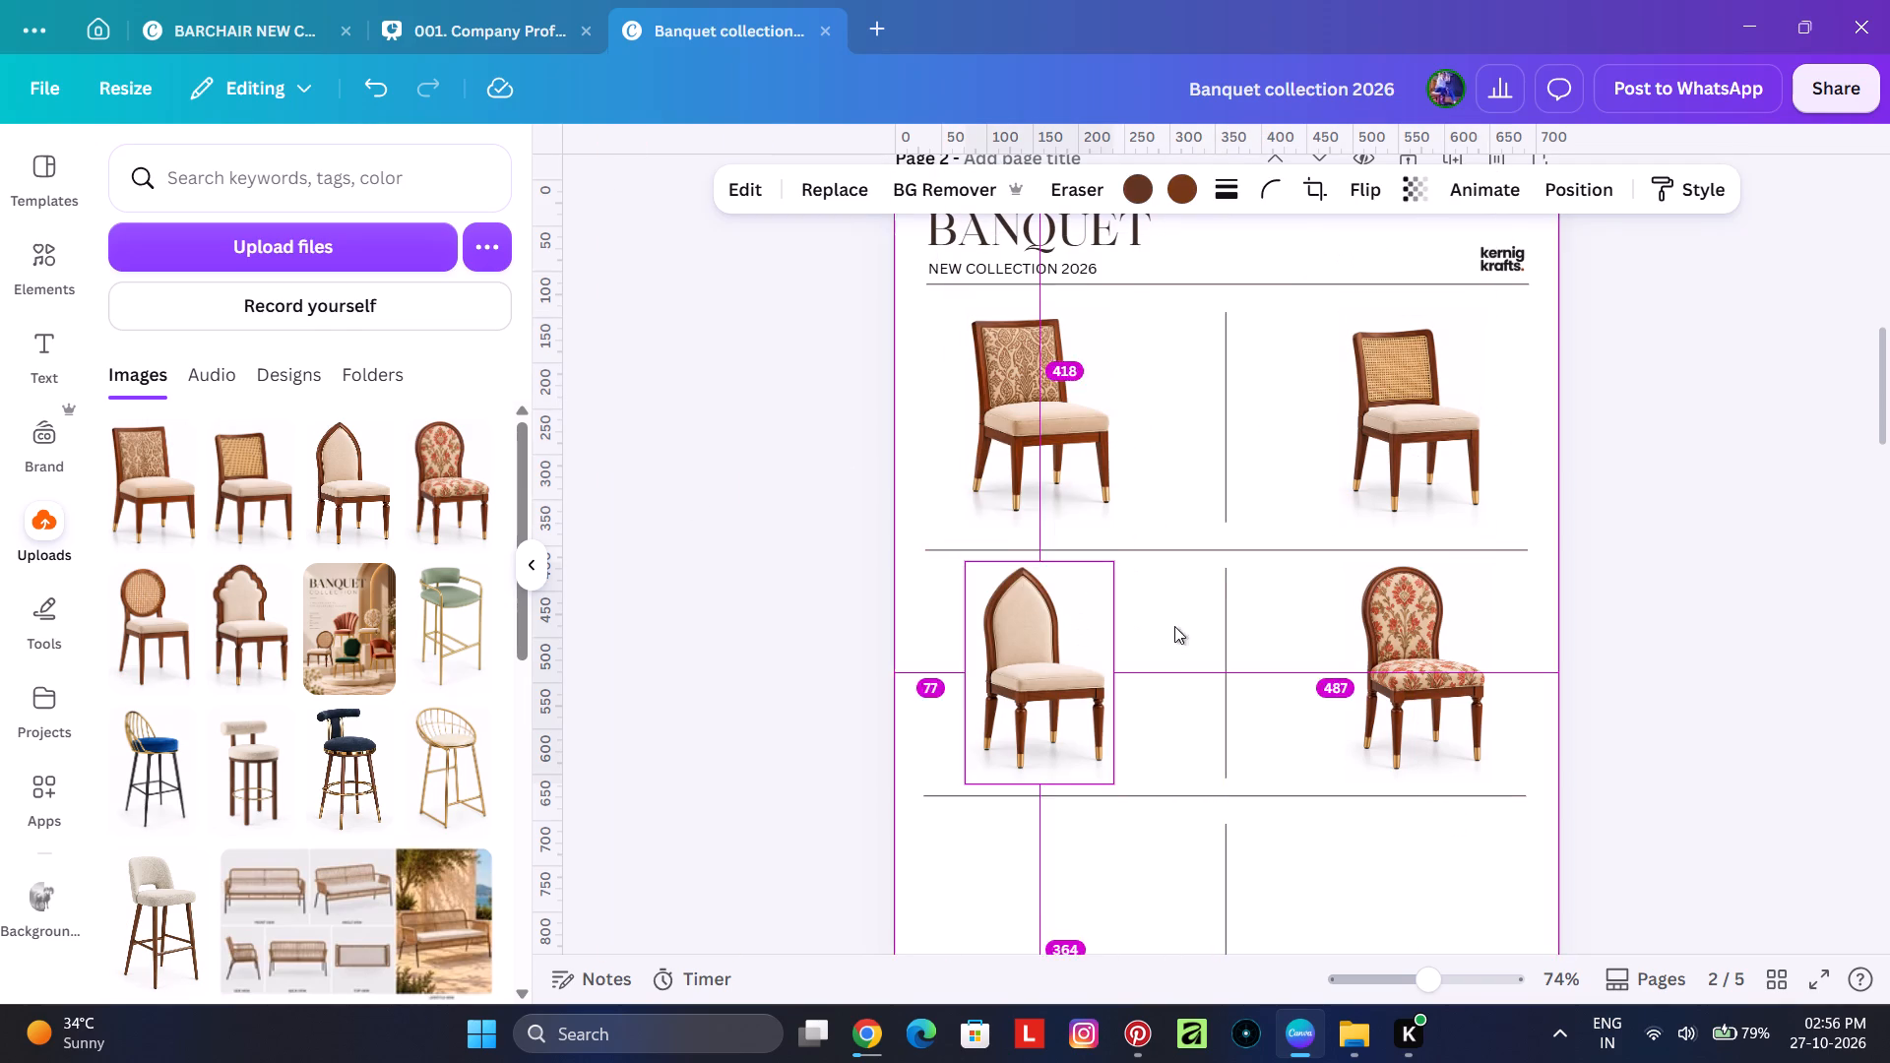
pyautogui.click(1383, 651)
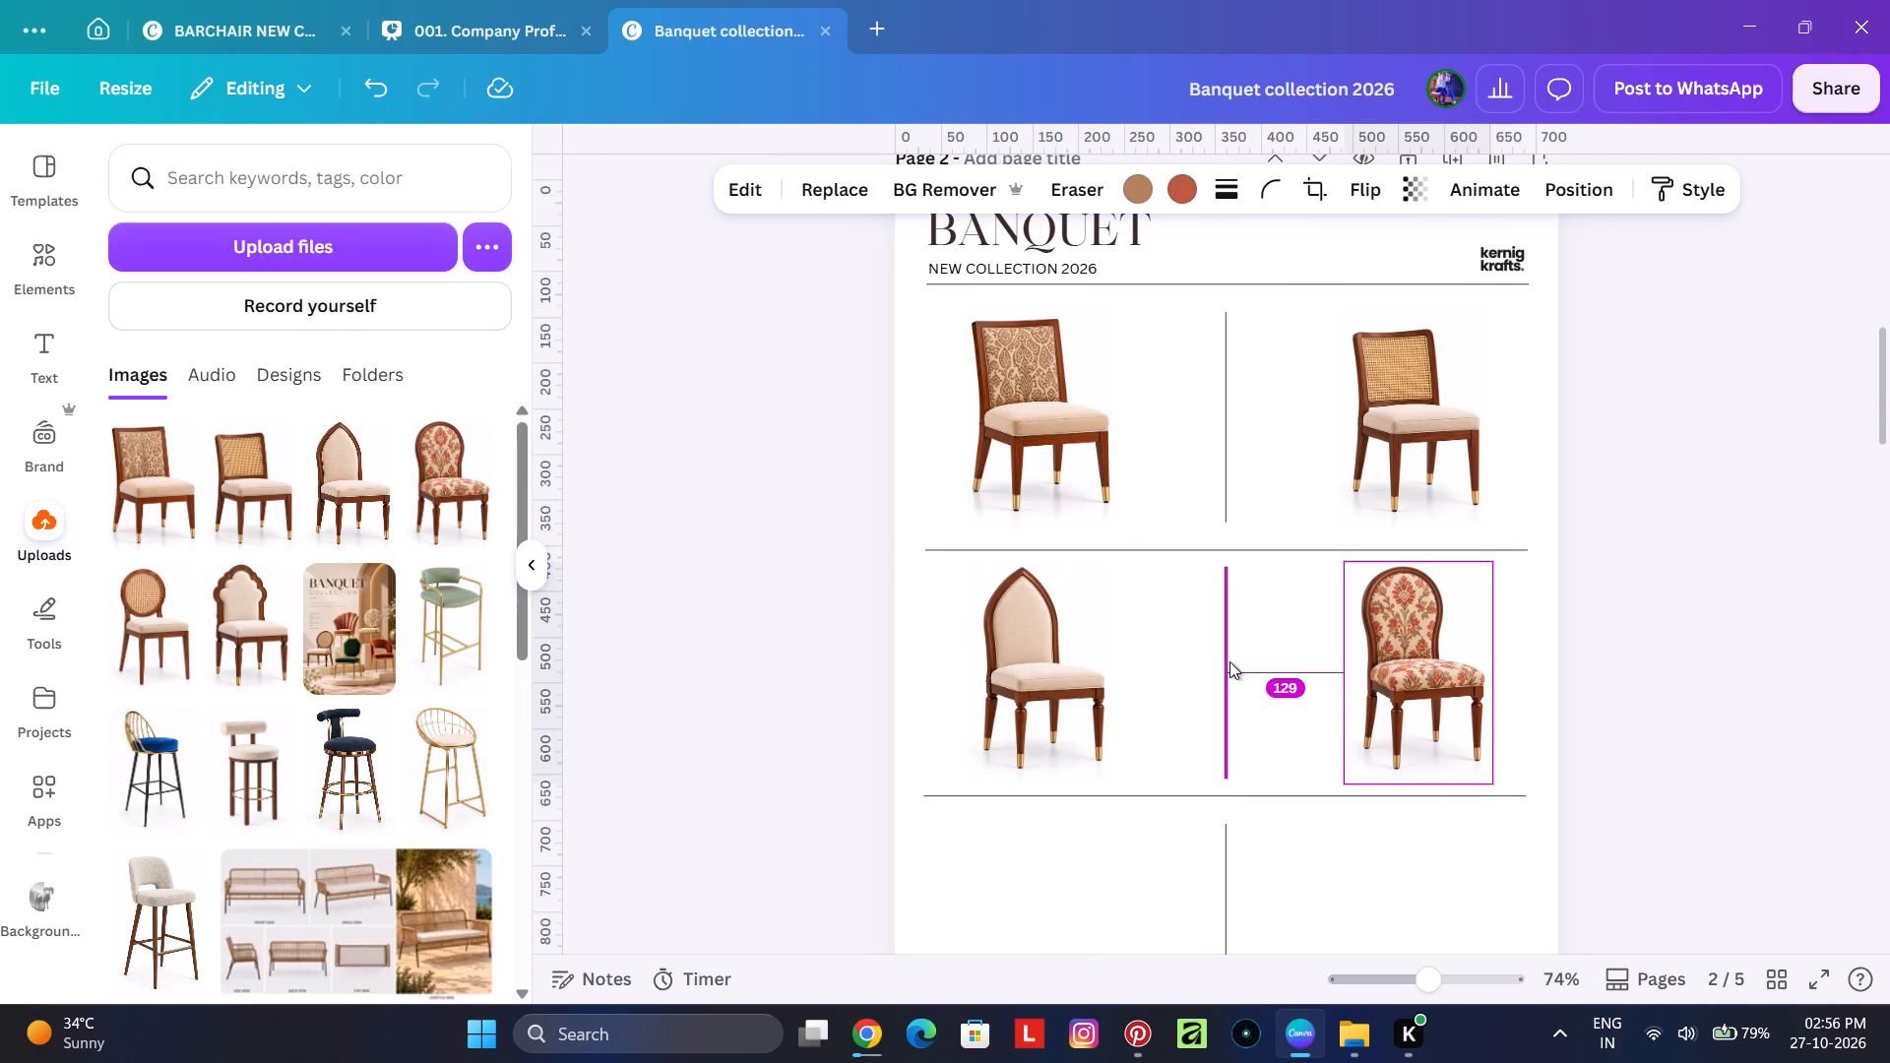
# Nudge the floral round-back chair slightly left so it lines up under the cane-back chair in the right column.
pyautogui.click(1664, 661)
pyautogui.click(1418, 659)
pyautogui.press('Left')
pyautogui.press('Left')
pyautogui.press('Left')
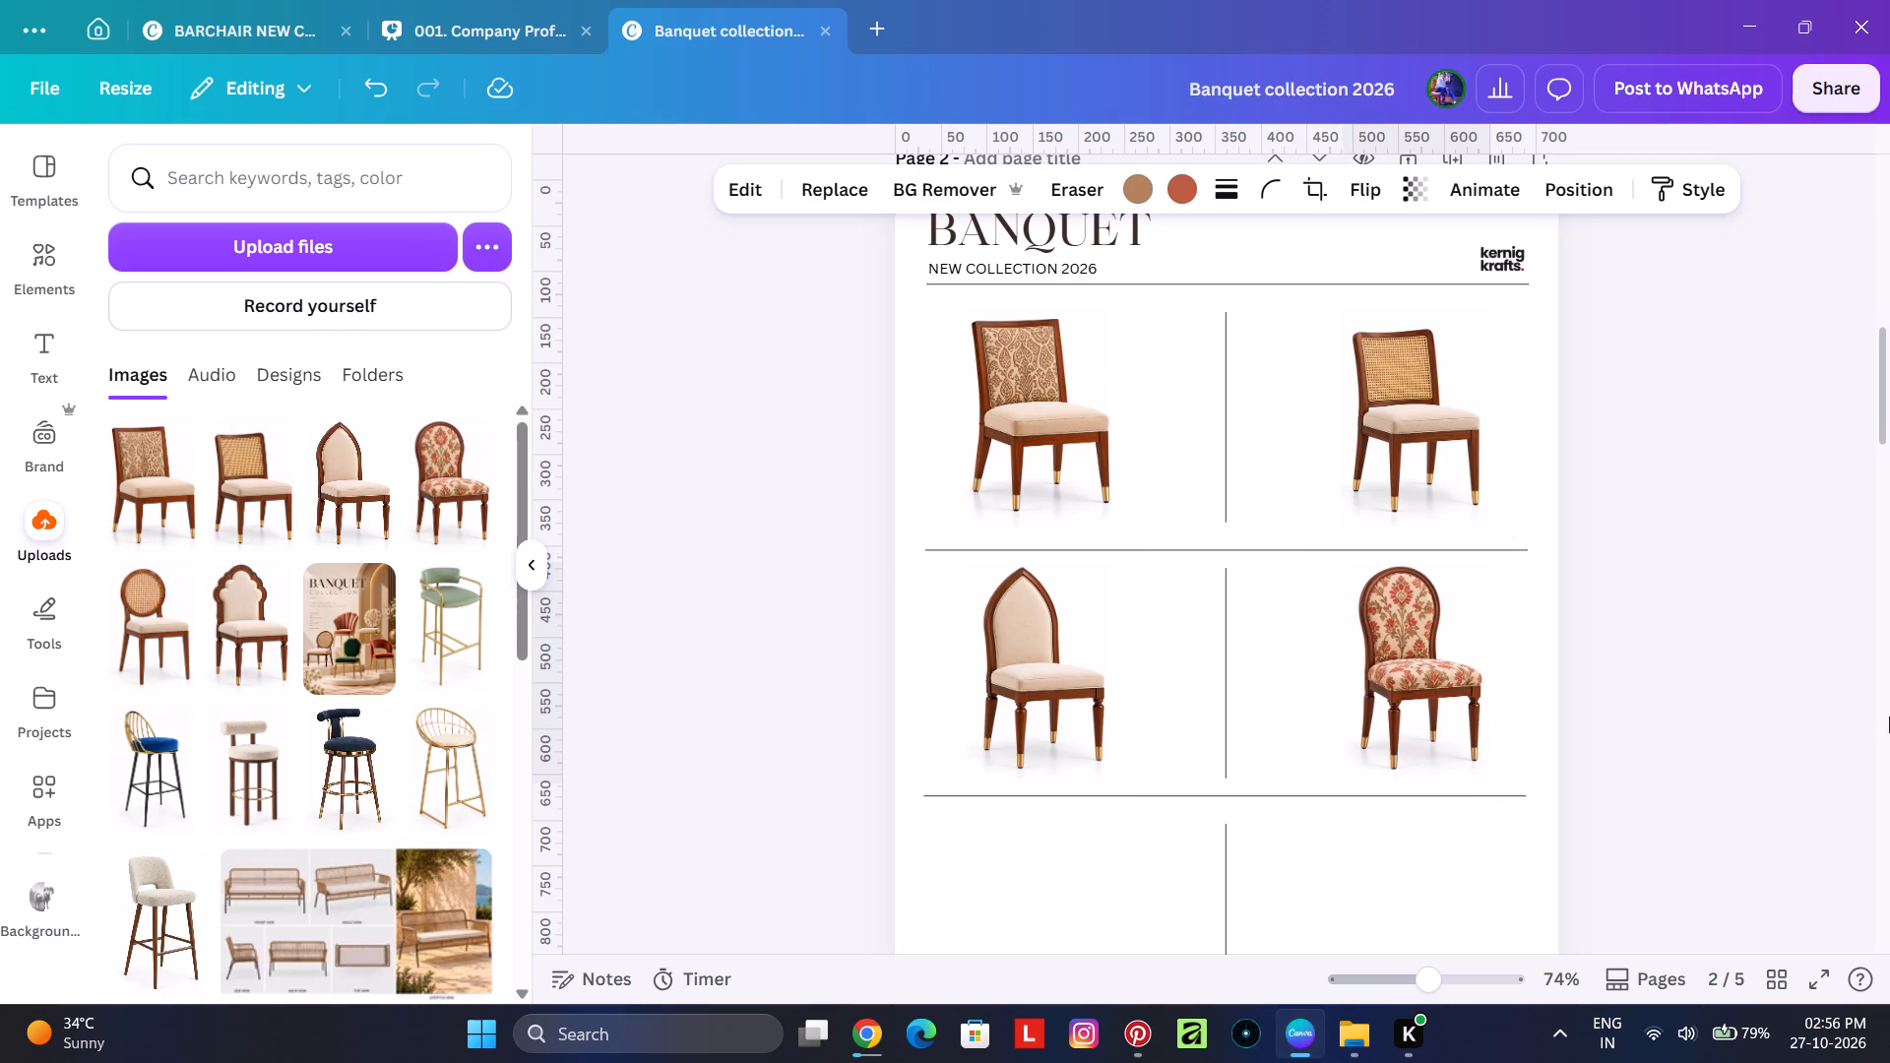
pyautogui.press('Left')
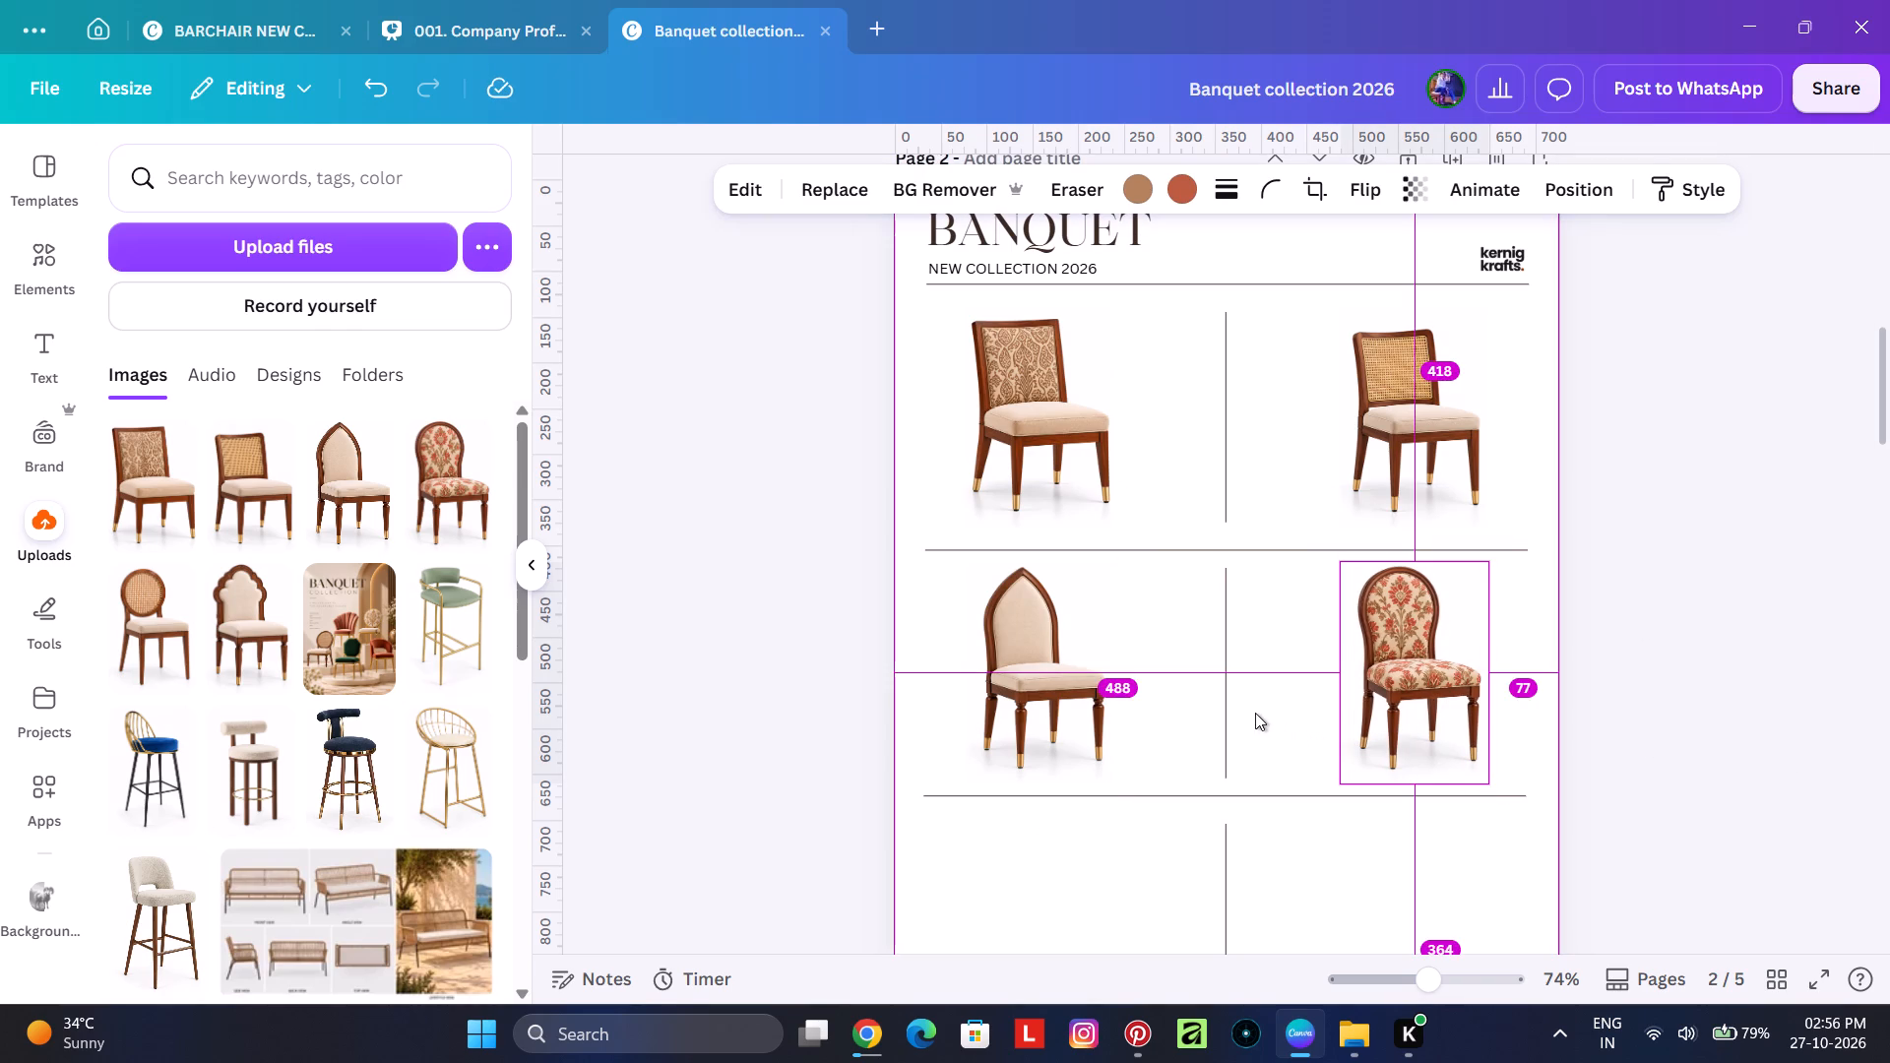
pyautogui.press('Left')
pyautogui.press('Left')
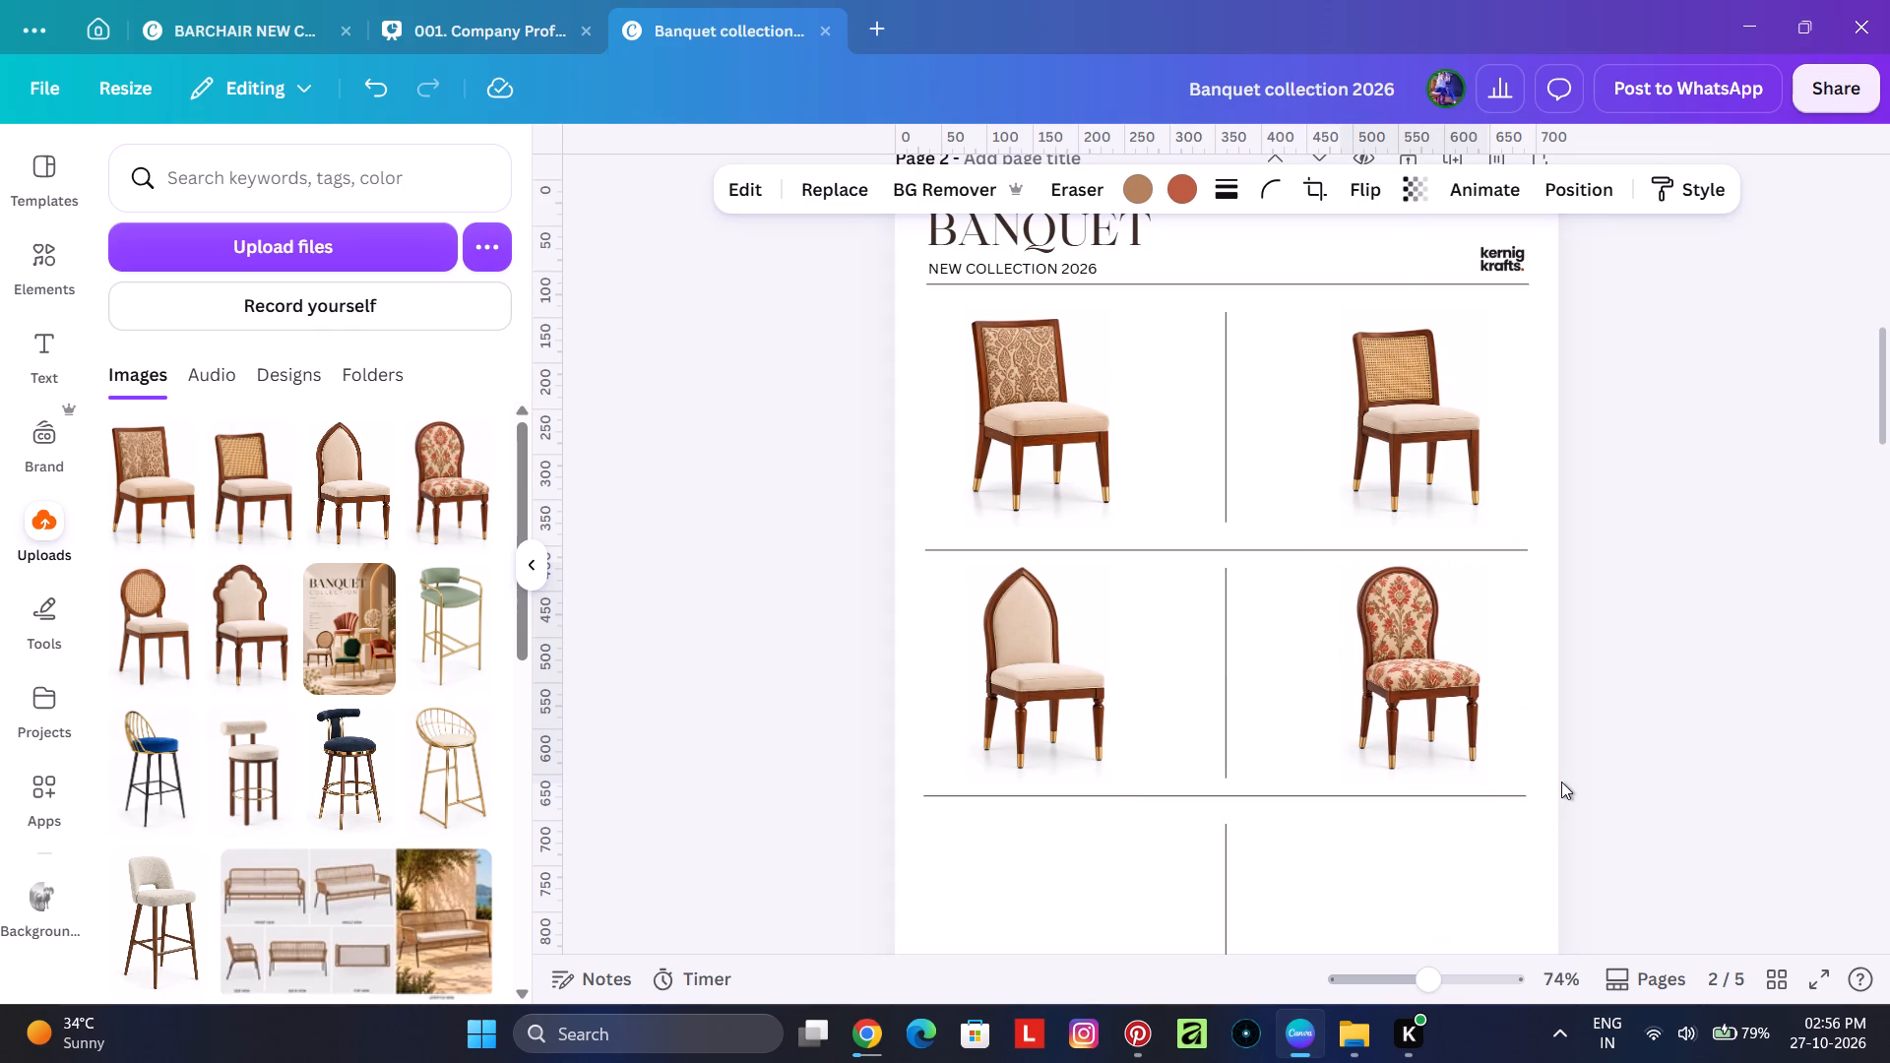
# Place the uploaded round cane-back chair image on page 2 and set its width to 161 px with the ratio locked.
pyautogui.scroll(-4, 1356, 544)
pyautogui.click(699, 497)
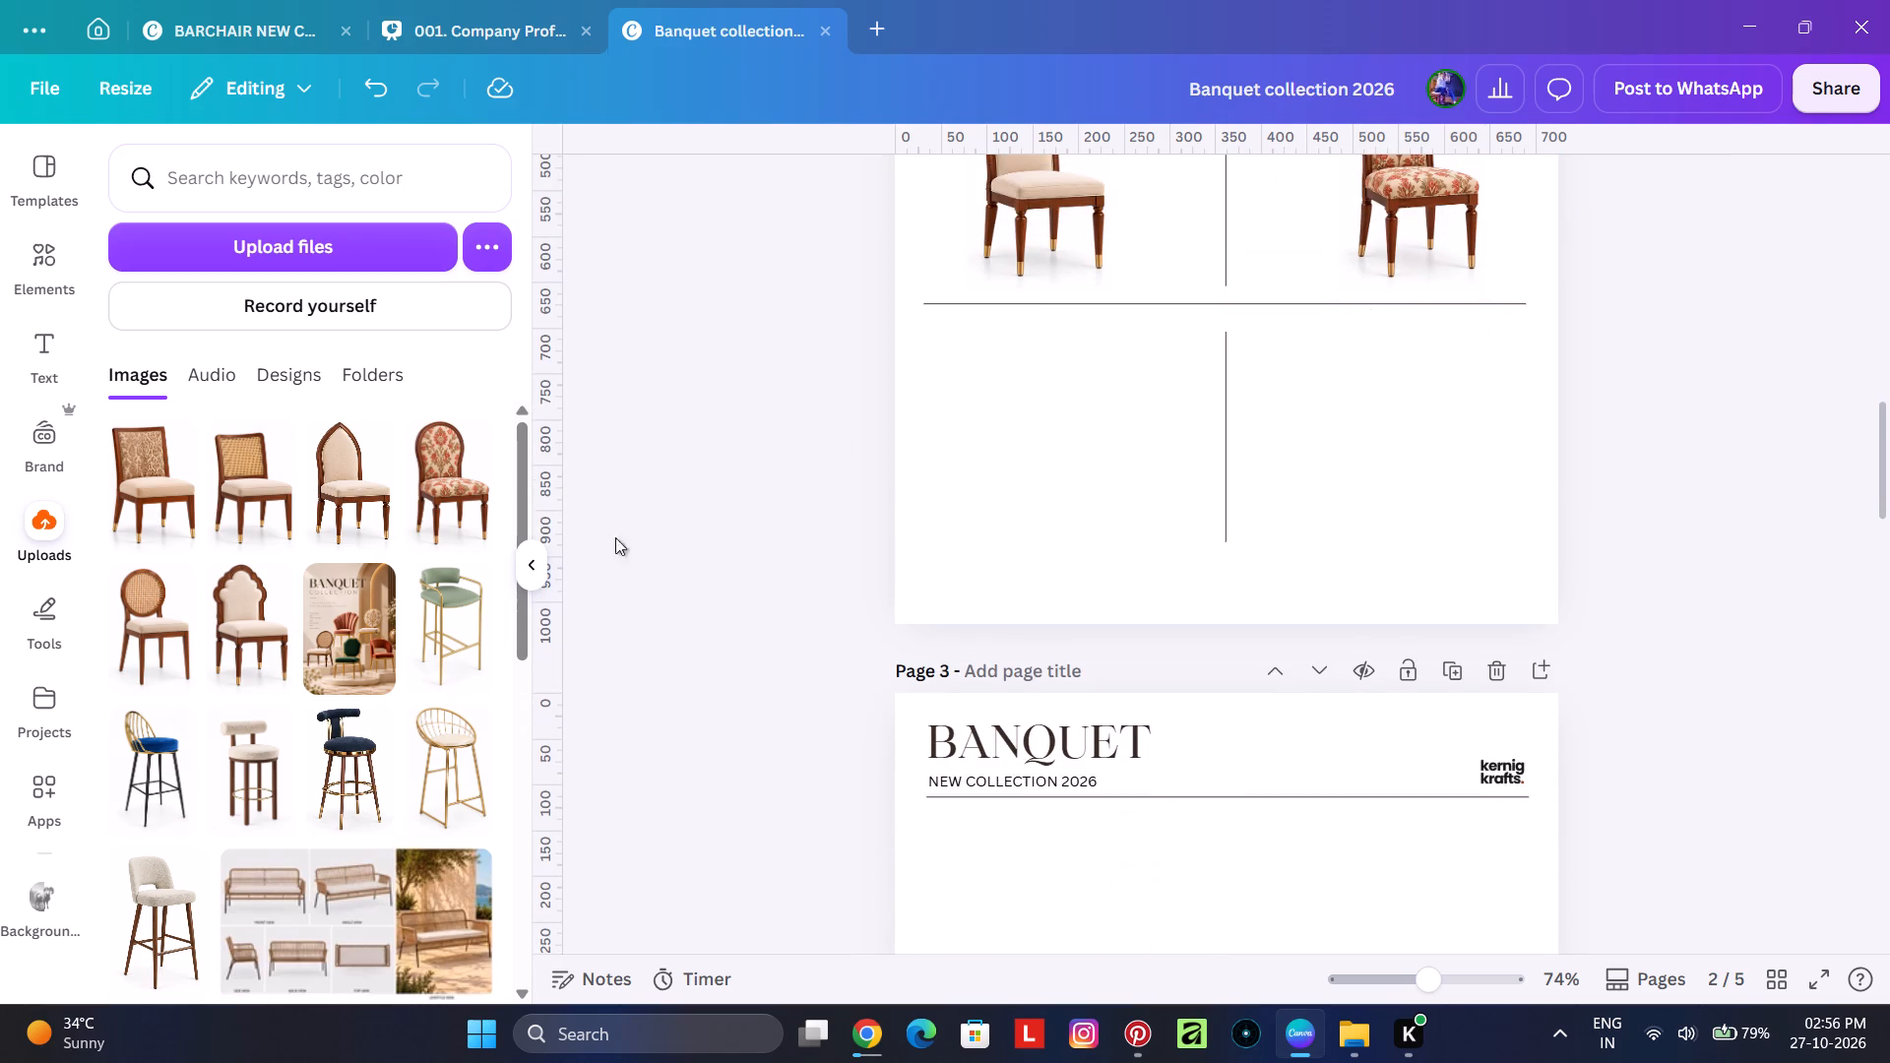
pyautogui.scroll(2, 661, 584)
pyautogui.moveTo(156, 641); pyautogui.dragTo(927, 690)
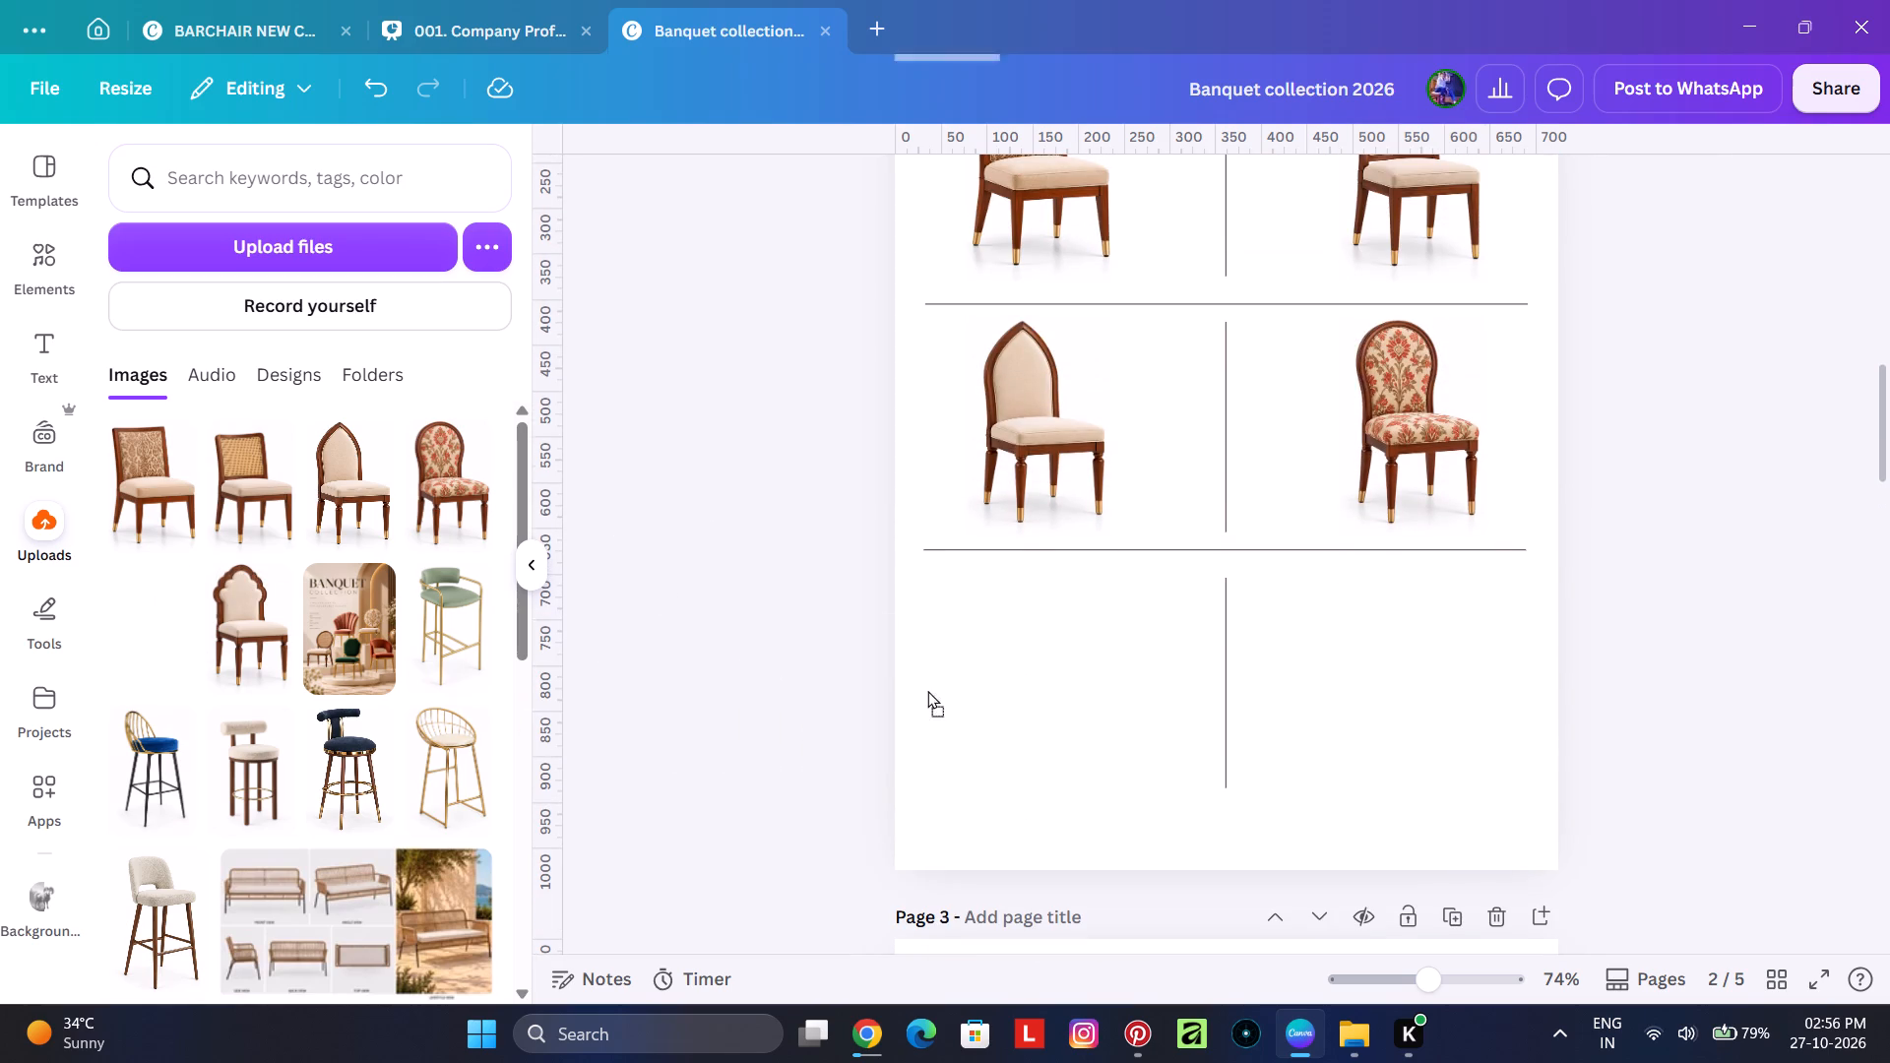
pyautogui.moveTo(927, 690); pyautogui.dragTo(1175, 332)
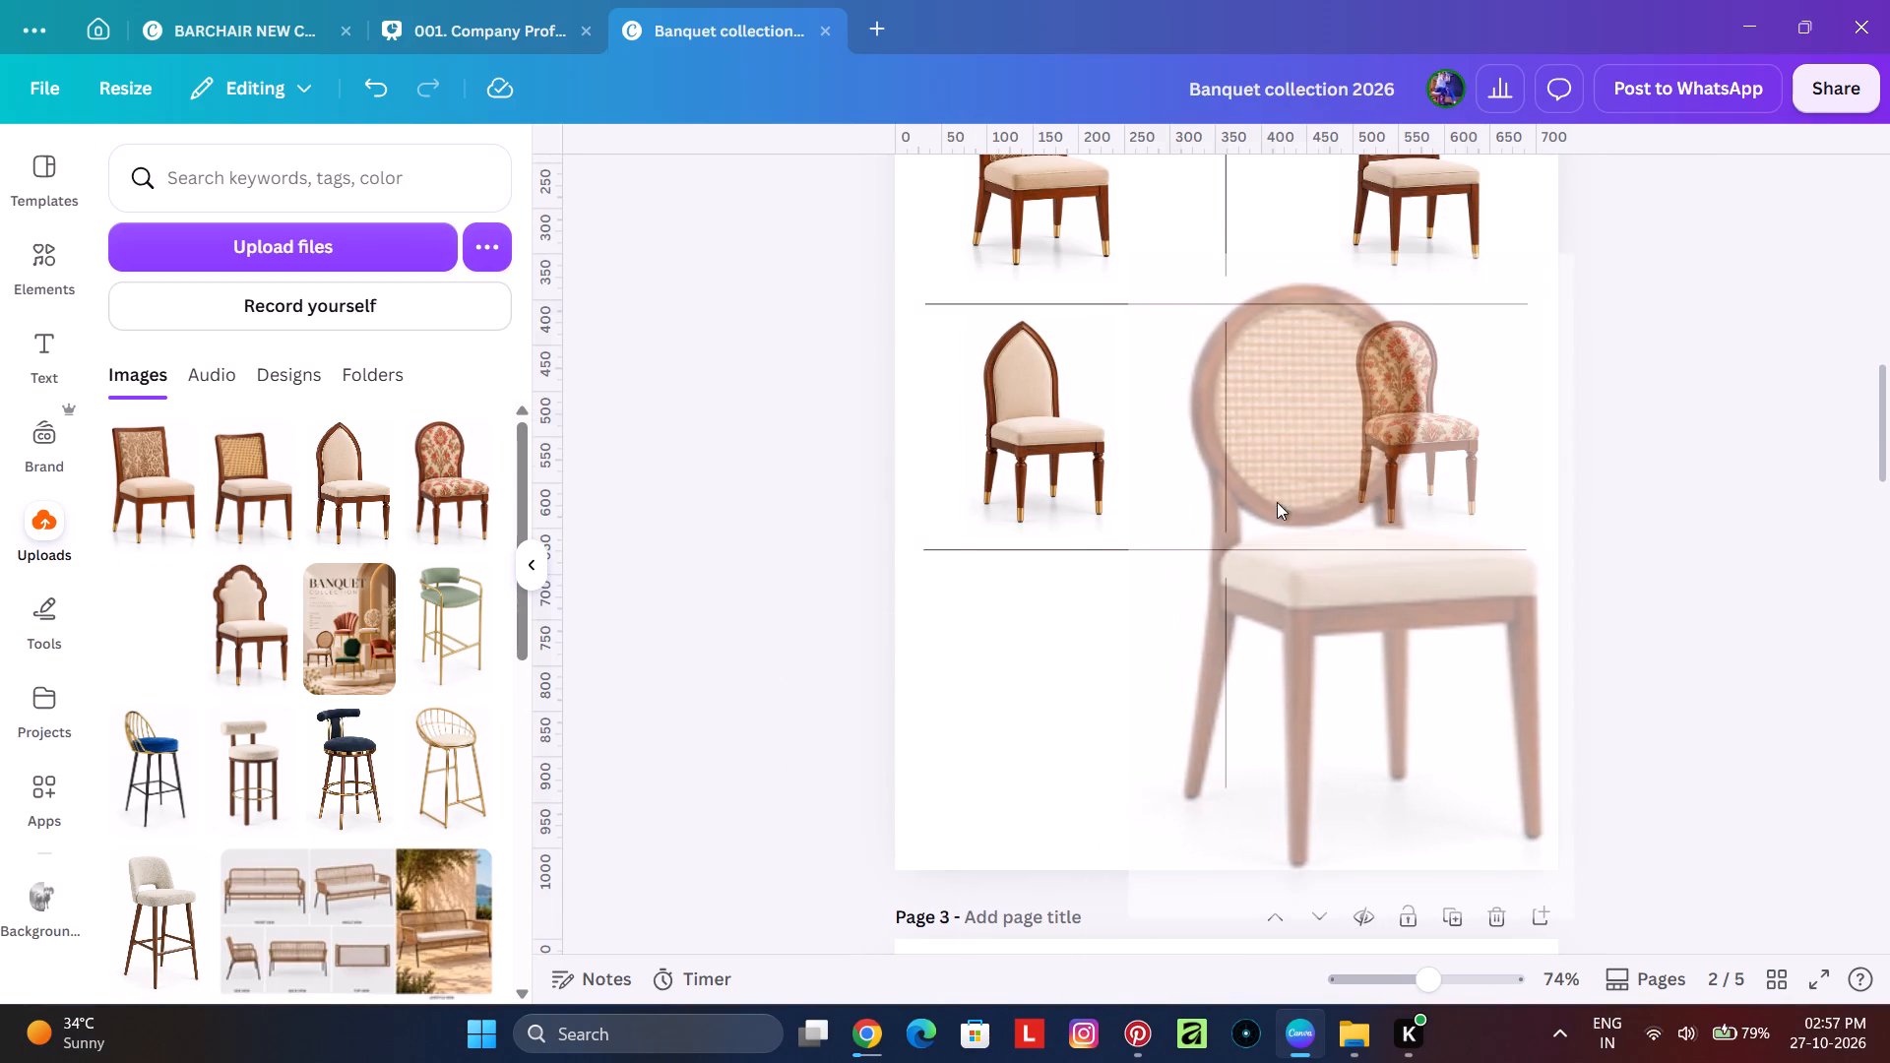
pyautogui.click(1534, 193)
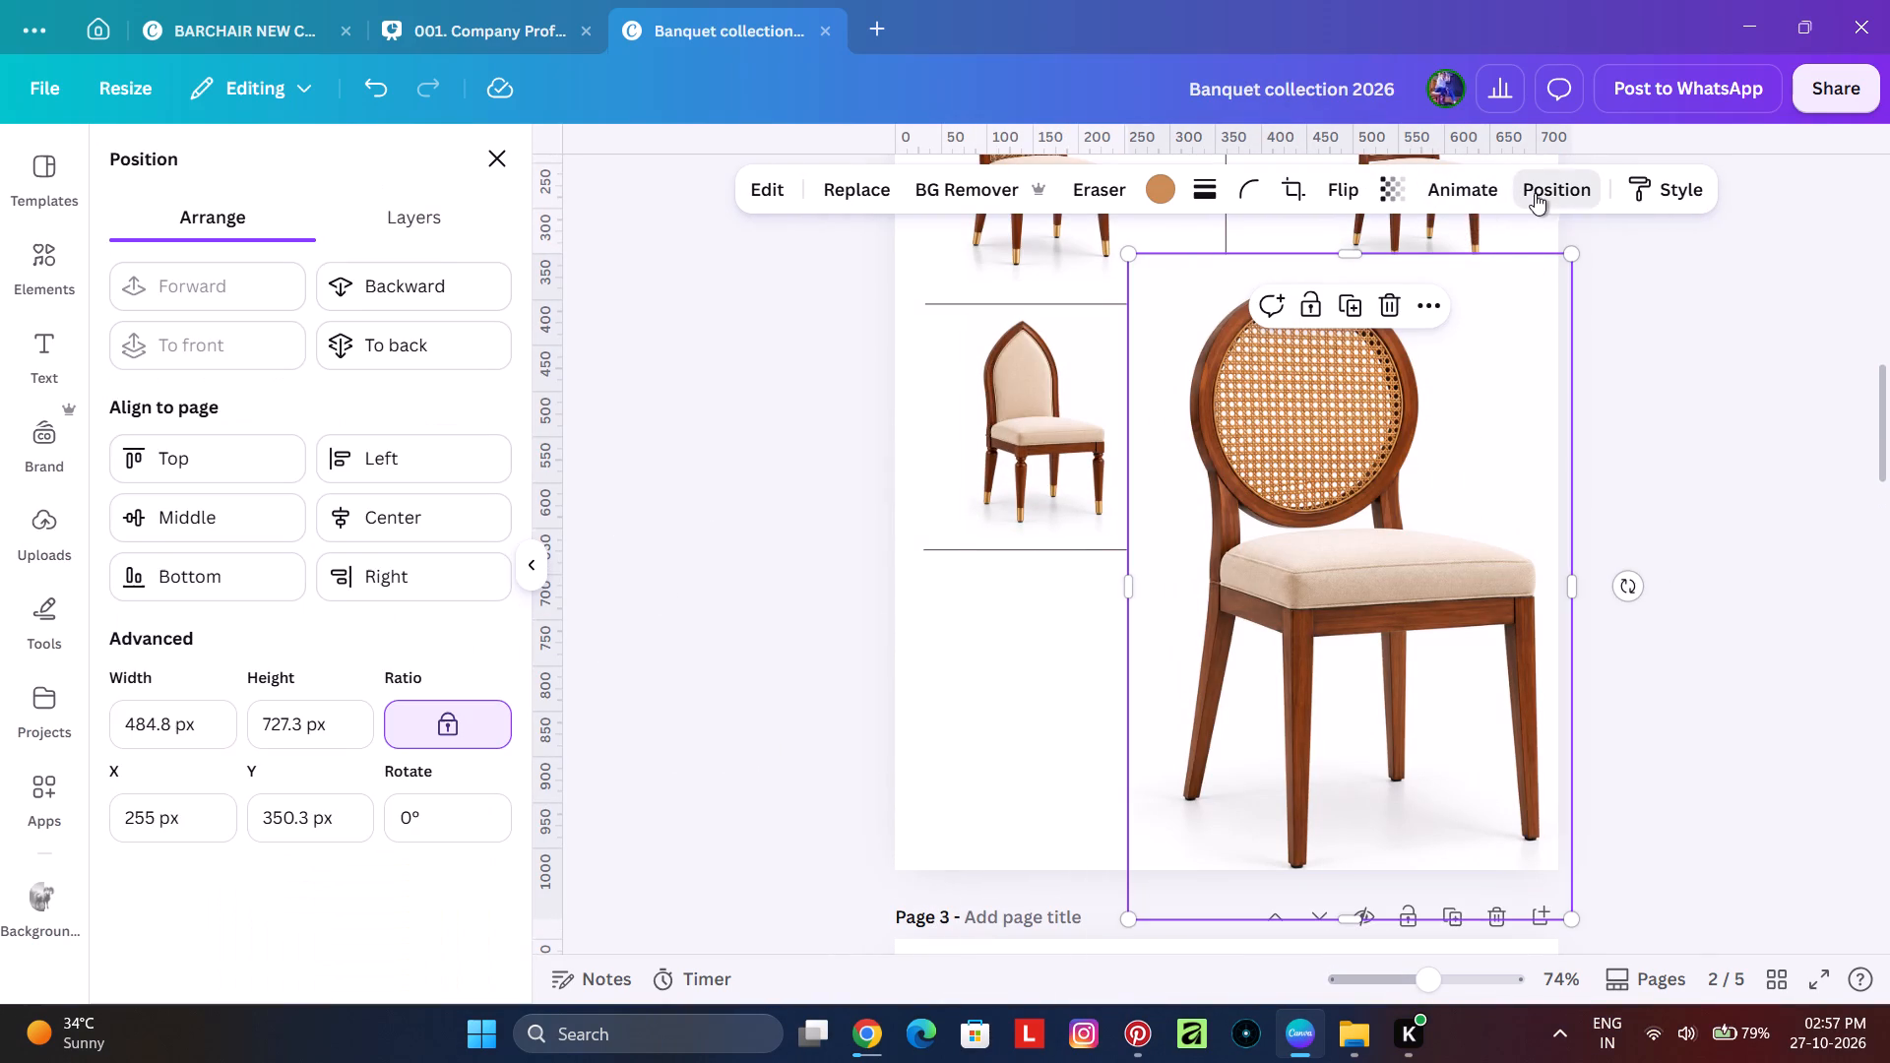
pyautogui.moveTo(164, 725); pyautogui.dragTo(82, 705)
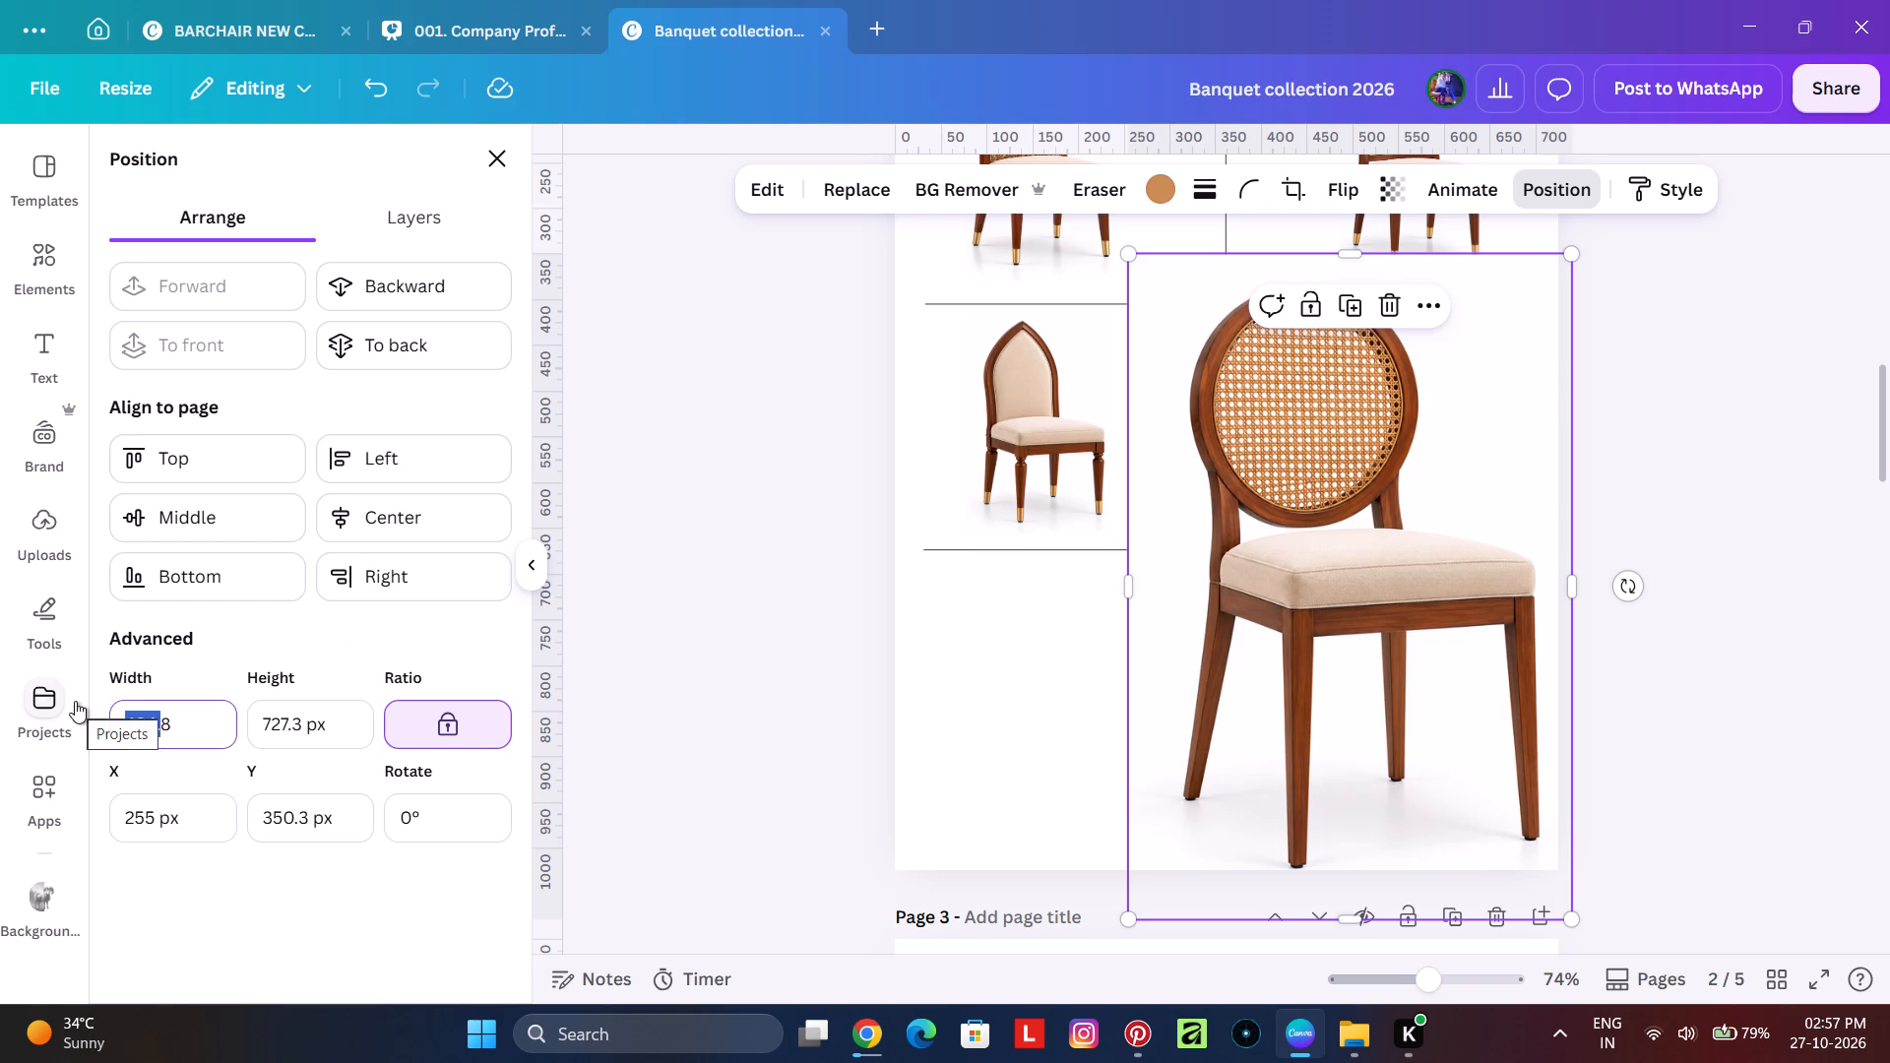
pyautogui.press('Right')
pyautogui.press('Right')
pyautogui.press('Right')
pyautogui.press('BackSpace')
pyautogui.press('BackSpace')
pyautogui.press('BackSpace')
pyautogui.press('BackSpace')
pyautogui.press('BackSpace')
pyautogui.press('BackSpace')
pyautogui.write('161')
pyautogui.press('Return')
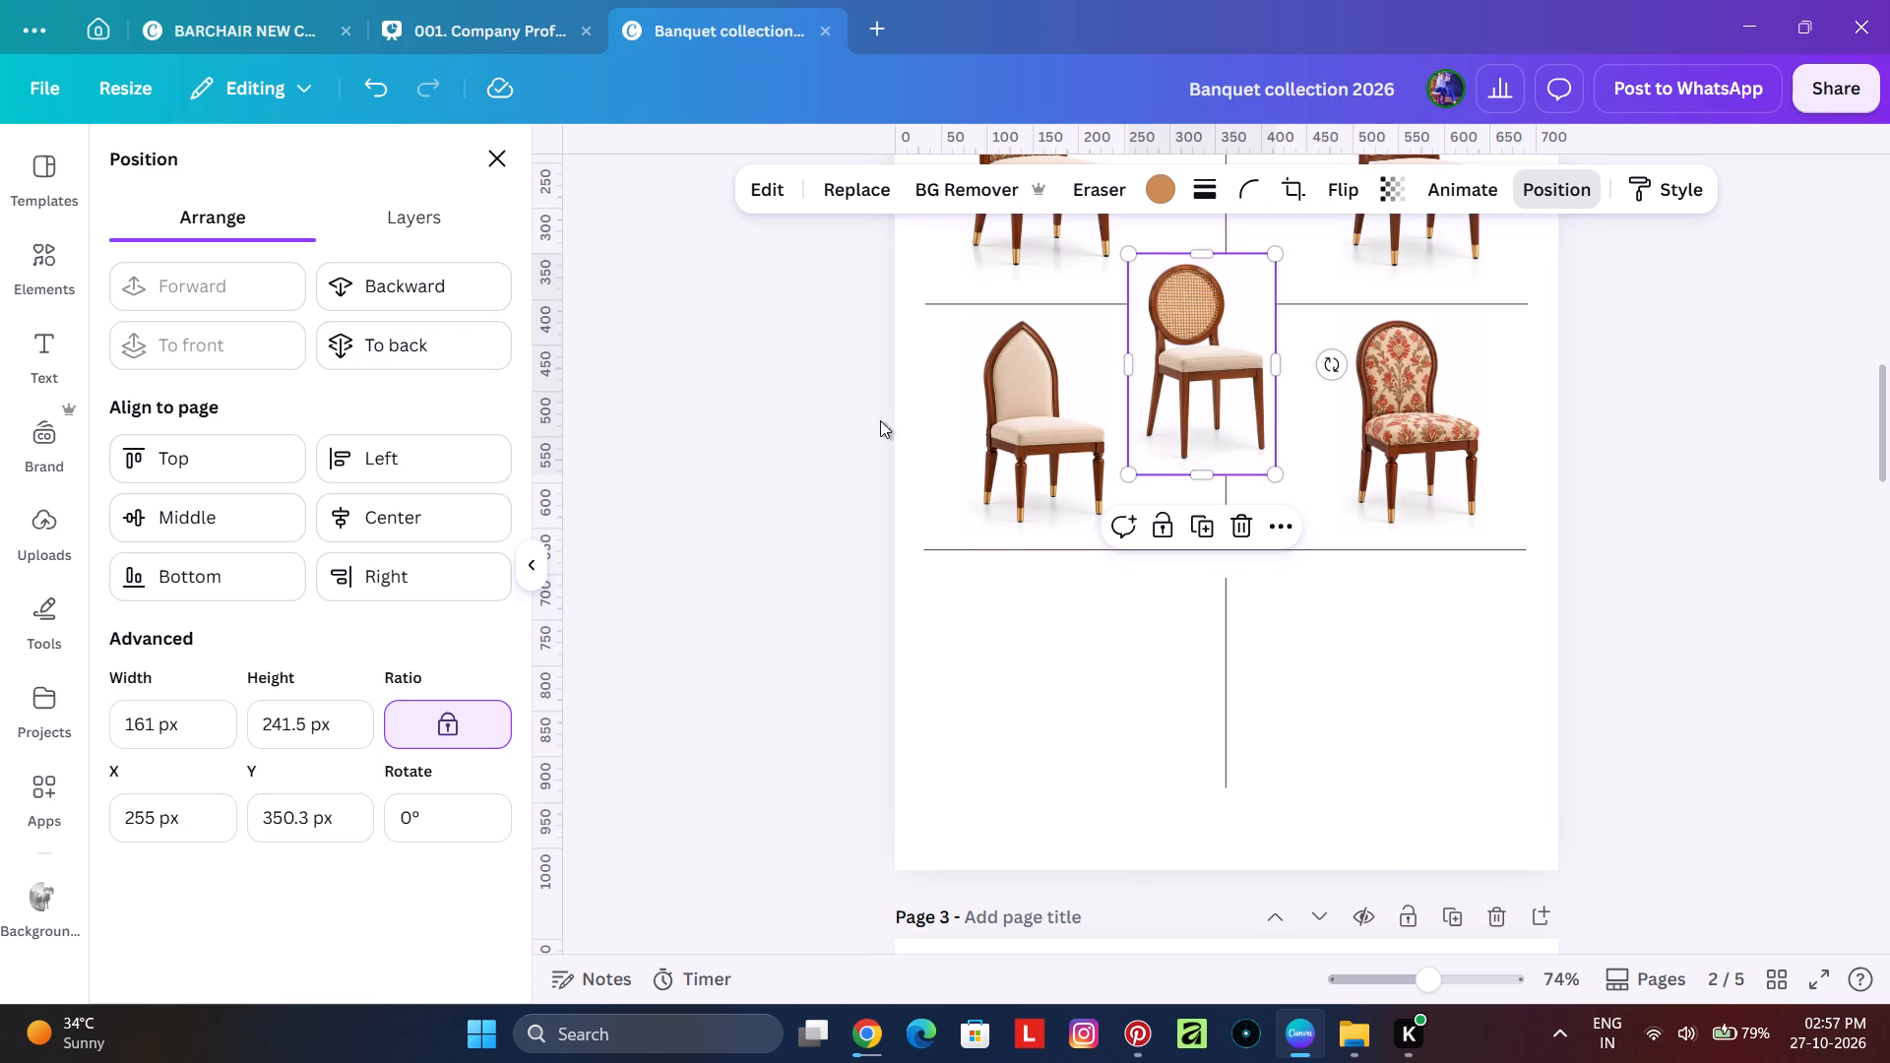
# Move the round cane-back chair into the third row's left column, aligned under the chairs above, at about X 77.3, Y 698.9 px.
pyautogui.moveTo(1178, 354); pyautogui.dragTo(1018, 673)
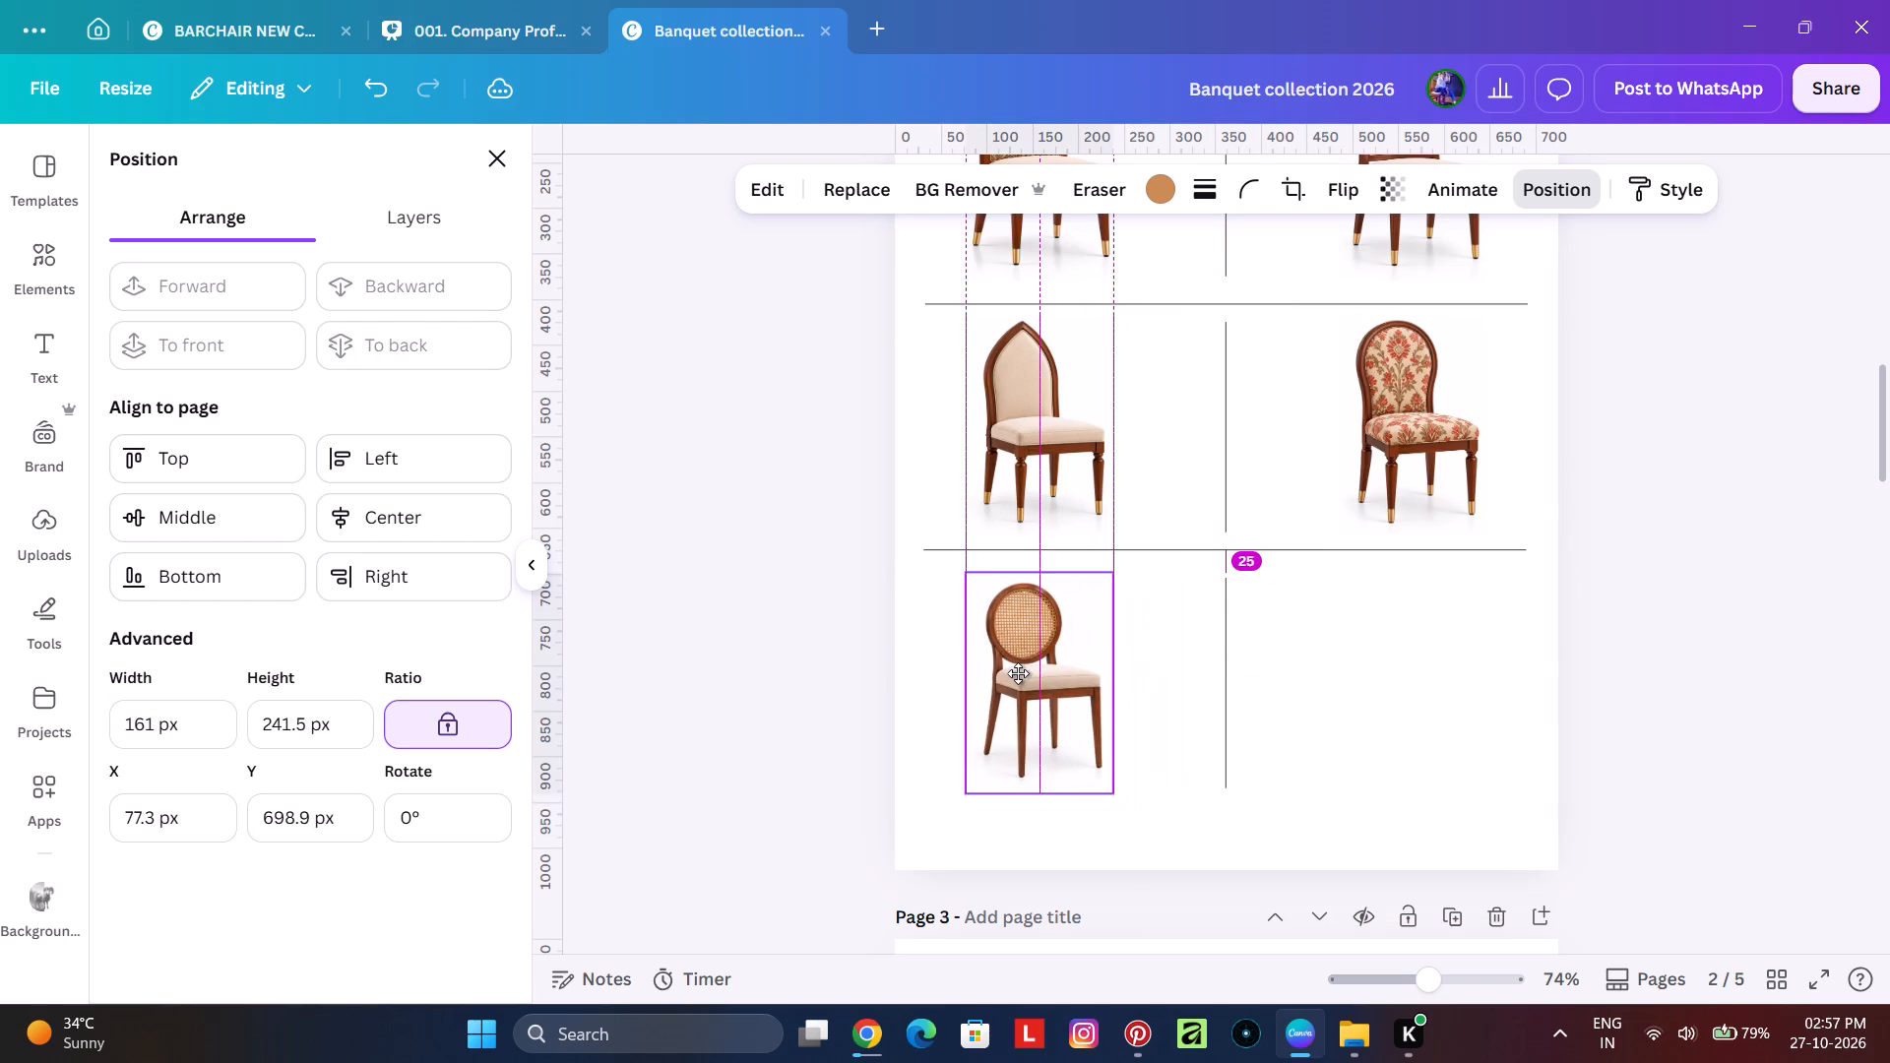
pyautogui.moveTo(1018, 673); pyautogui.dragTo(1017, 672)
pyautogui.click(844, 631)
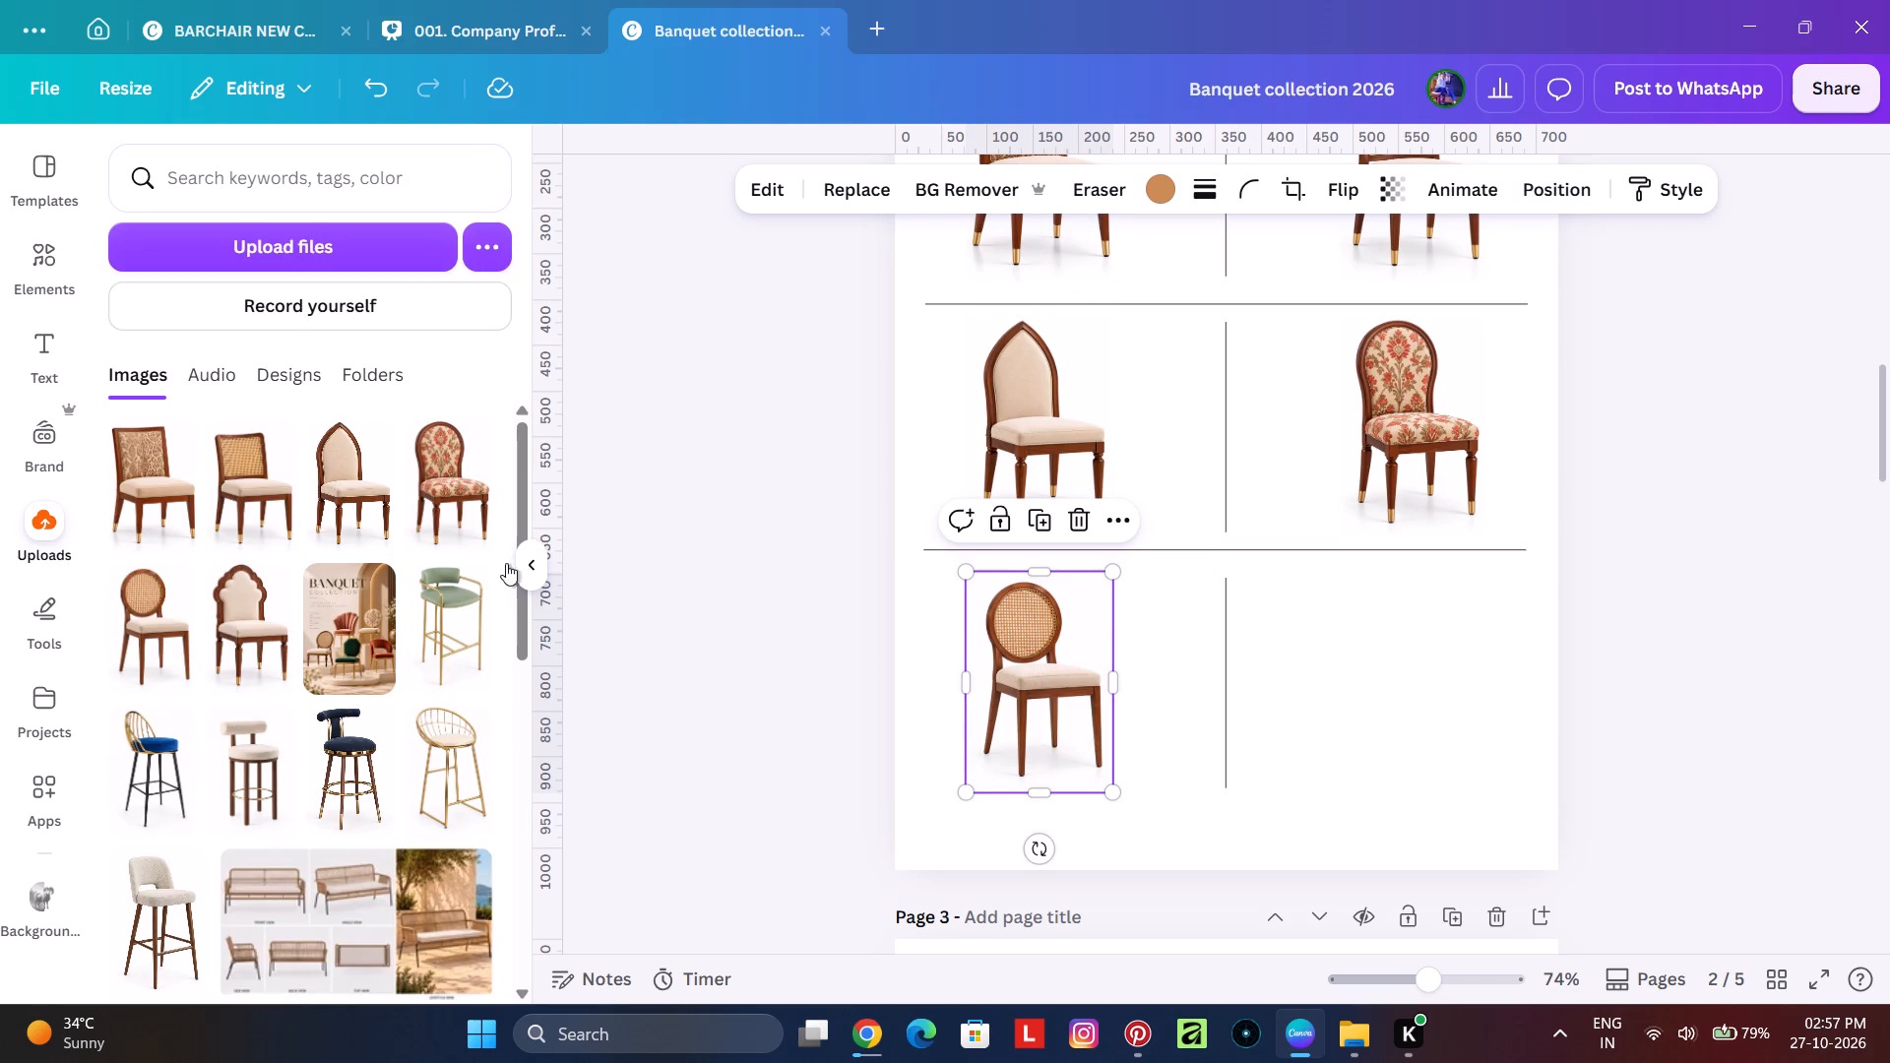
# Place the uploaded scalloped-back chair image on page 2 and set its width to 161 px with the ratio locked.
pyautogui.moveTo(258, 624); pyautogui.dragTo(1307, 622)
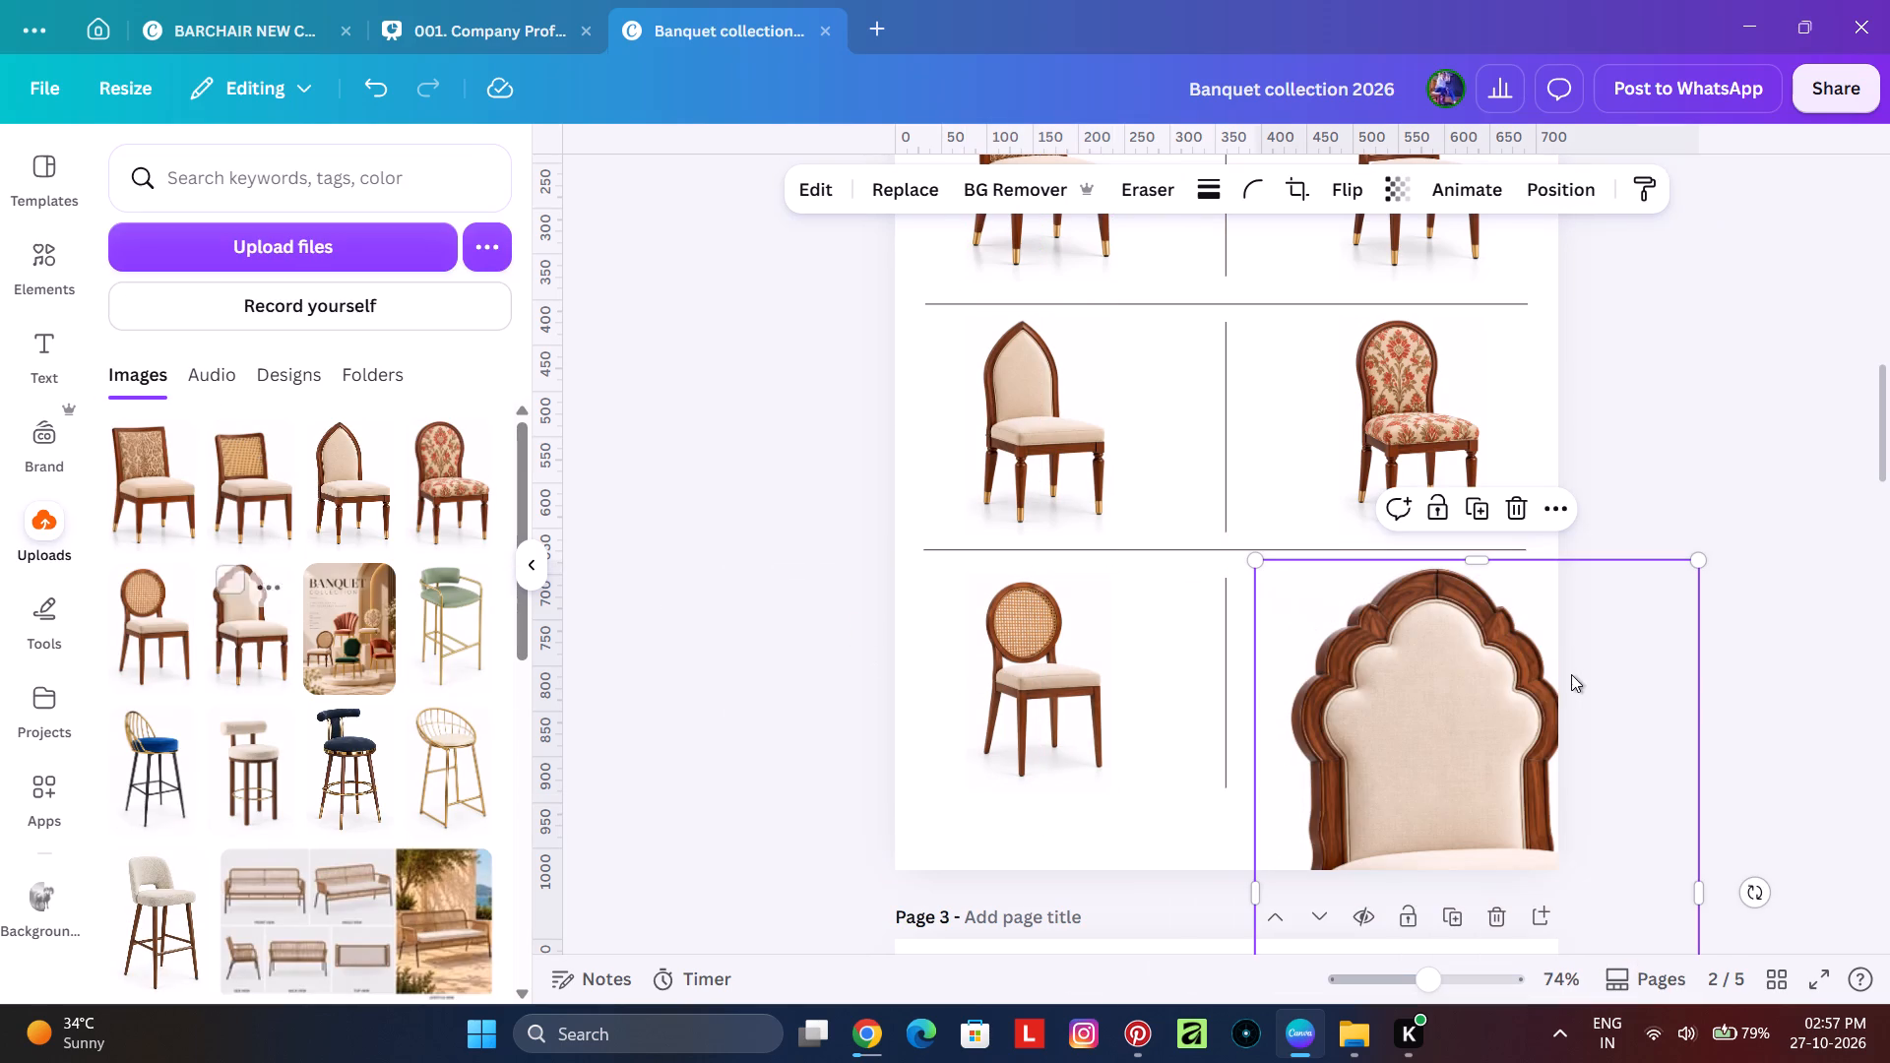
pyautogui.click(1522, 204)
pyautogui.click(1572, 193)
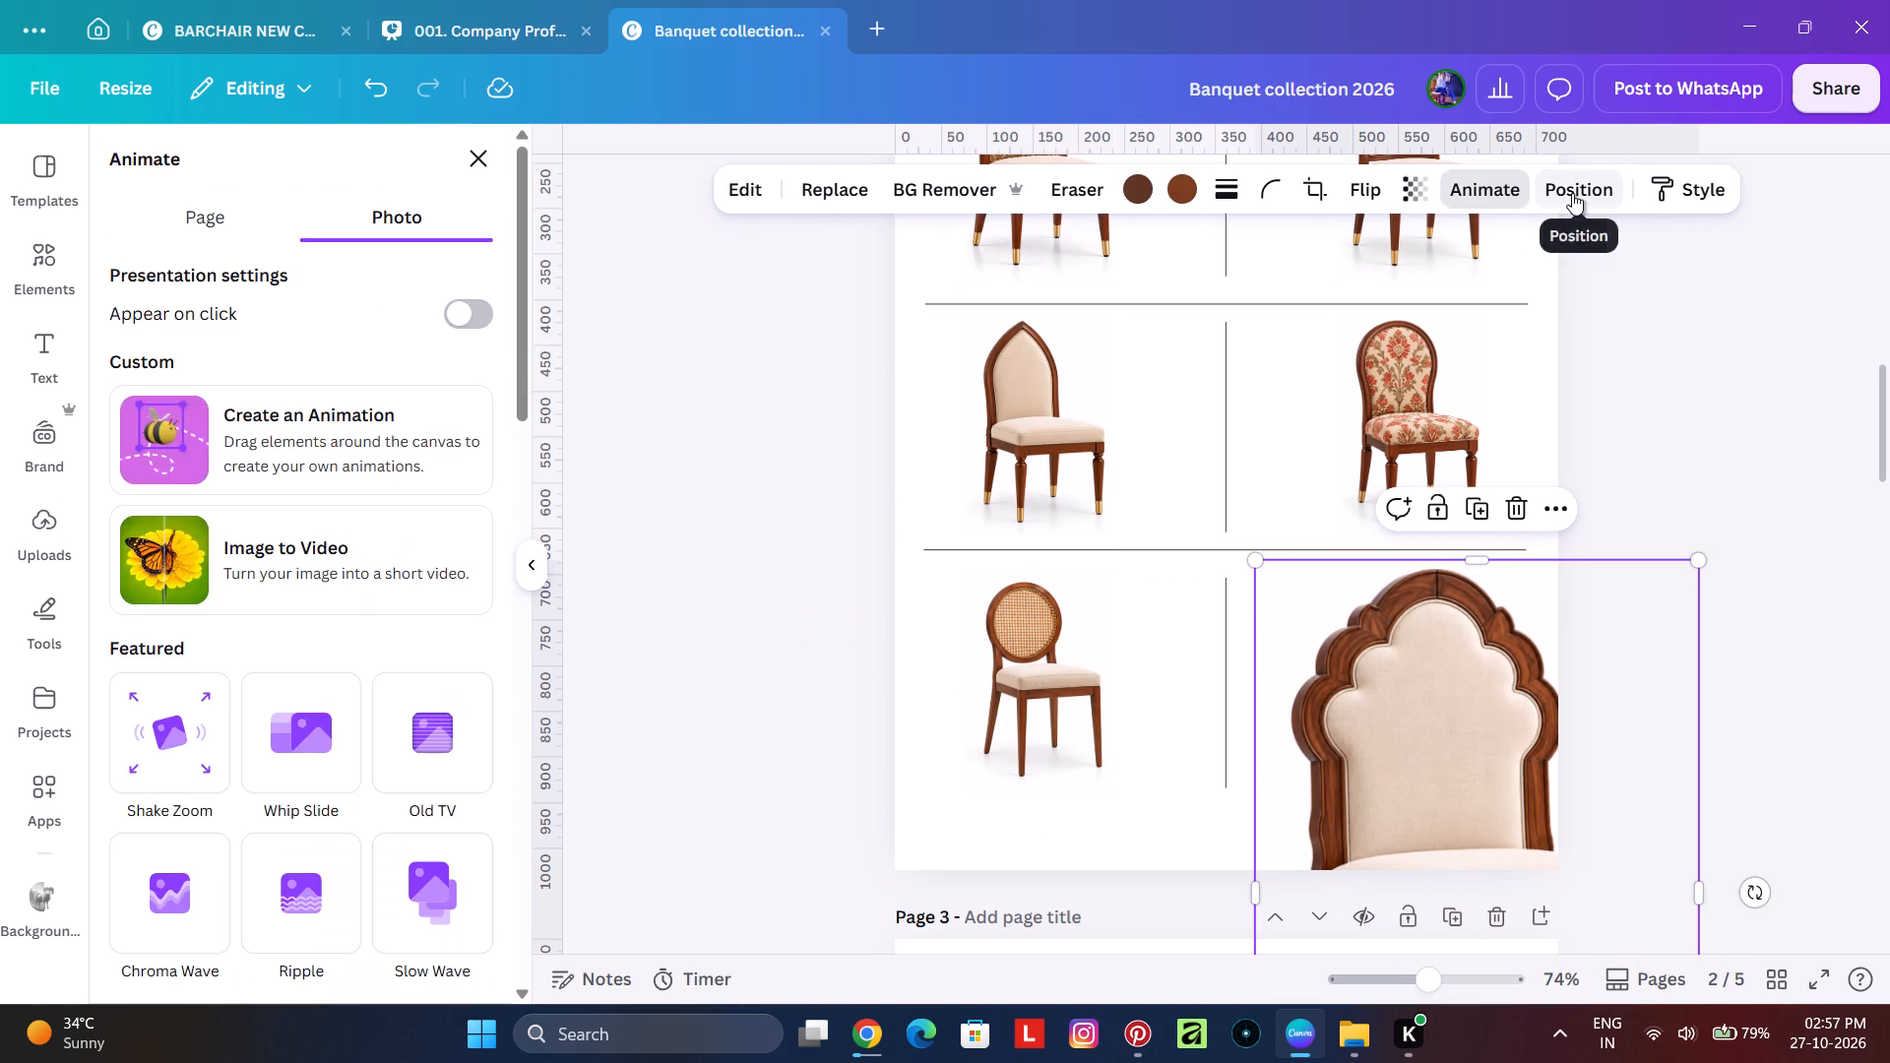
pyautogui.moveTo(193, 734); pyautogui.dragTo(46, 725)
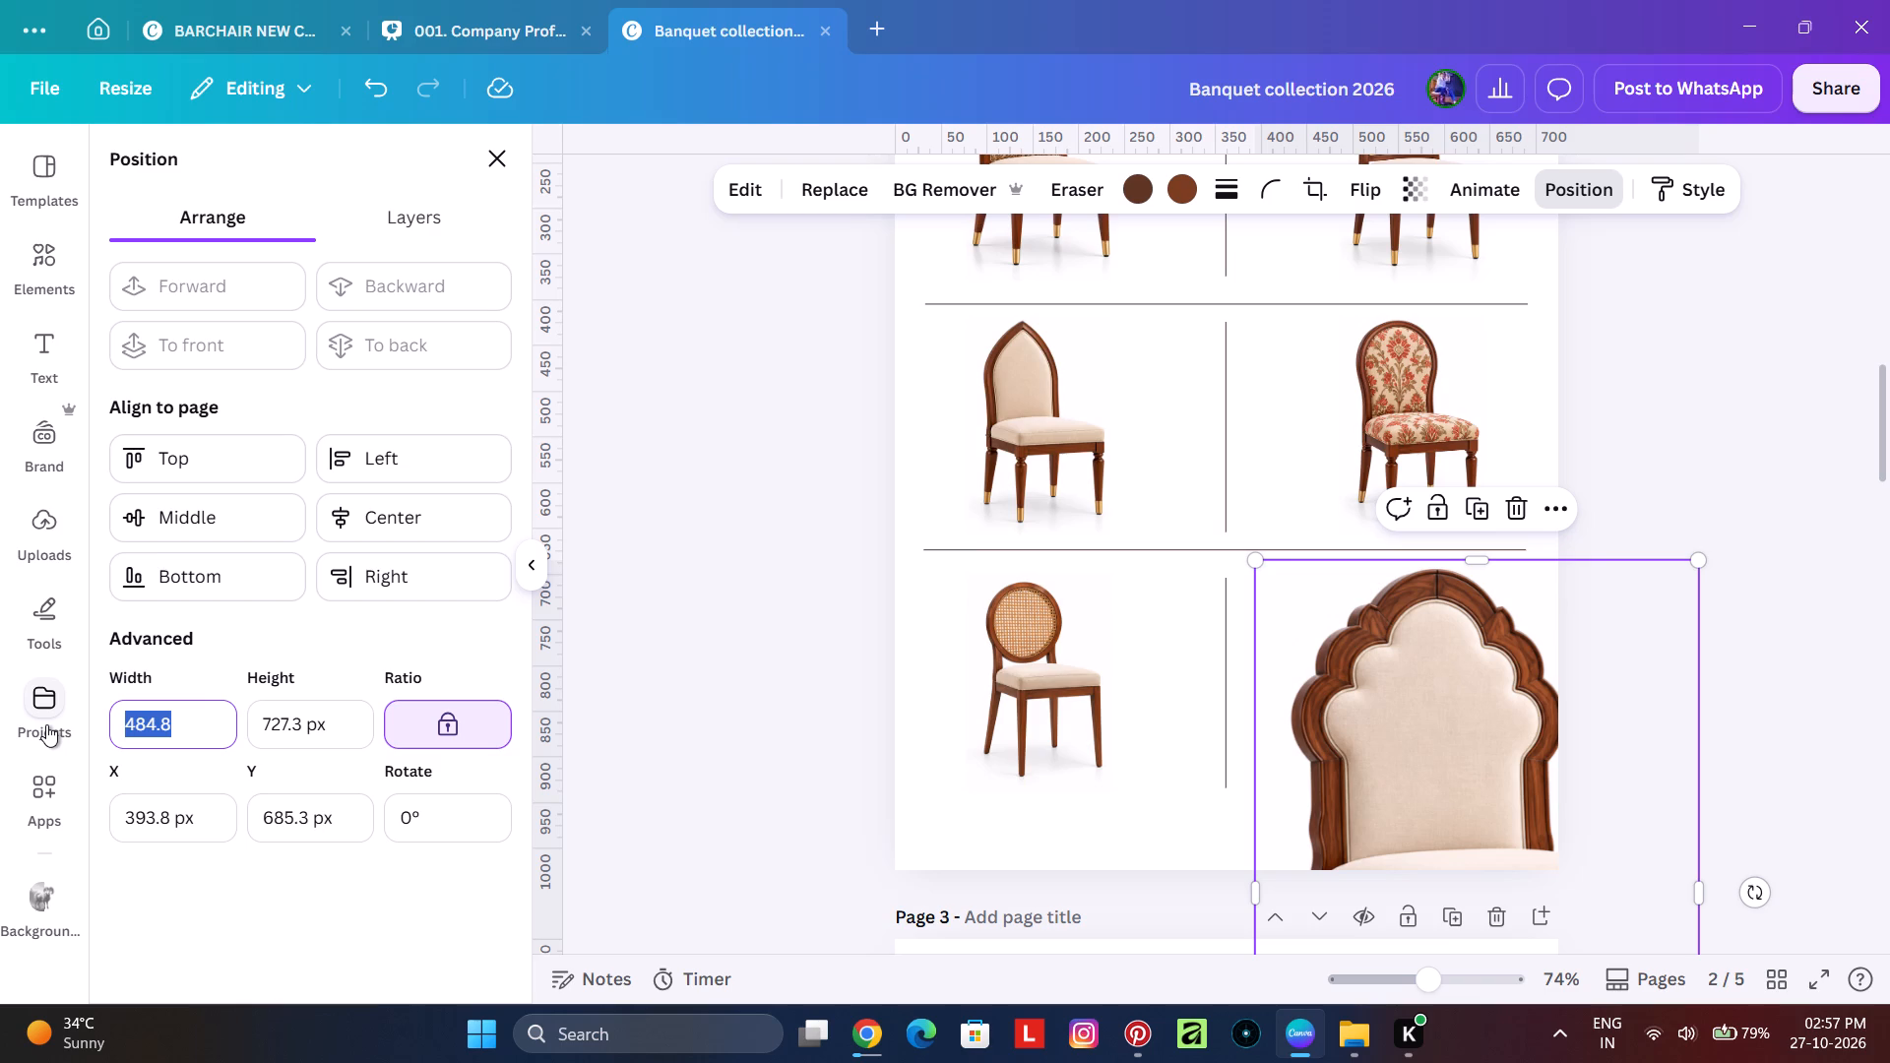
pyautogui.write('161')
pyautogui.press('Return')
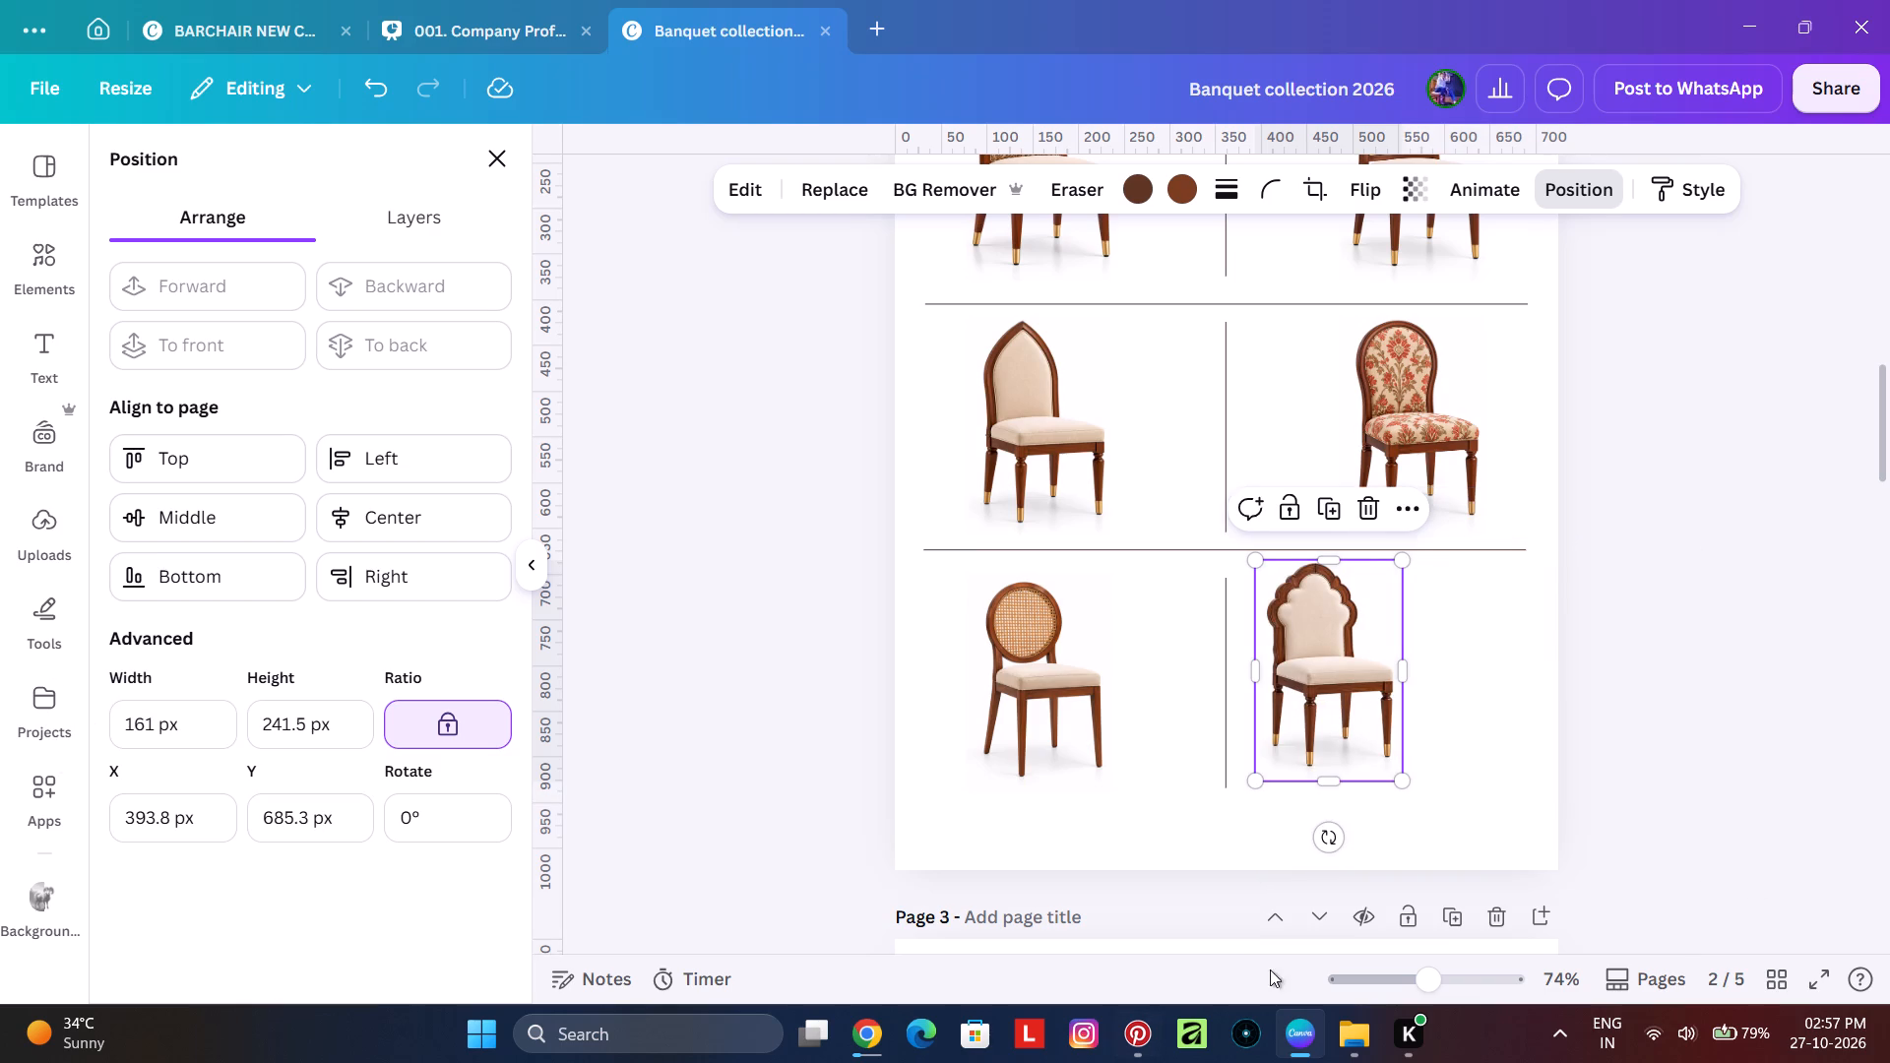
# Position the scalloped-back chair in the third row's right column, under the floral chair, at about X 485.5, Y 711.9 px.
pyautogui.moveTo(1350, 655); pyautogui.dragTo(1447, 685)
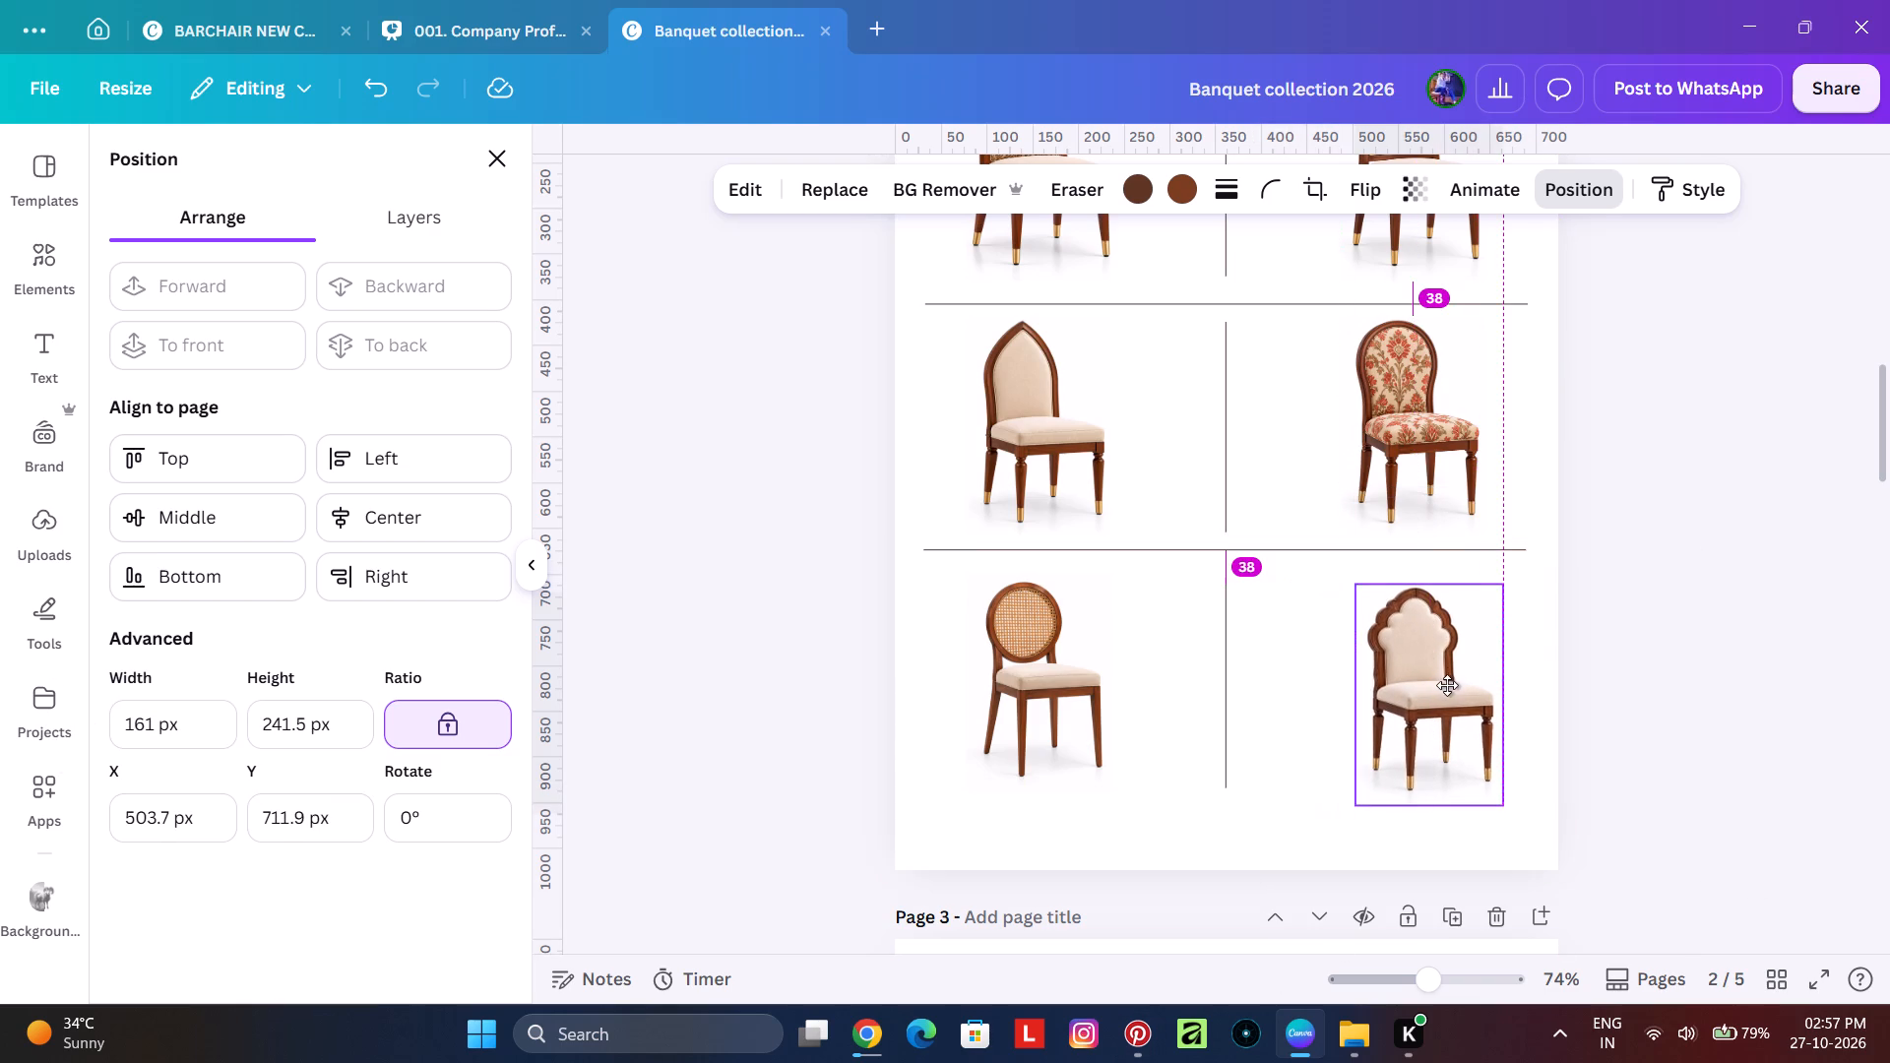
pyautogui.moveTo(1447, 685); pyautogui.dragTo(1435, 685)
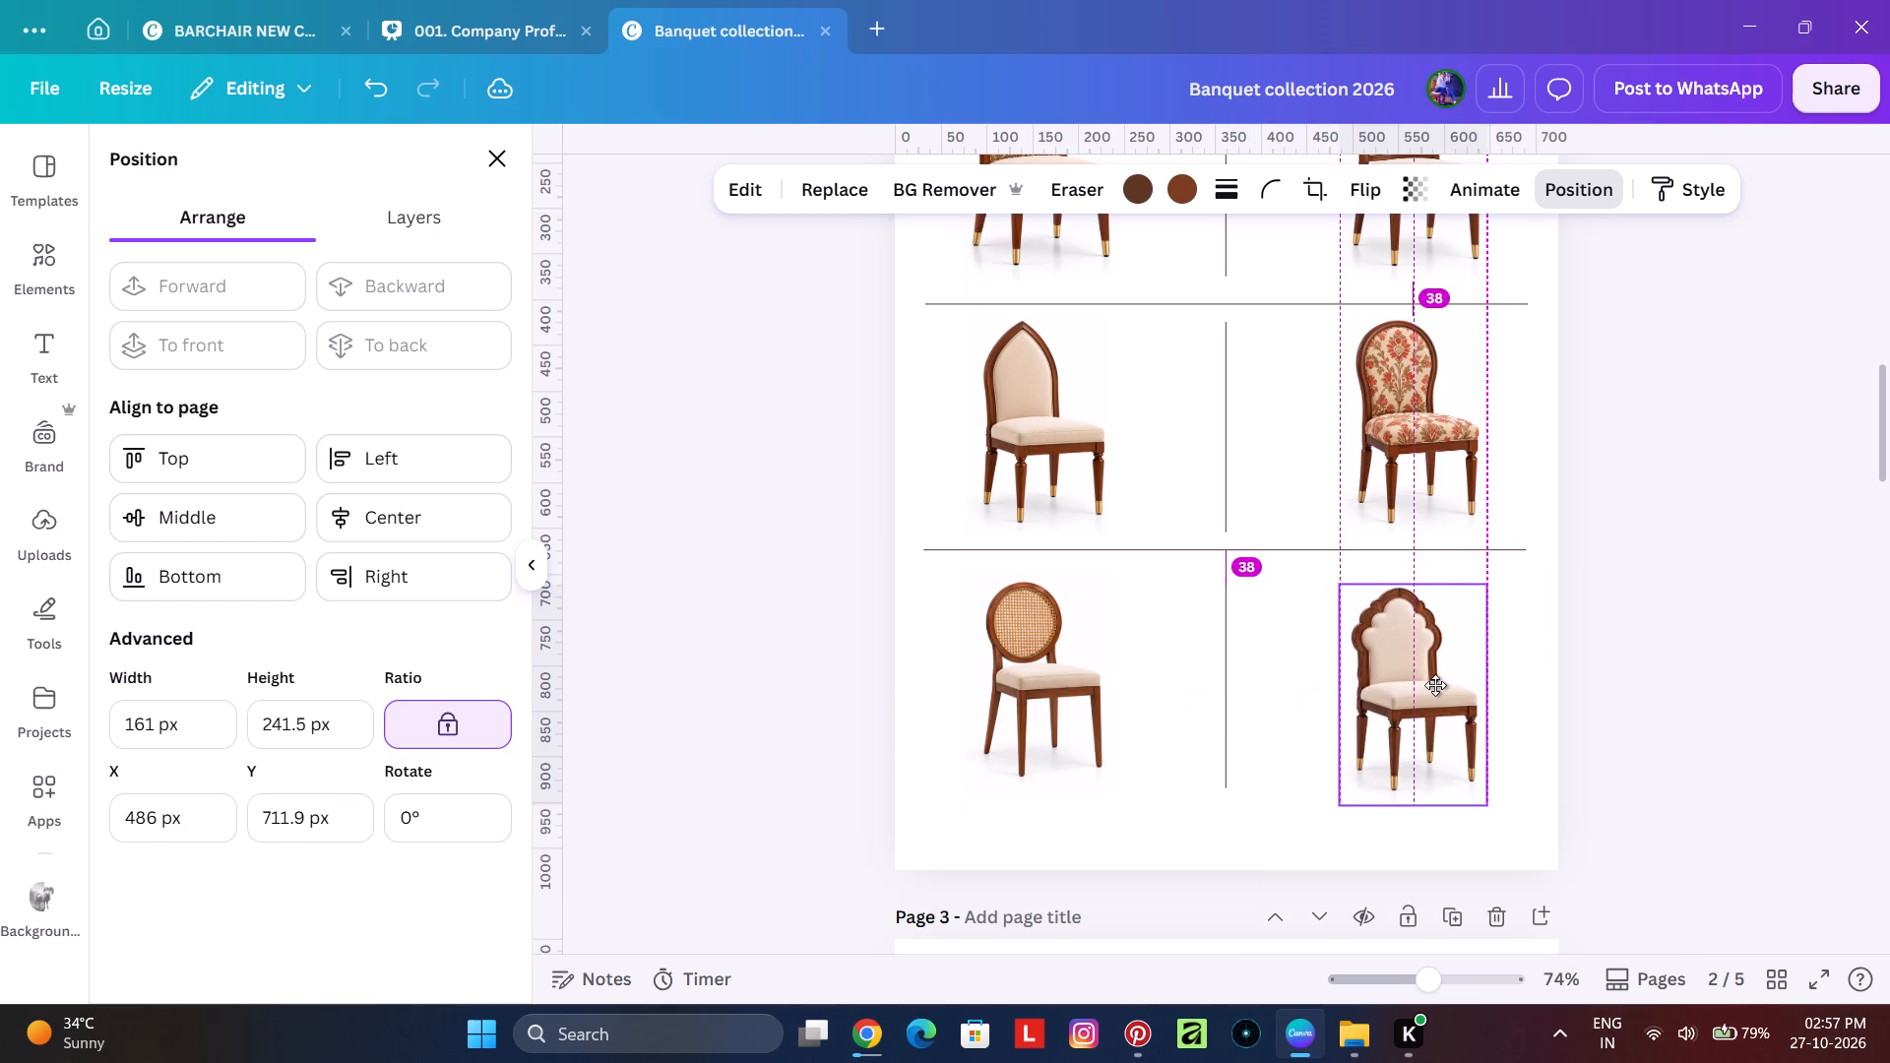
pyautogui.moveTo(1435, 685); pyautogui.dragTo(1430, 697)
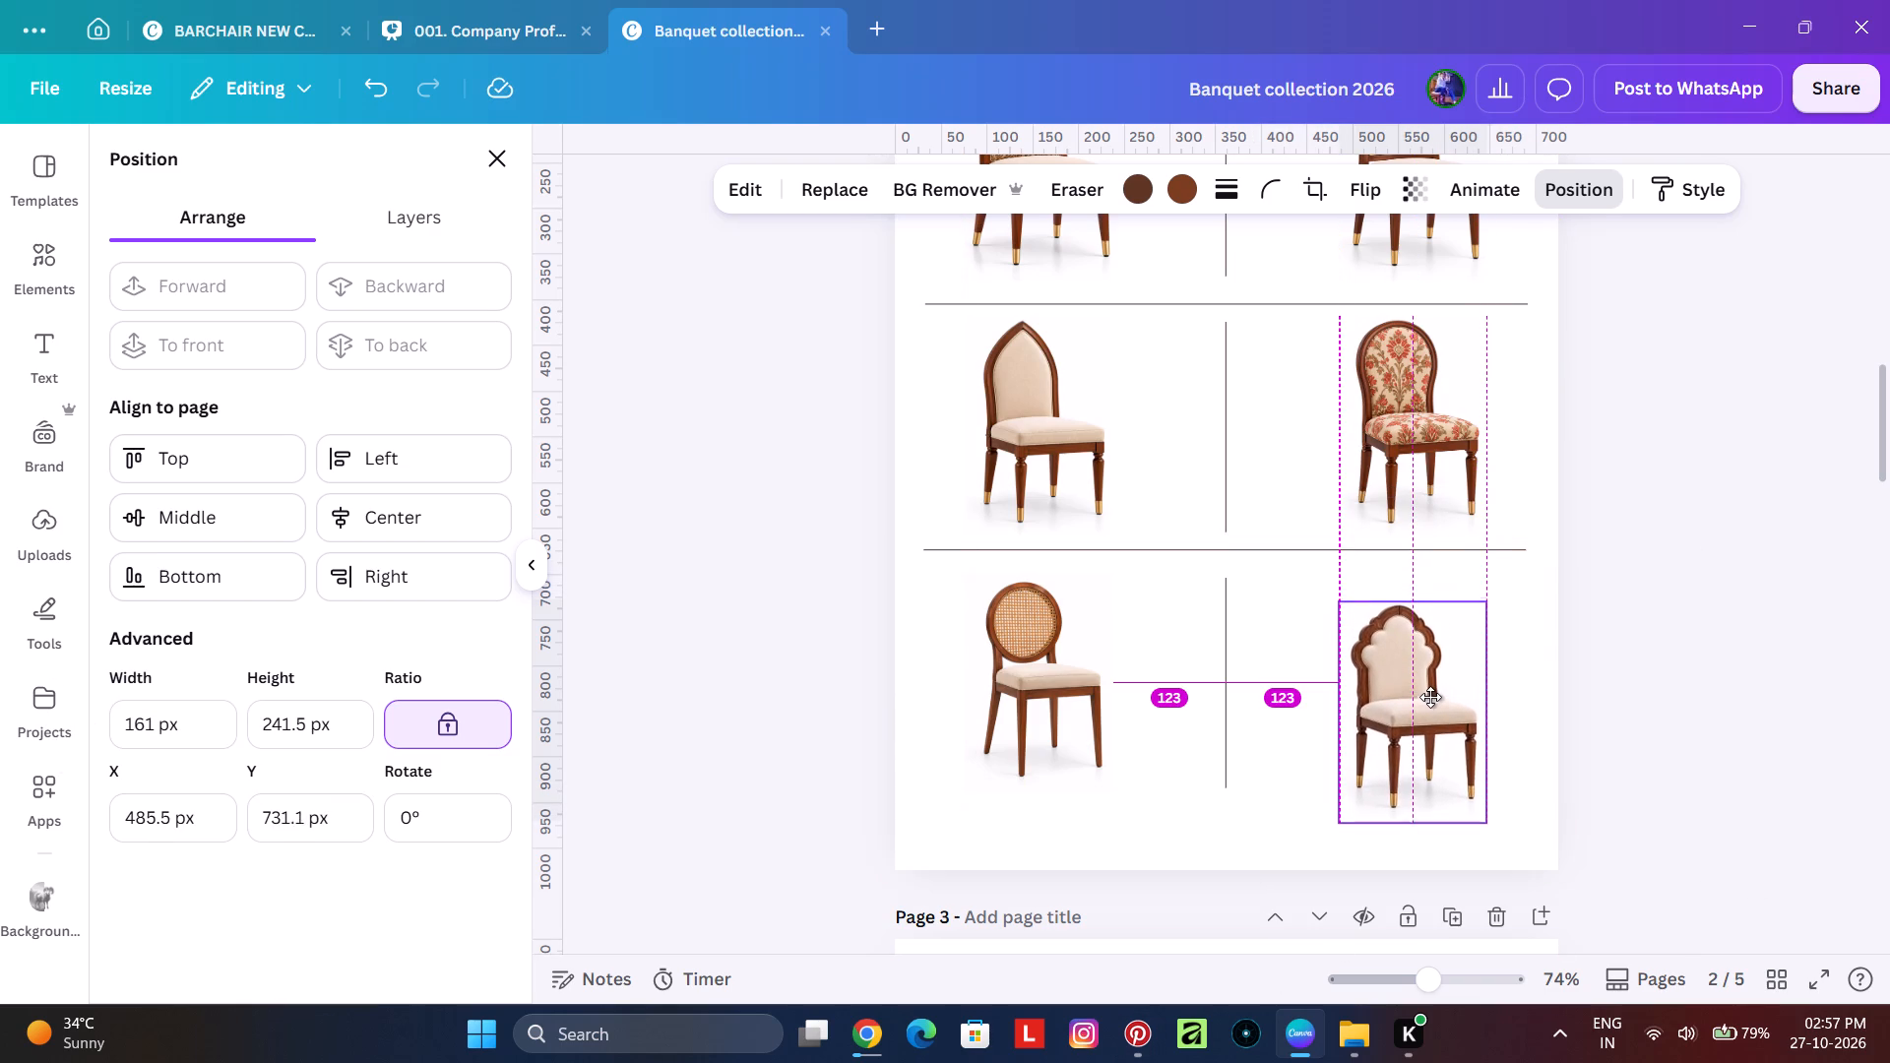
pyautogui.moveTo(1430, 697); pyautogui.dragTo(1430, 686)
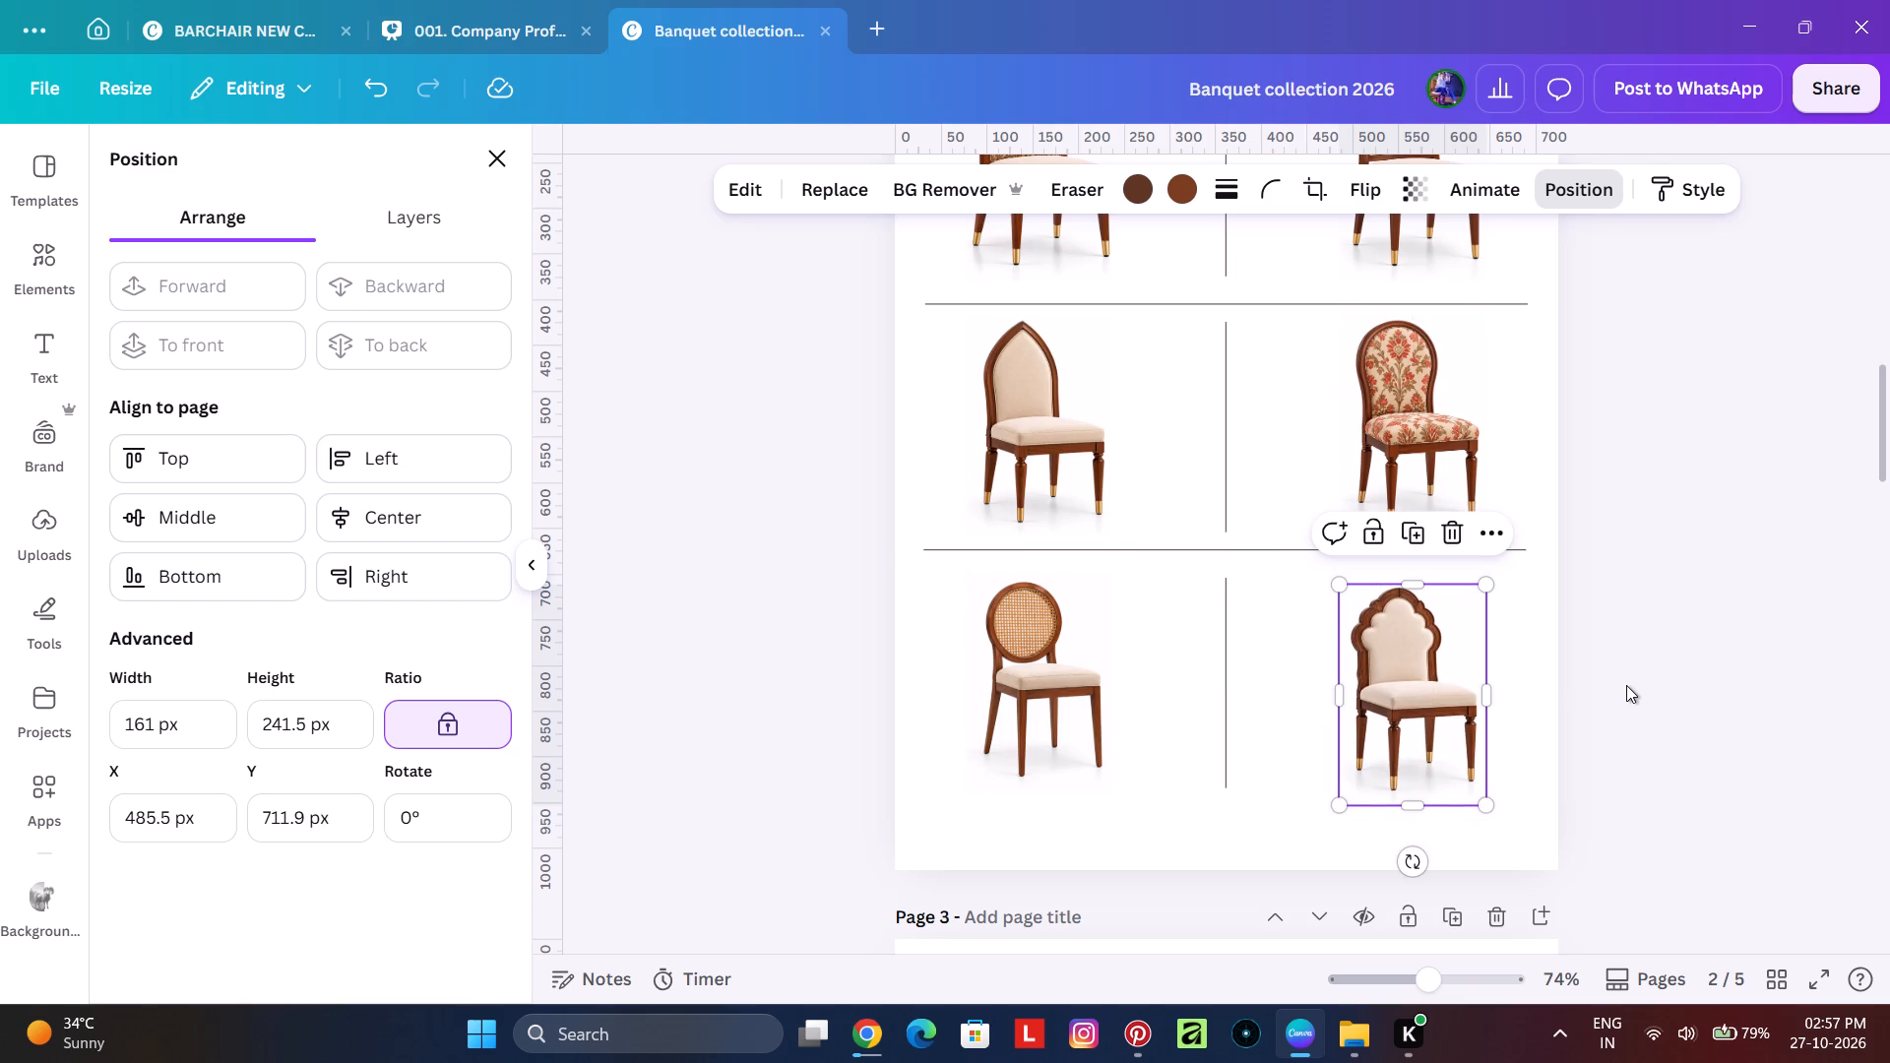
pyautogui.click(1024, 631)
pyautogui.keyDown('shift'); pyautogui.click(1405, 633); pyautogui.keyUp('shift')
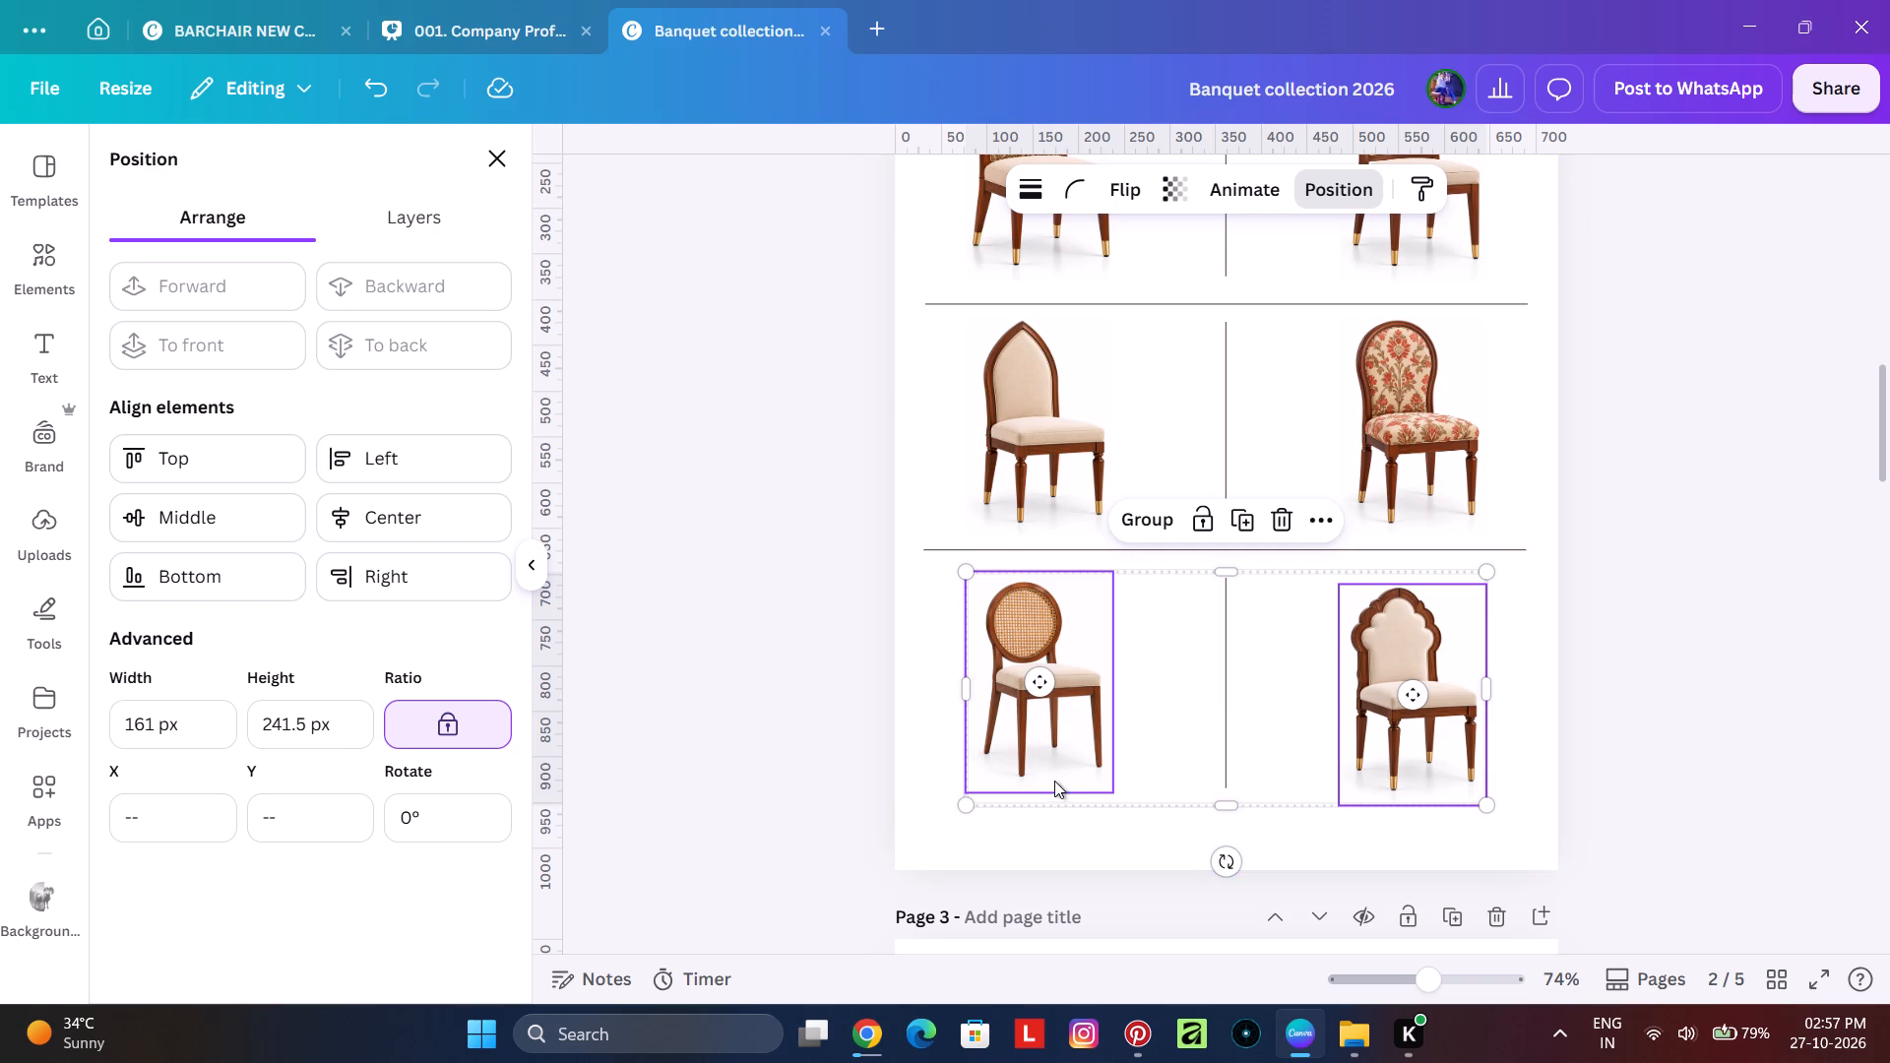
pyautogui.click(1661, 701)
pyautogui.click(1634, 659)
# Nudge the scalloped-back chair slightly up toward the level of the round cane-back chair.
pyautogui.click(1444, 659)
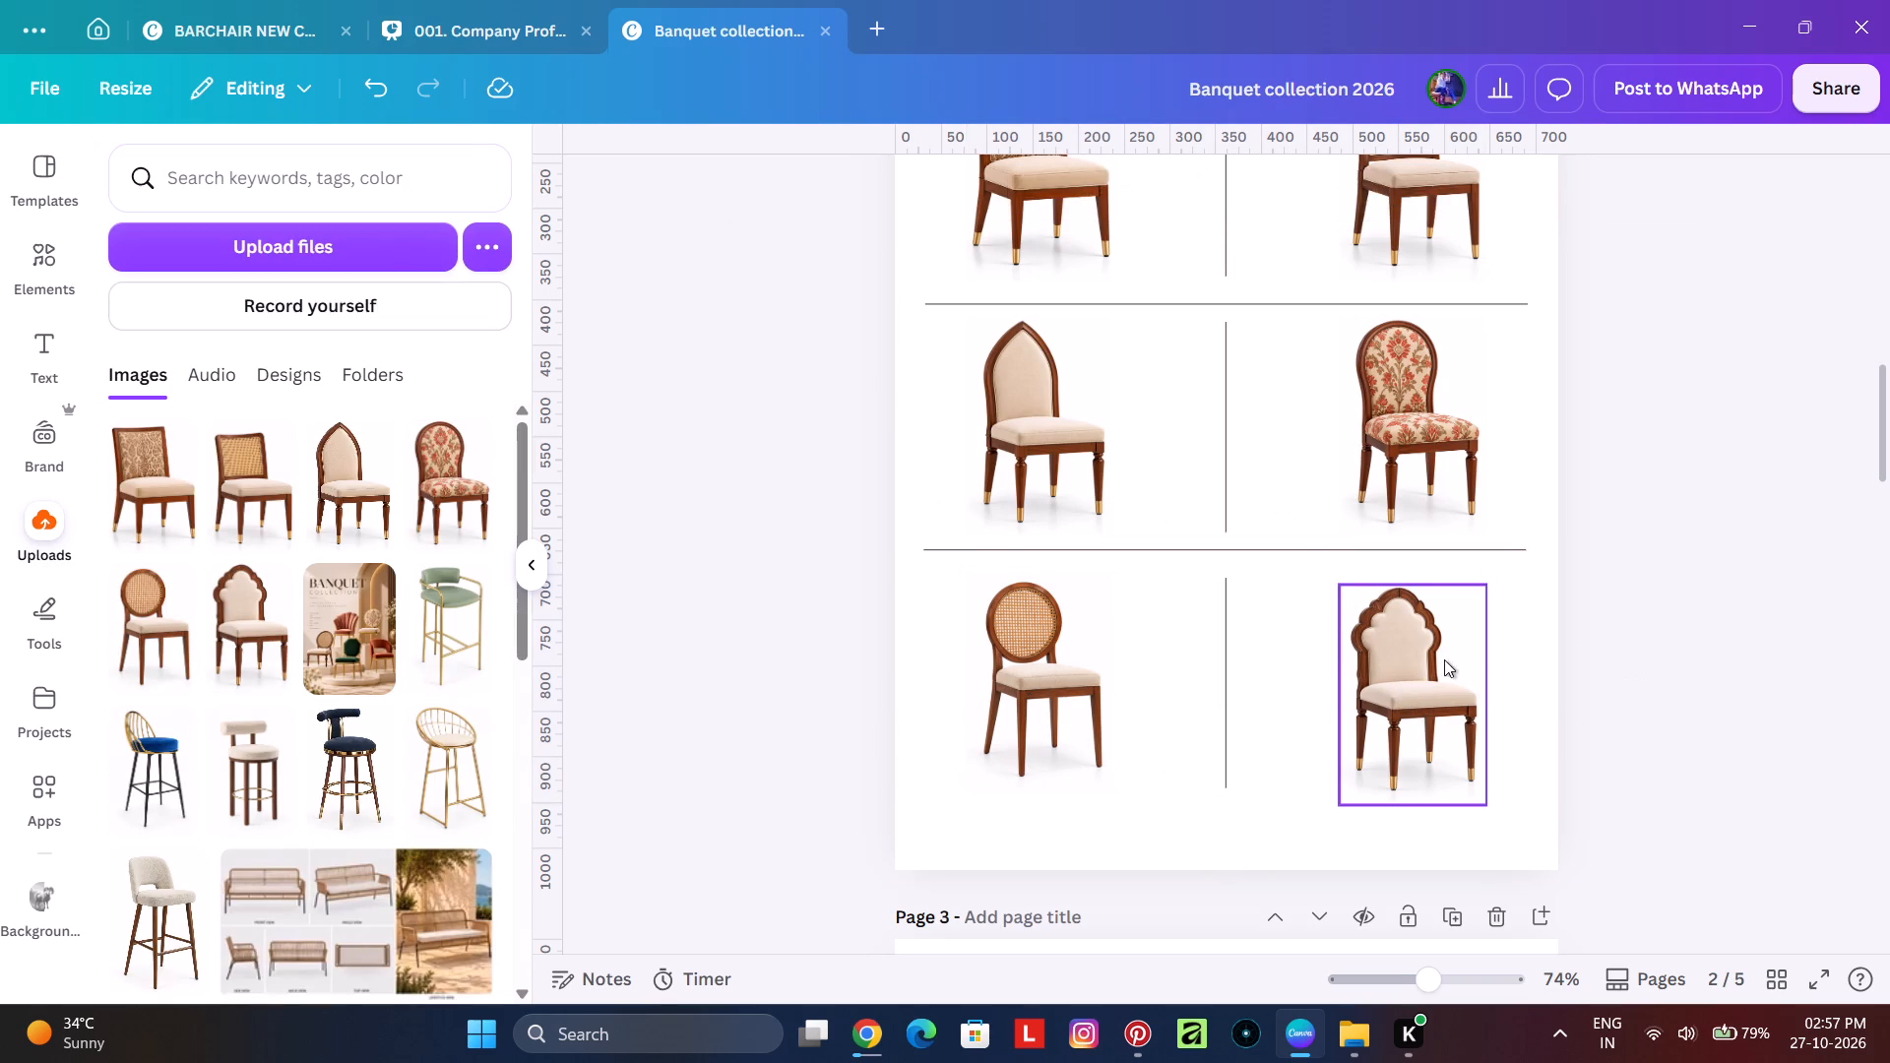
pyautogui.press('Up')
pyautogui.press('Up')
pyautogui.press('Up')
pyautogui.press('Down')
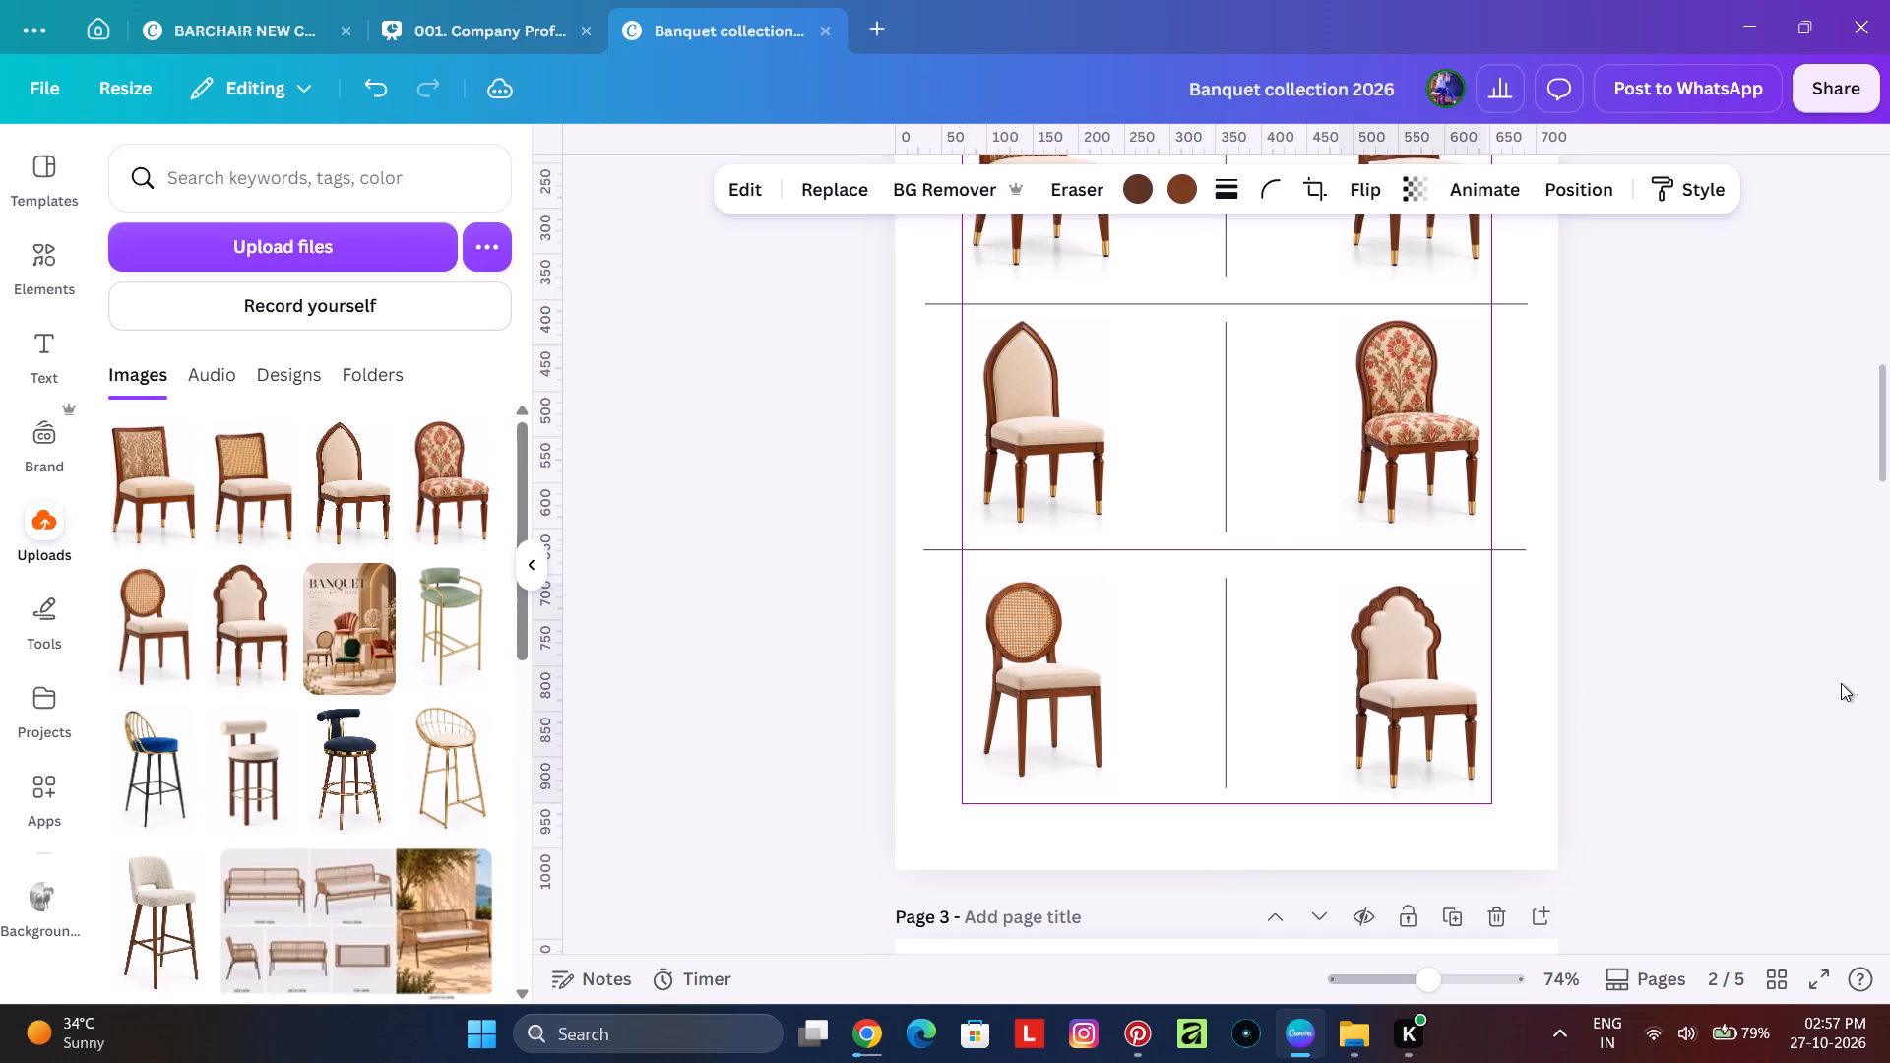
# Align the two third-row chairs, round cane-back and scalloped-back, to each other's middle.
pyautogui.click(983, 734)
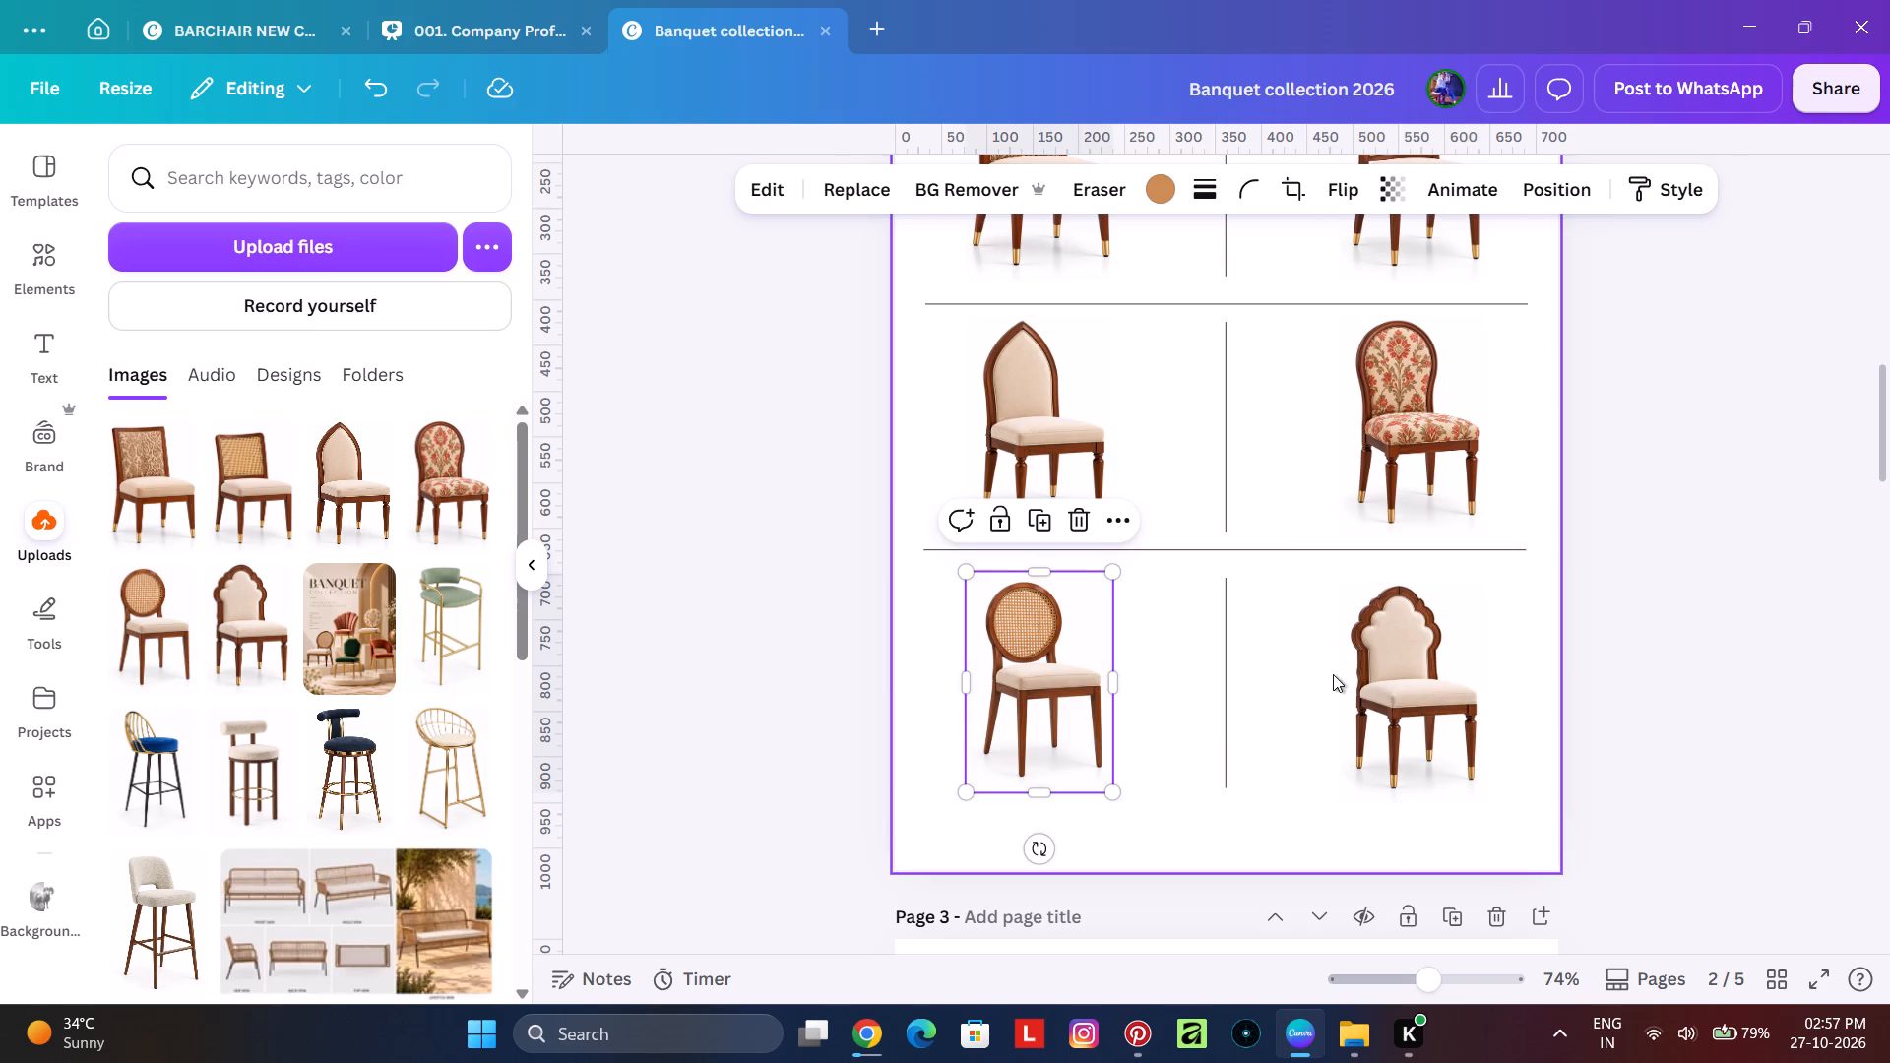
pyautogui.keyDown('shift'); pyautogui.click(1417, 673); pyautogui.keyUp('shift')
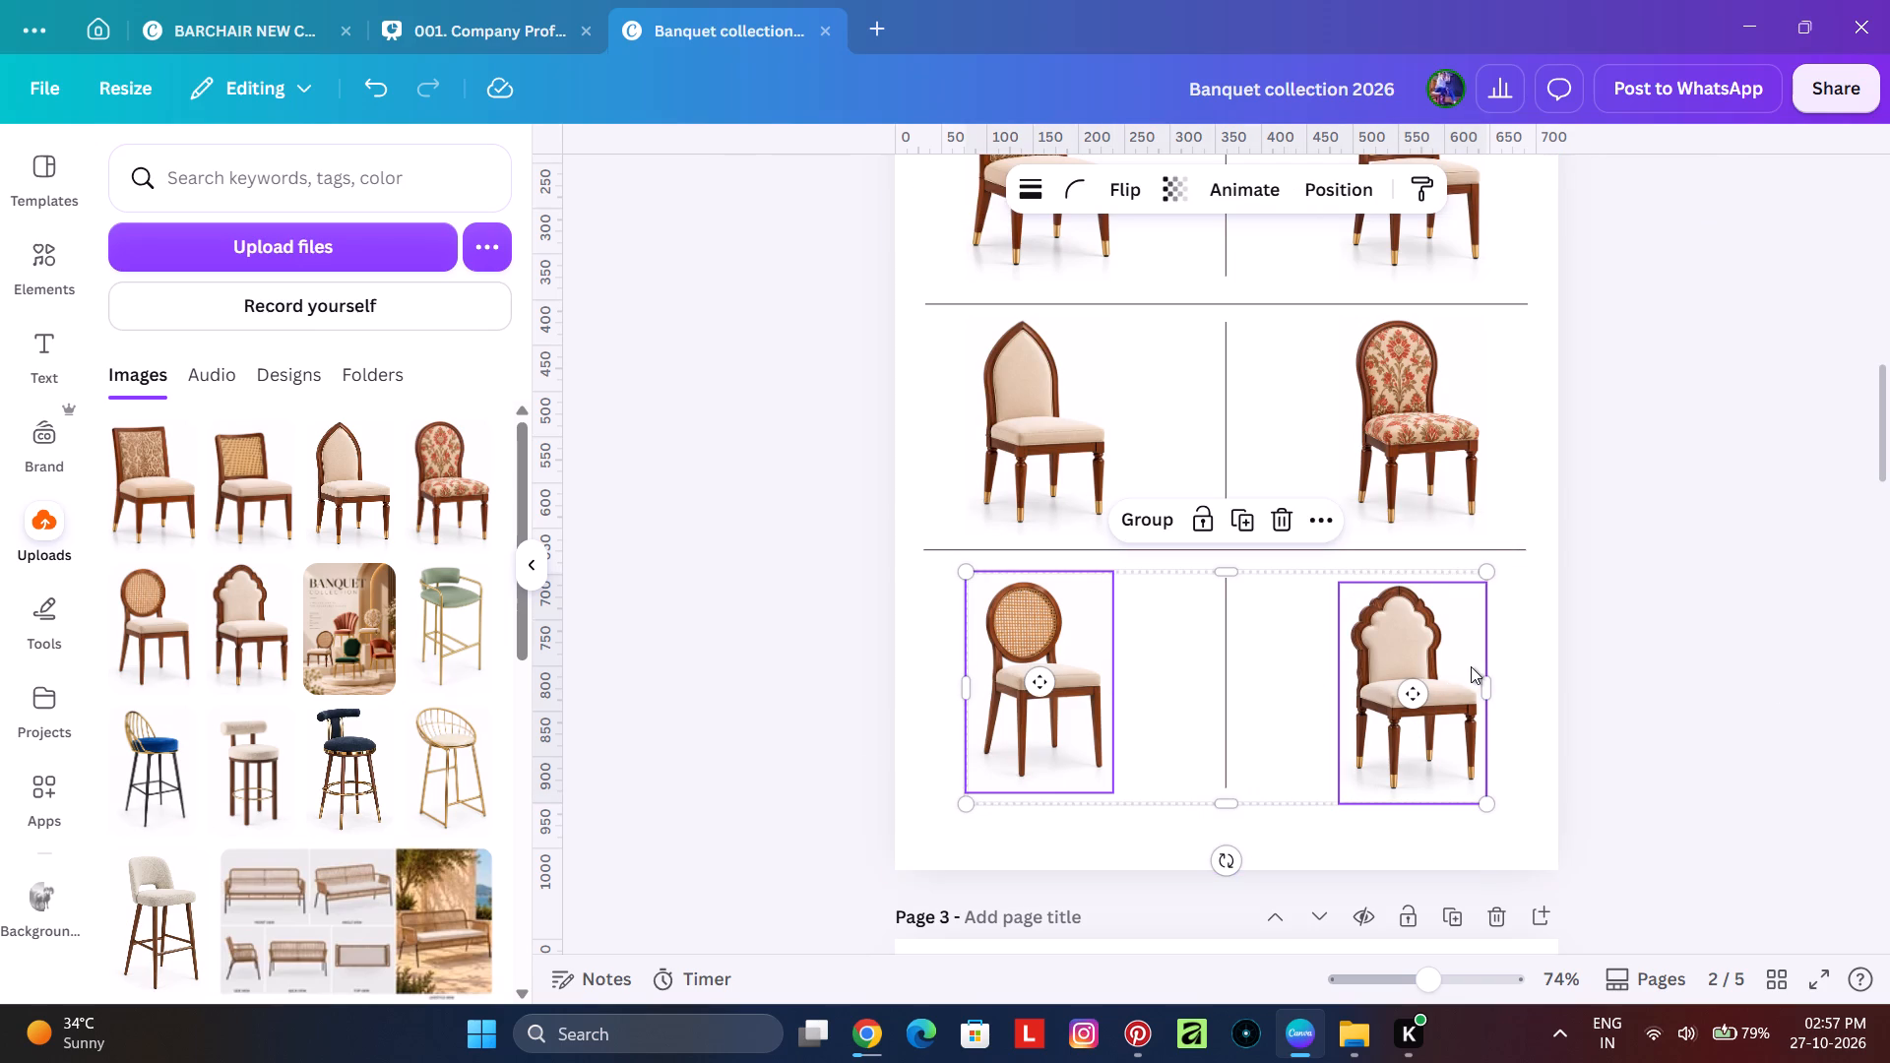
pyautogui.rightClick(1446, 658)
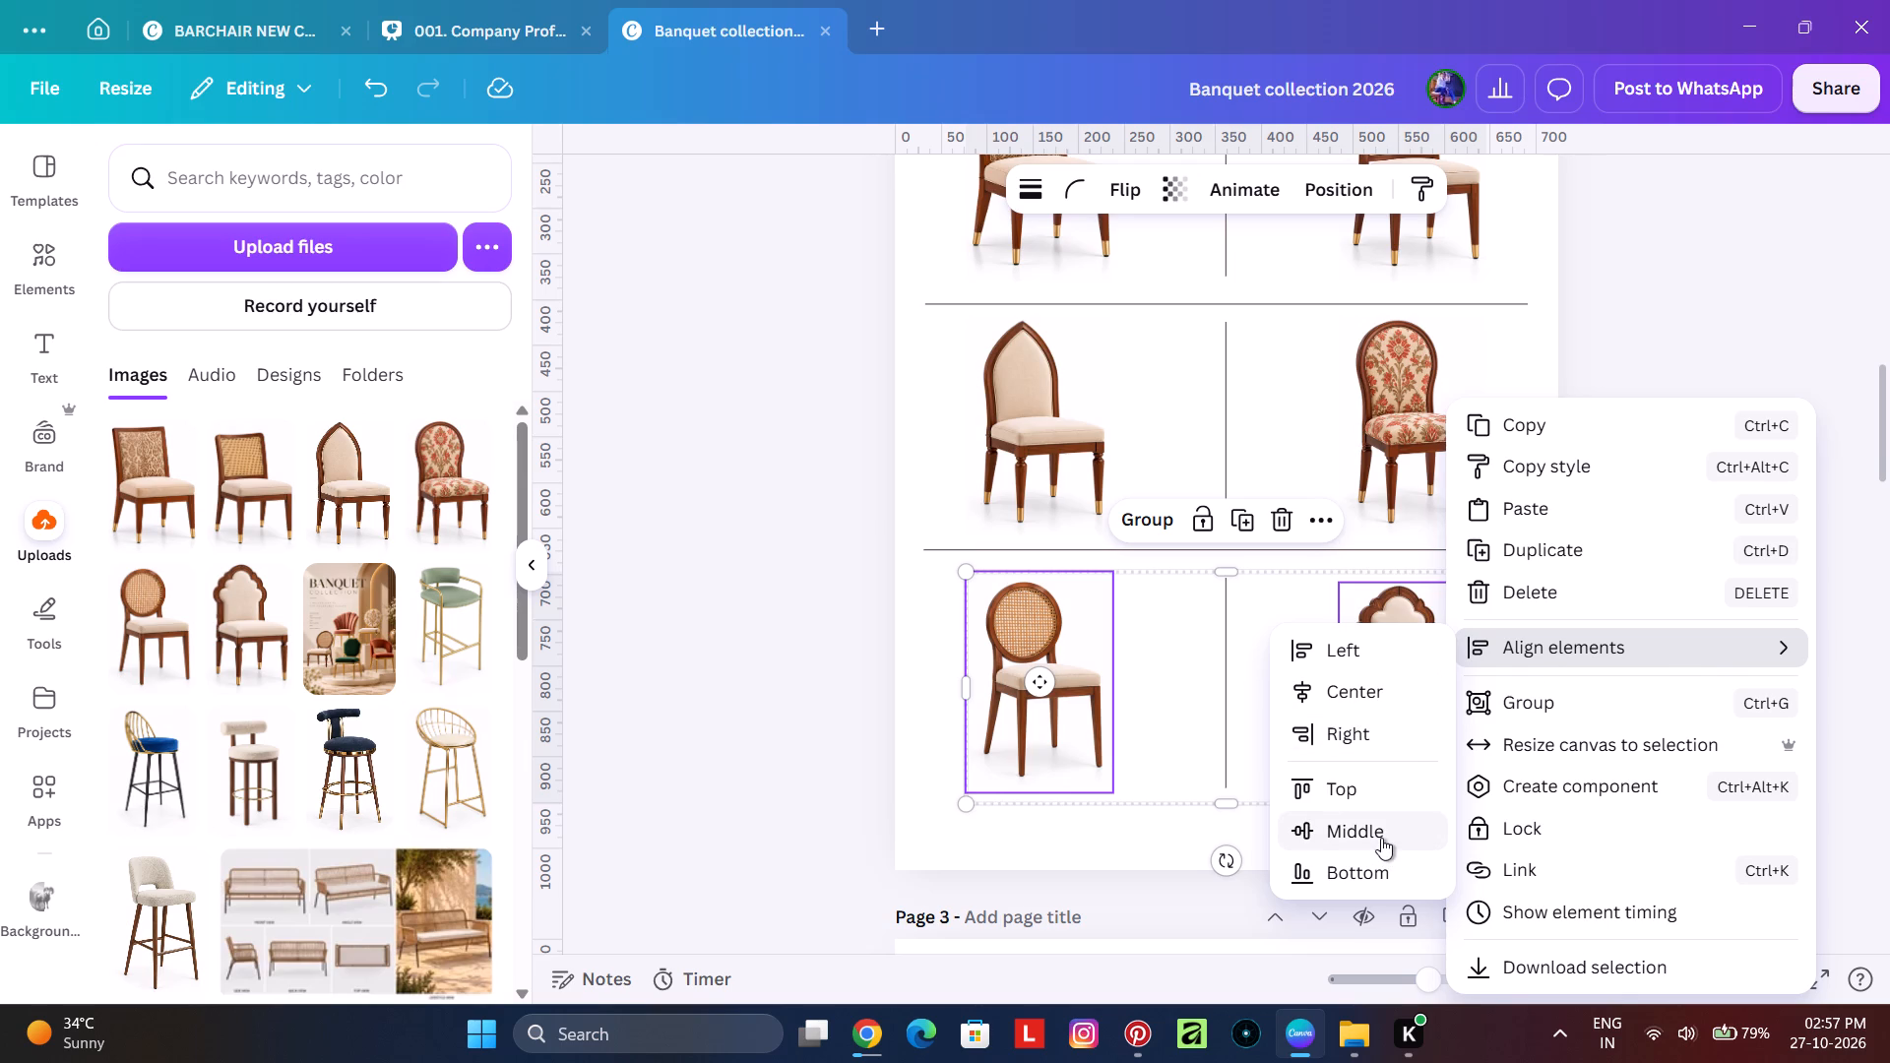
pyautogui.click(1381, 838)
pyautogui.click(1772, 642)
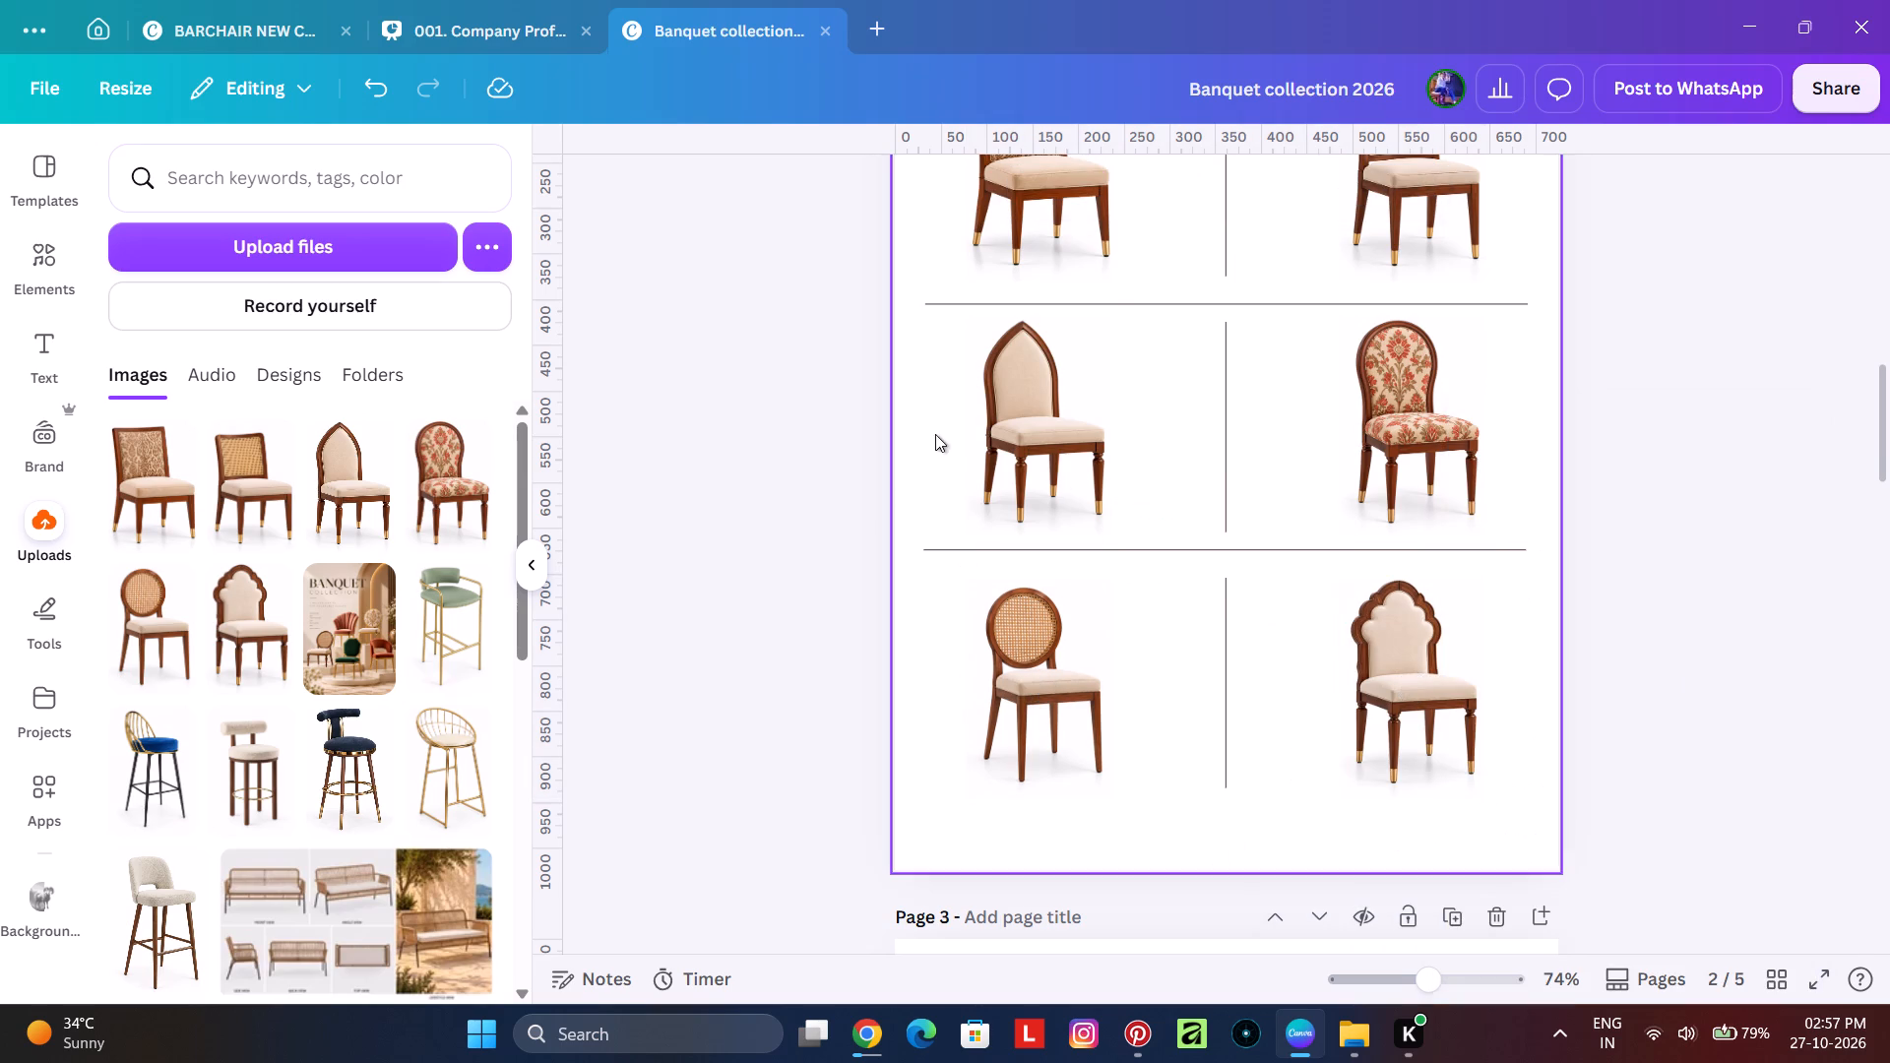
# Check the alignment options for the second-row chair pair and the first-row chair pair without applying any.
pyautogui.click(1011, 433)
pyautogui.keyDown('shift'); pyautogui.click(1375, 433); pyautogui.keyUp('shift')
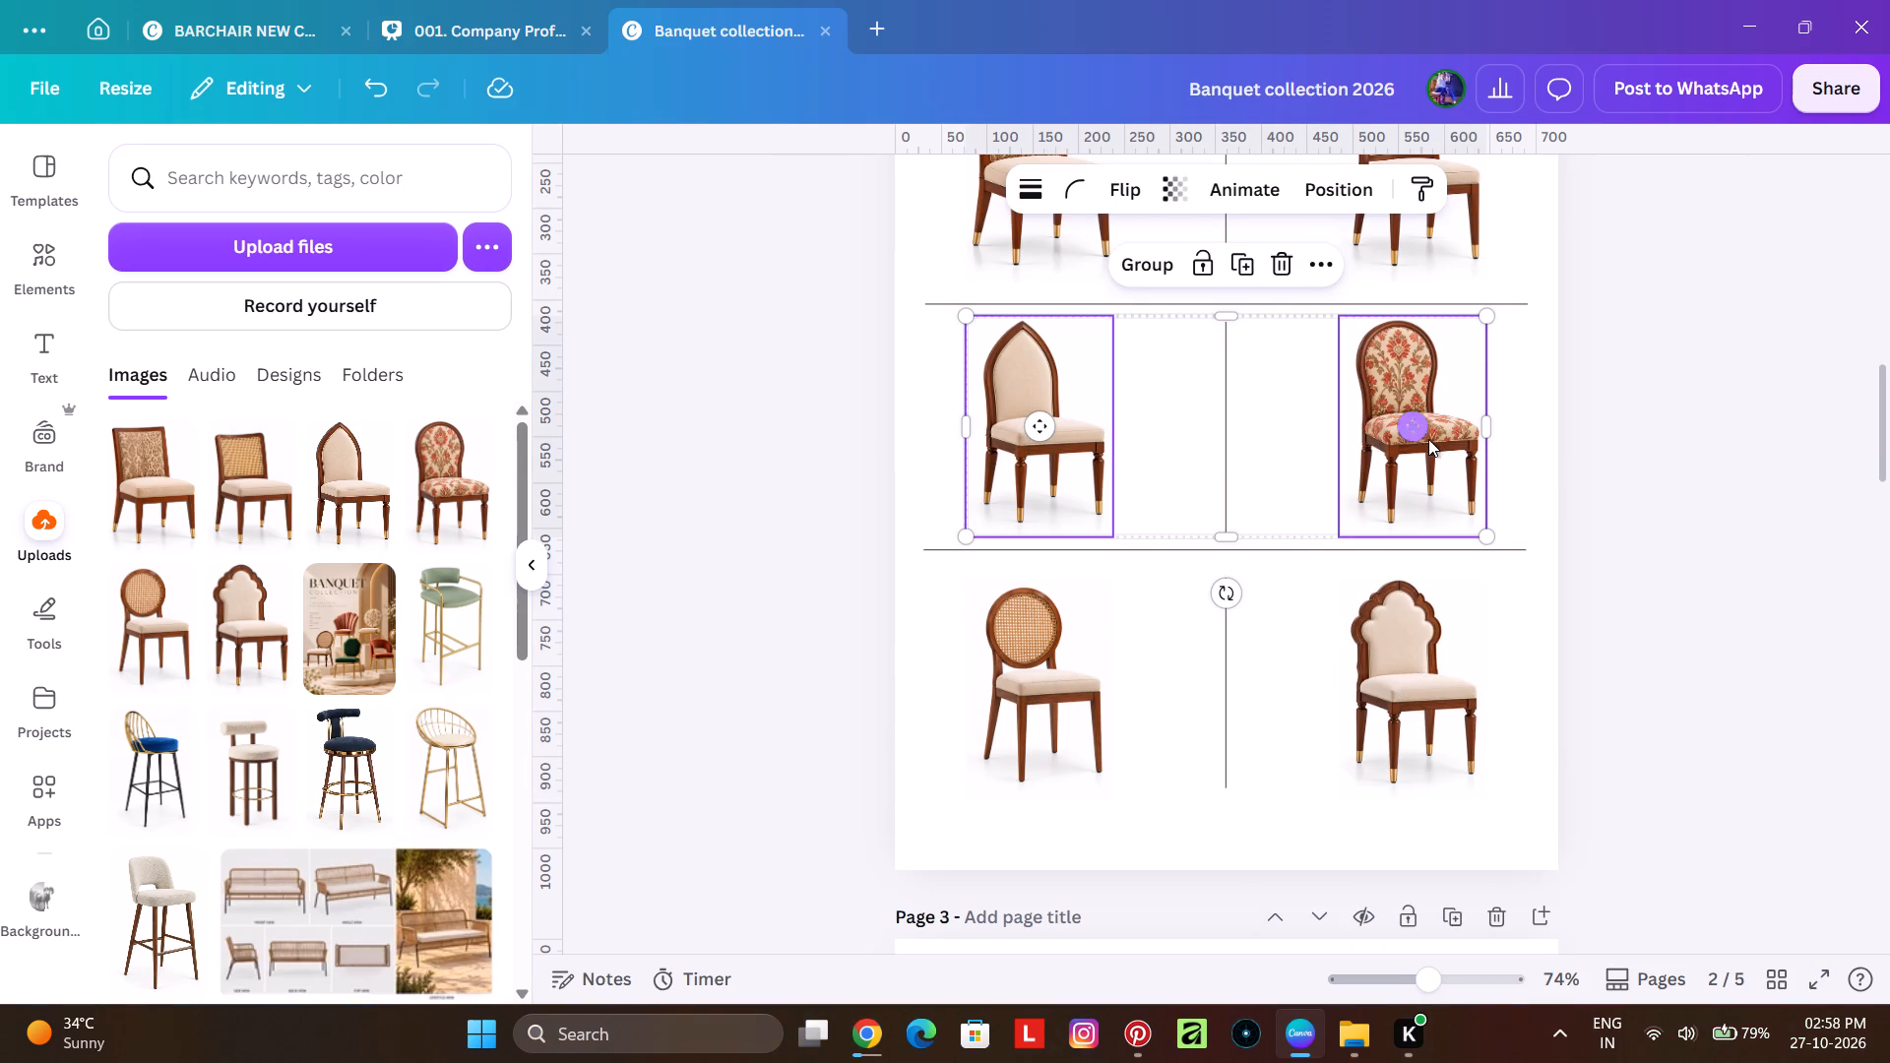
pyautogui.rightClick(1434, 444)
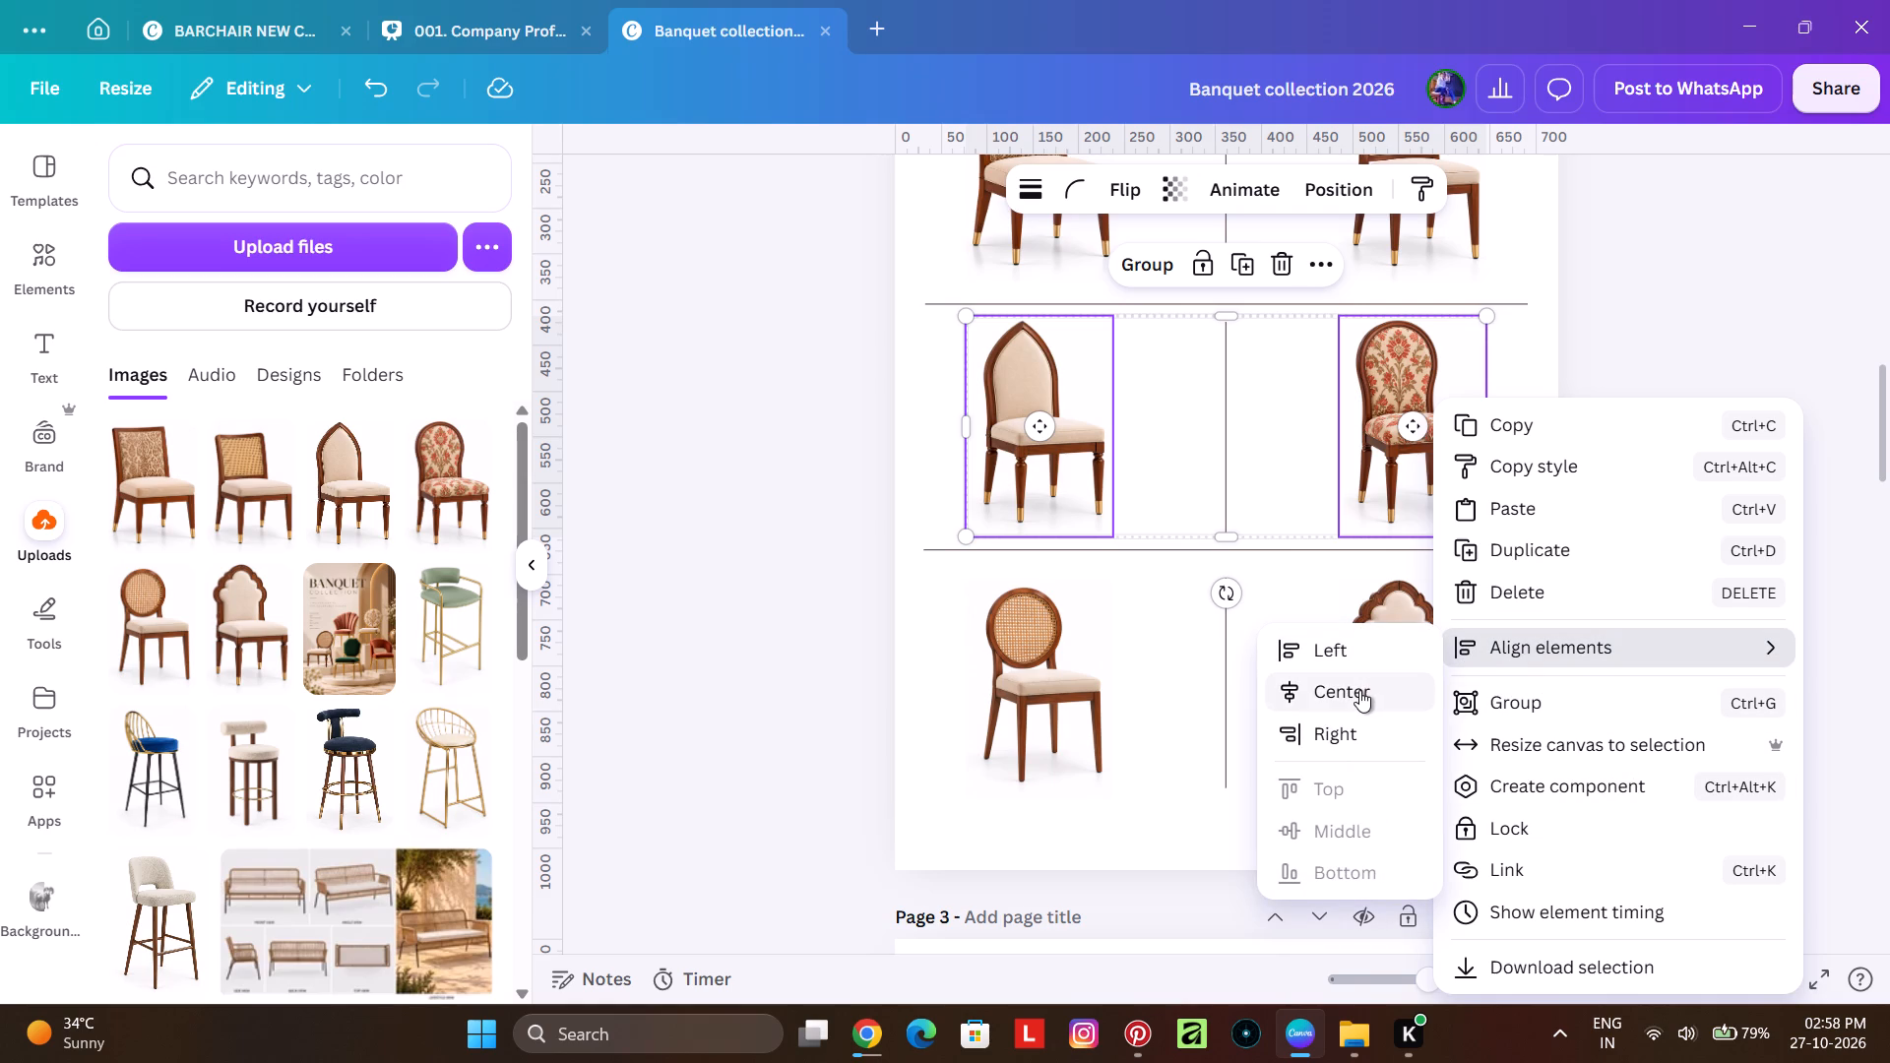
pyautogui.click(1663, 279)
pyautogui.scroll(2, 1567, 602)
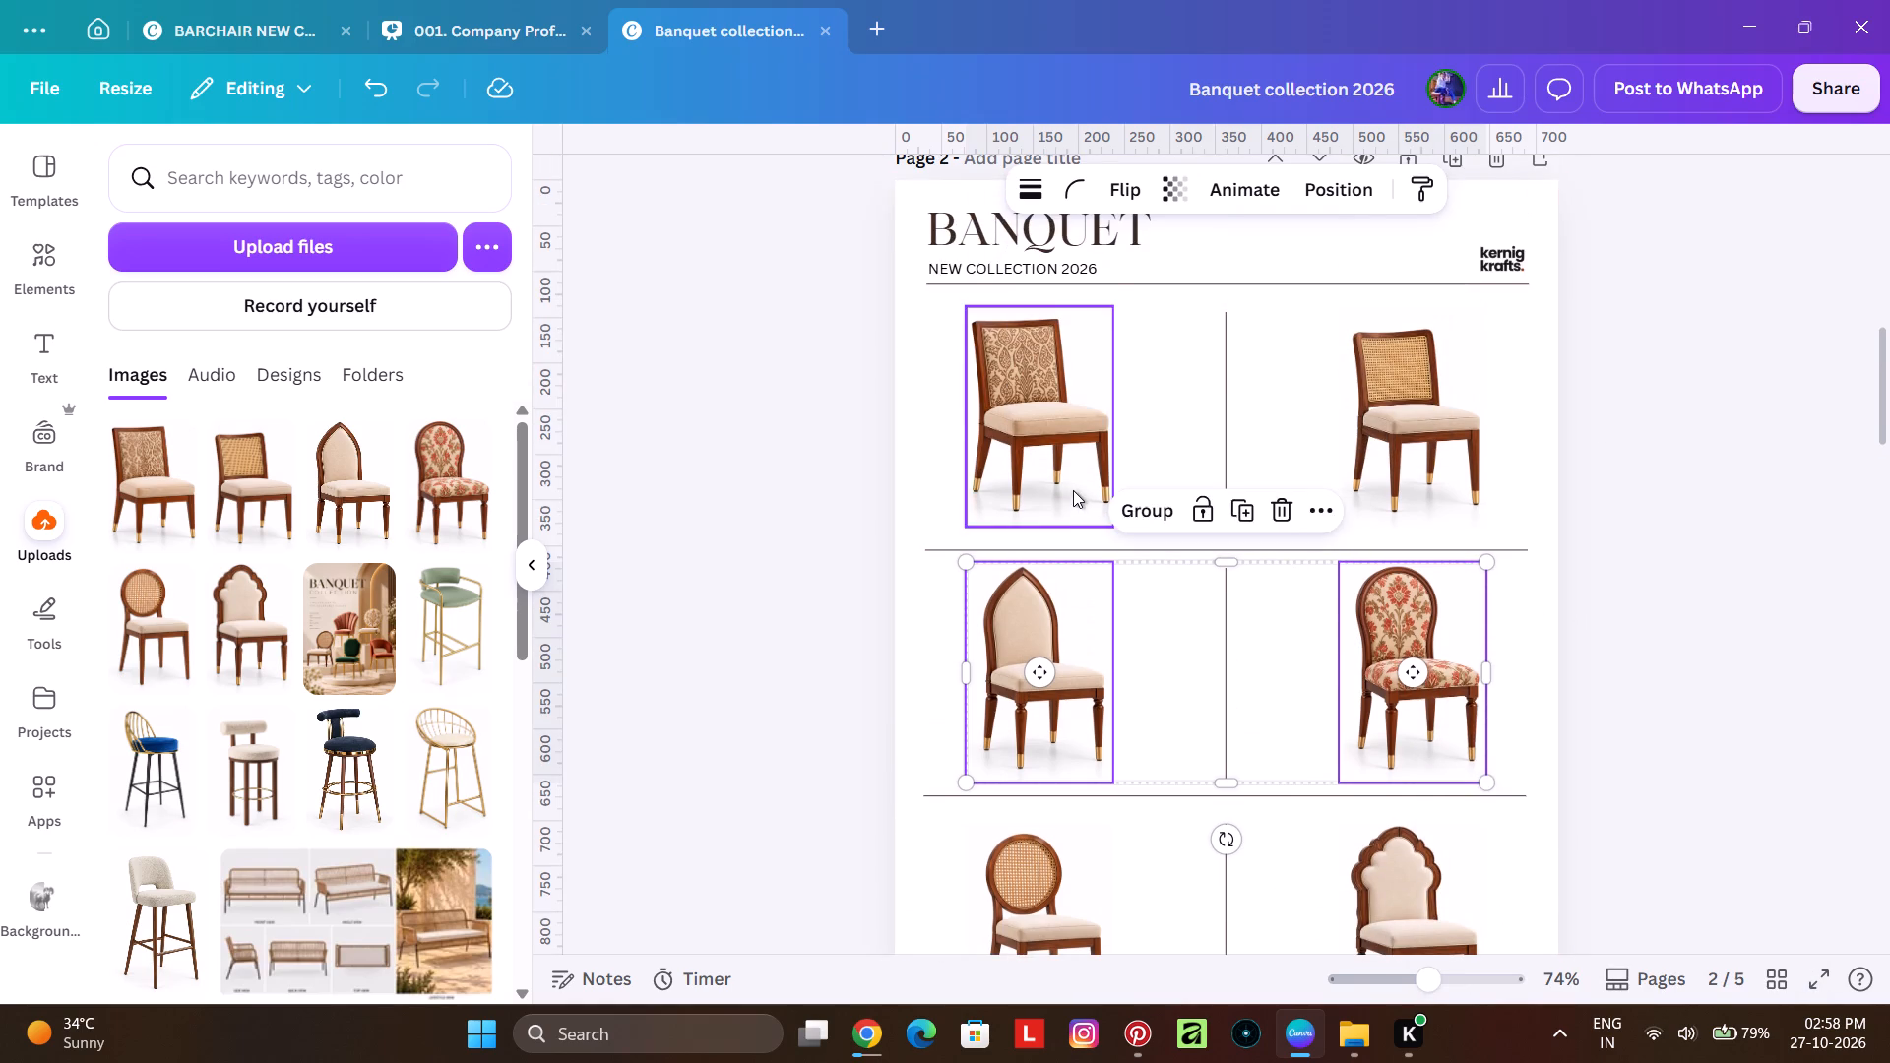
pyautogui.click(1073, 490)
pyautogui.keyDown('shift'); pyautogui.click(1354, 441); pyautogui.keyUp('shift')
pyautogui.rightClick(1448, 463)
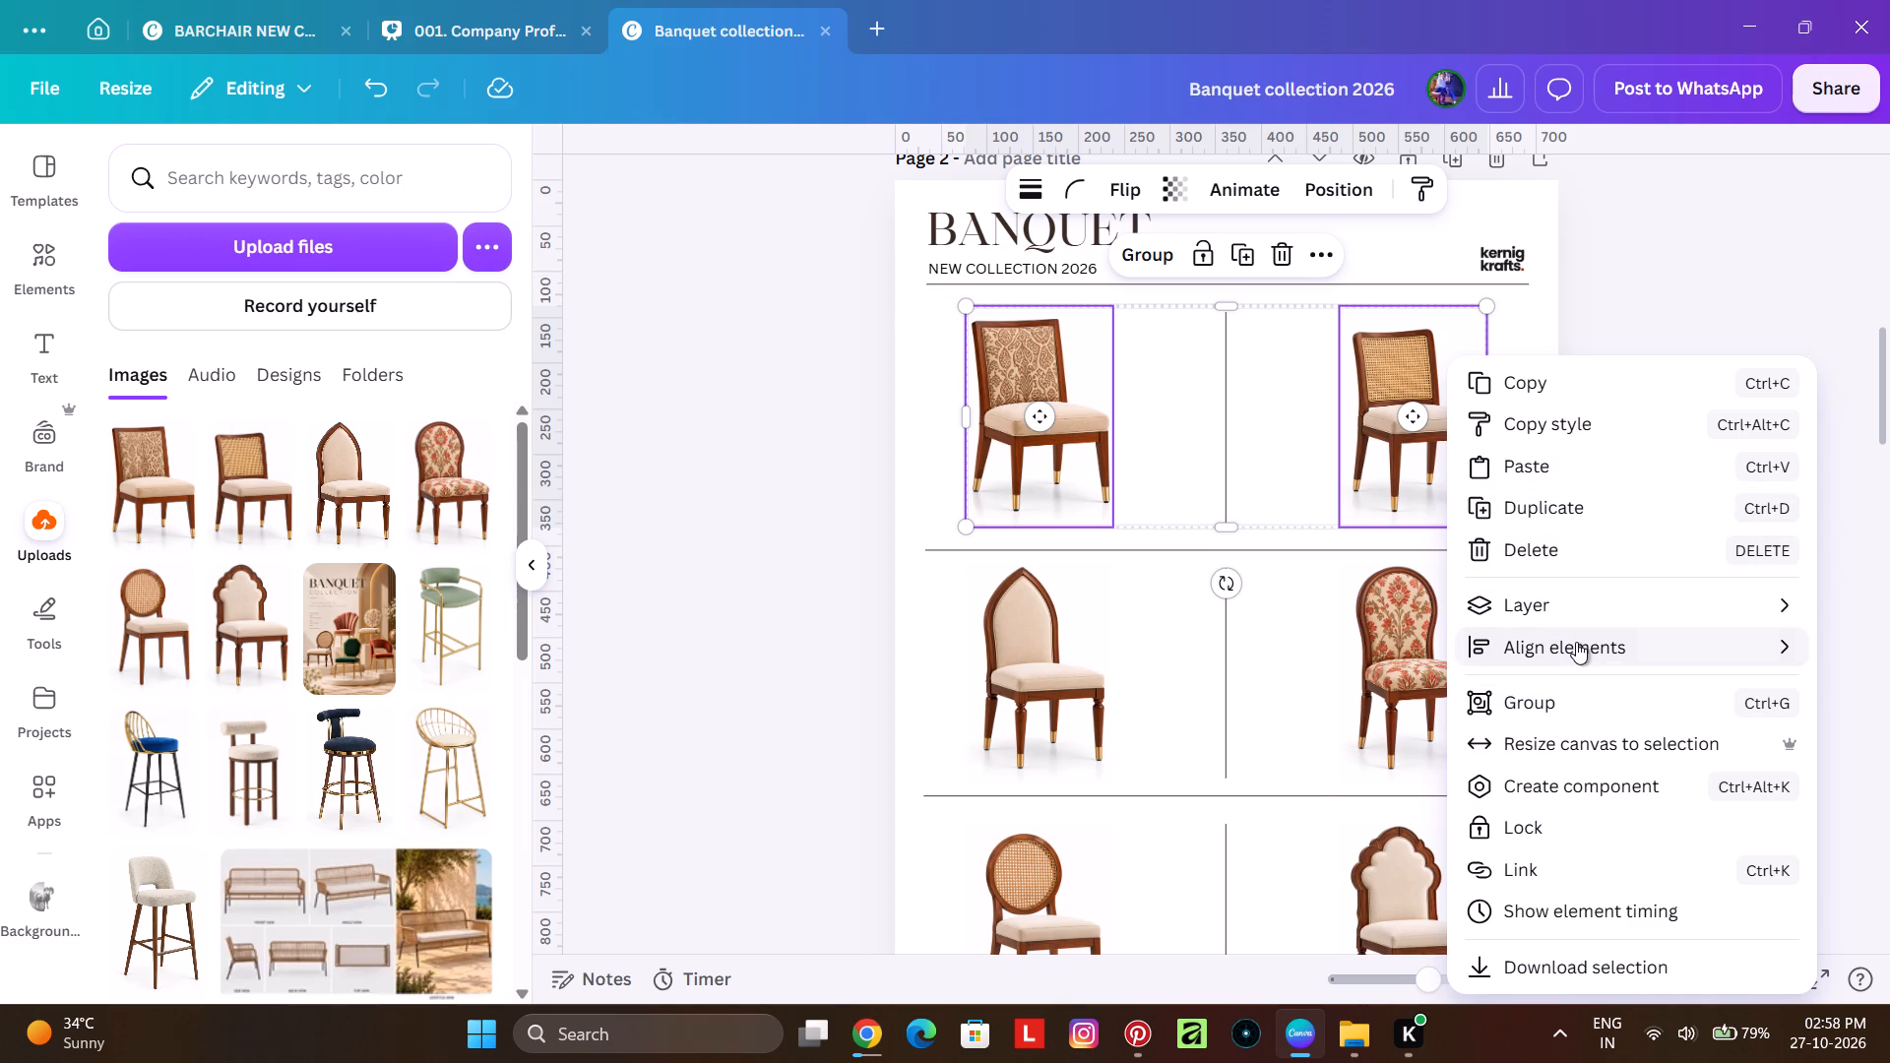
pyautogui.doubleClick(1692, 292)
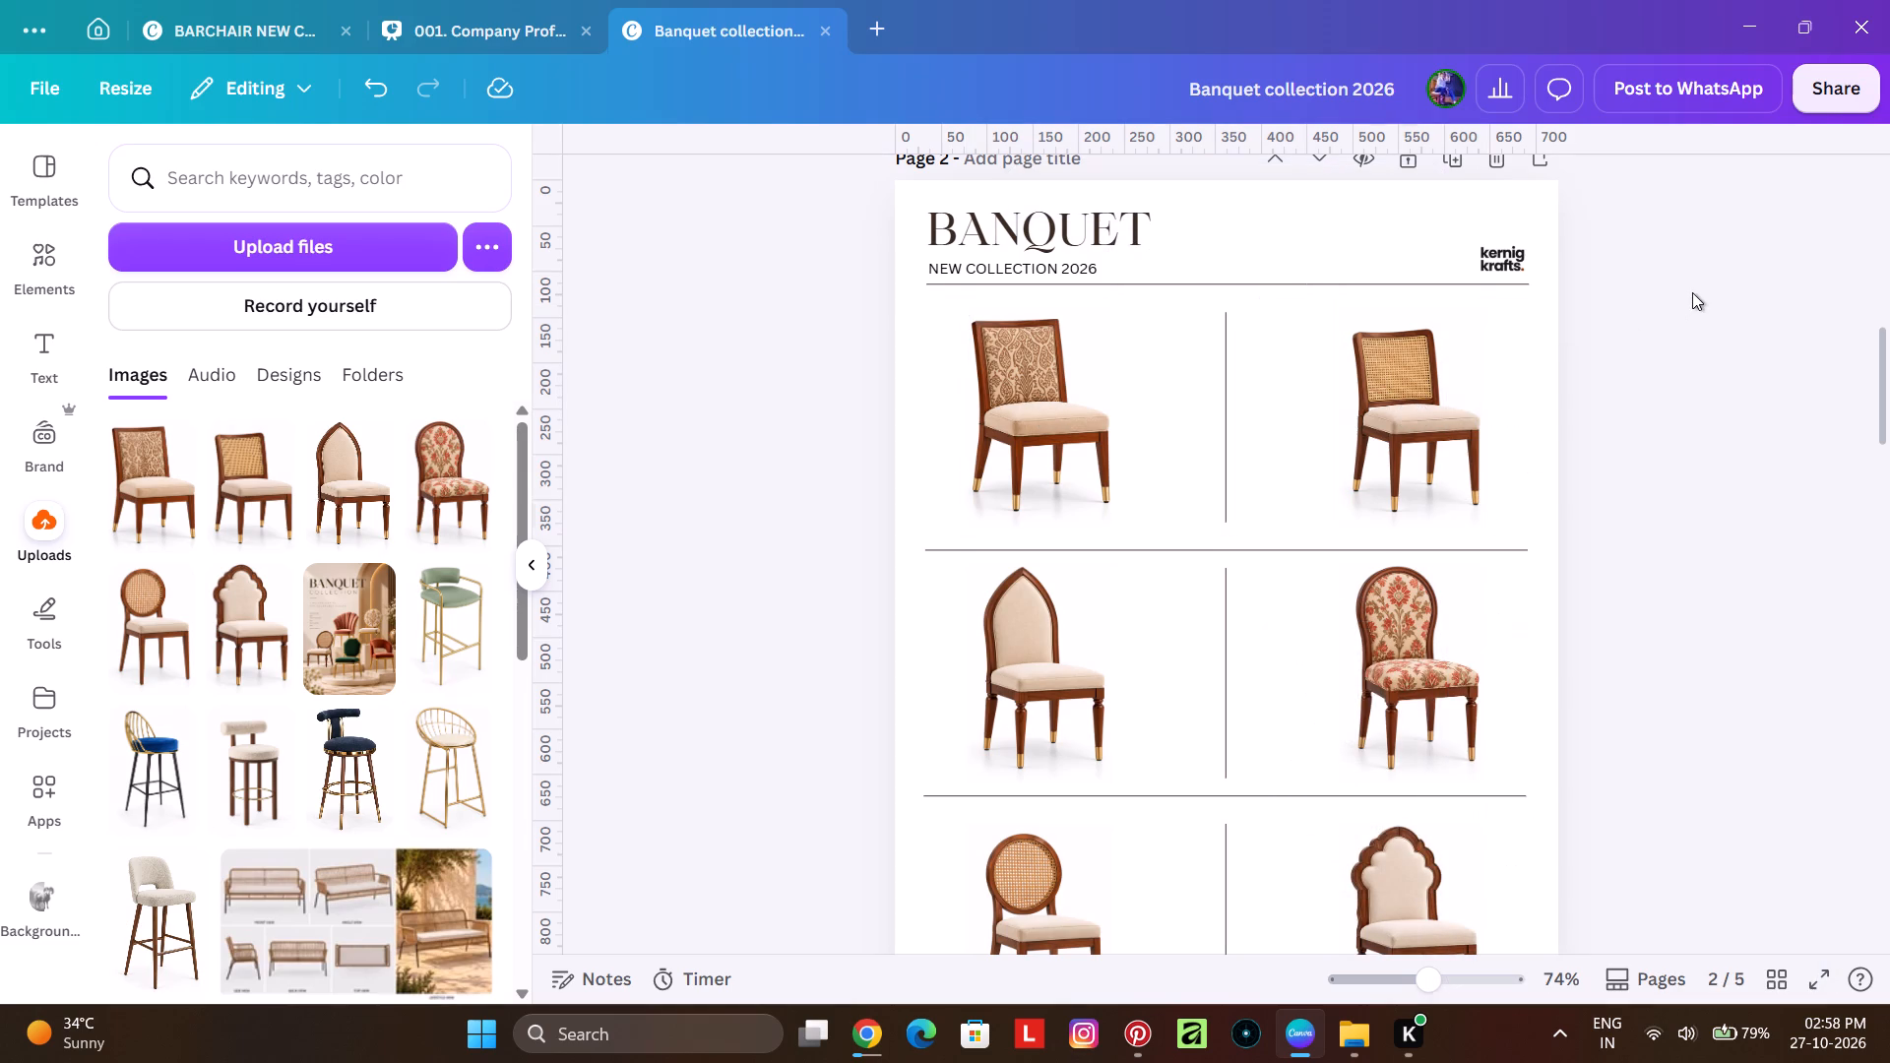
# Shift all six chair images and their divider lines on page 2 down together by about 20 px, leaving the header in place.
pyautogui.scroll(-3, 1590, 526)
pyautogui.keyDown('ctrl'); pyautogui.scroll(-1, 1574, 528); pyautogui.keyUp('ctrl')
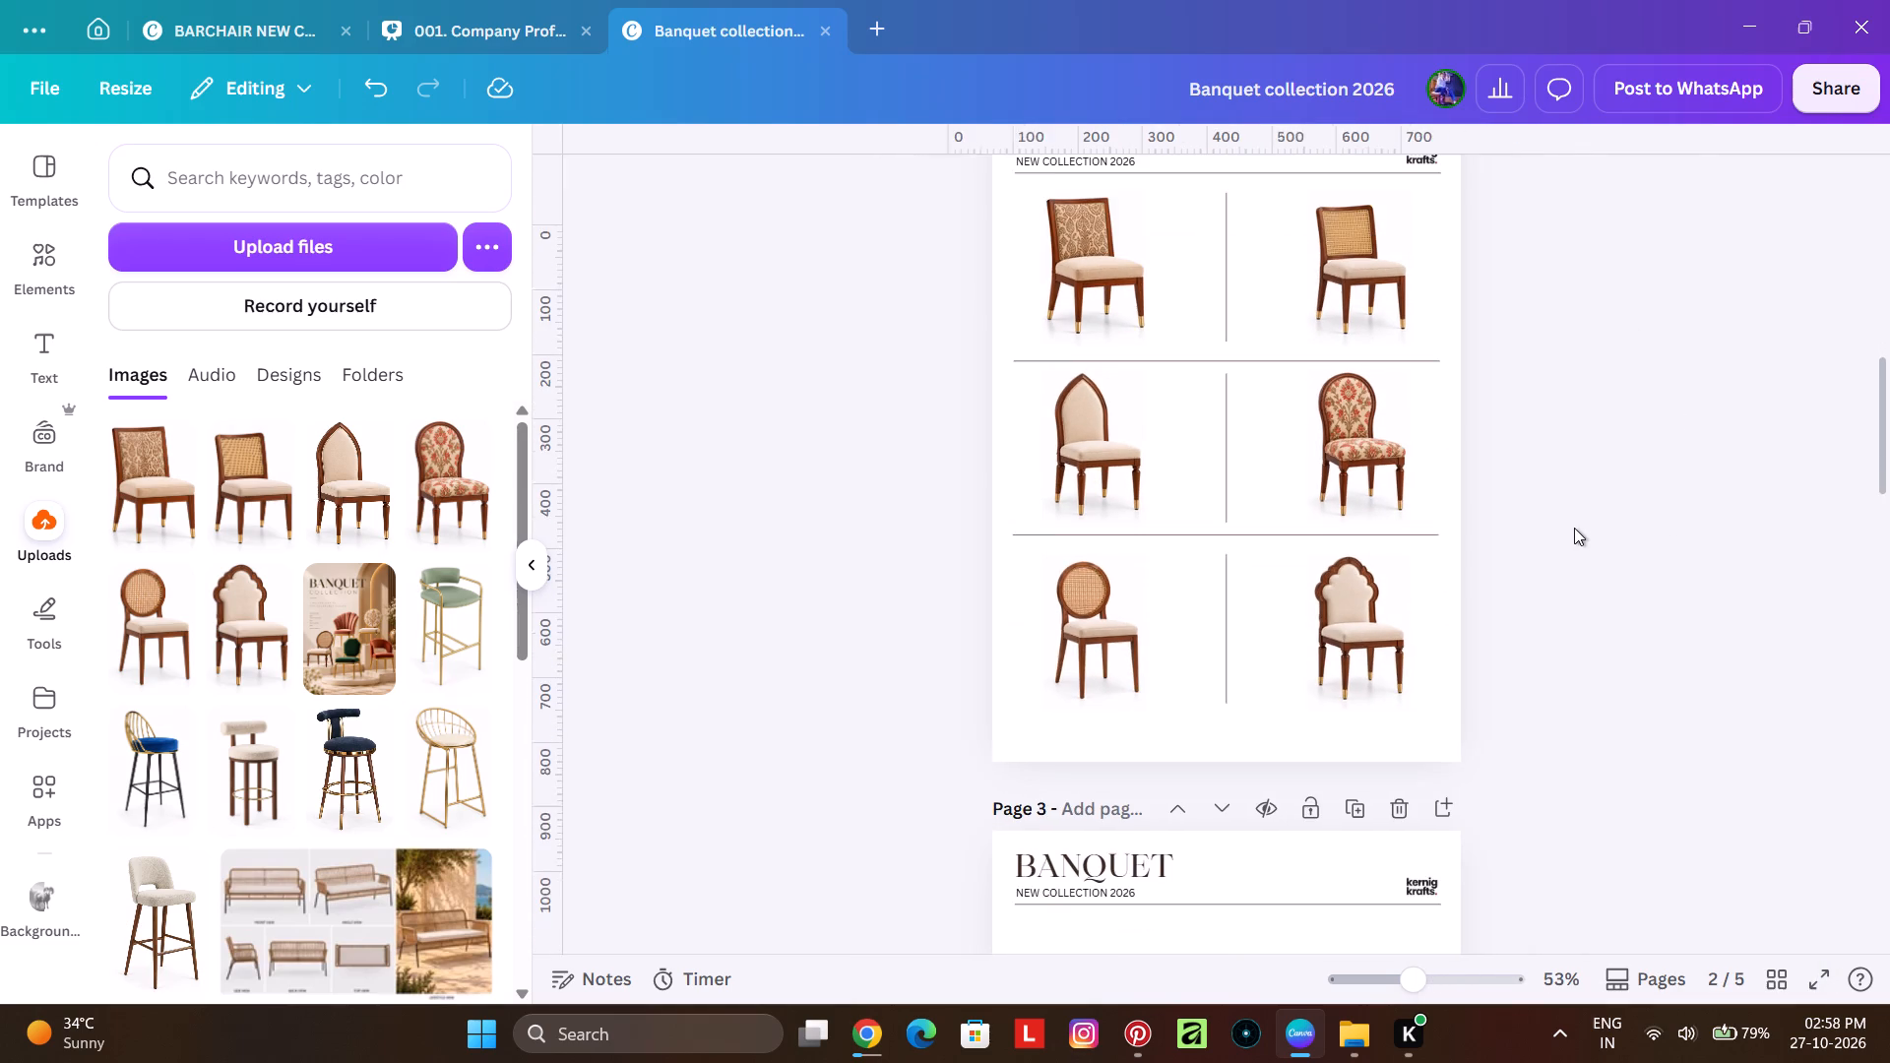
pyautogui.scroll(1, 1551, 636)
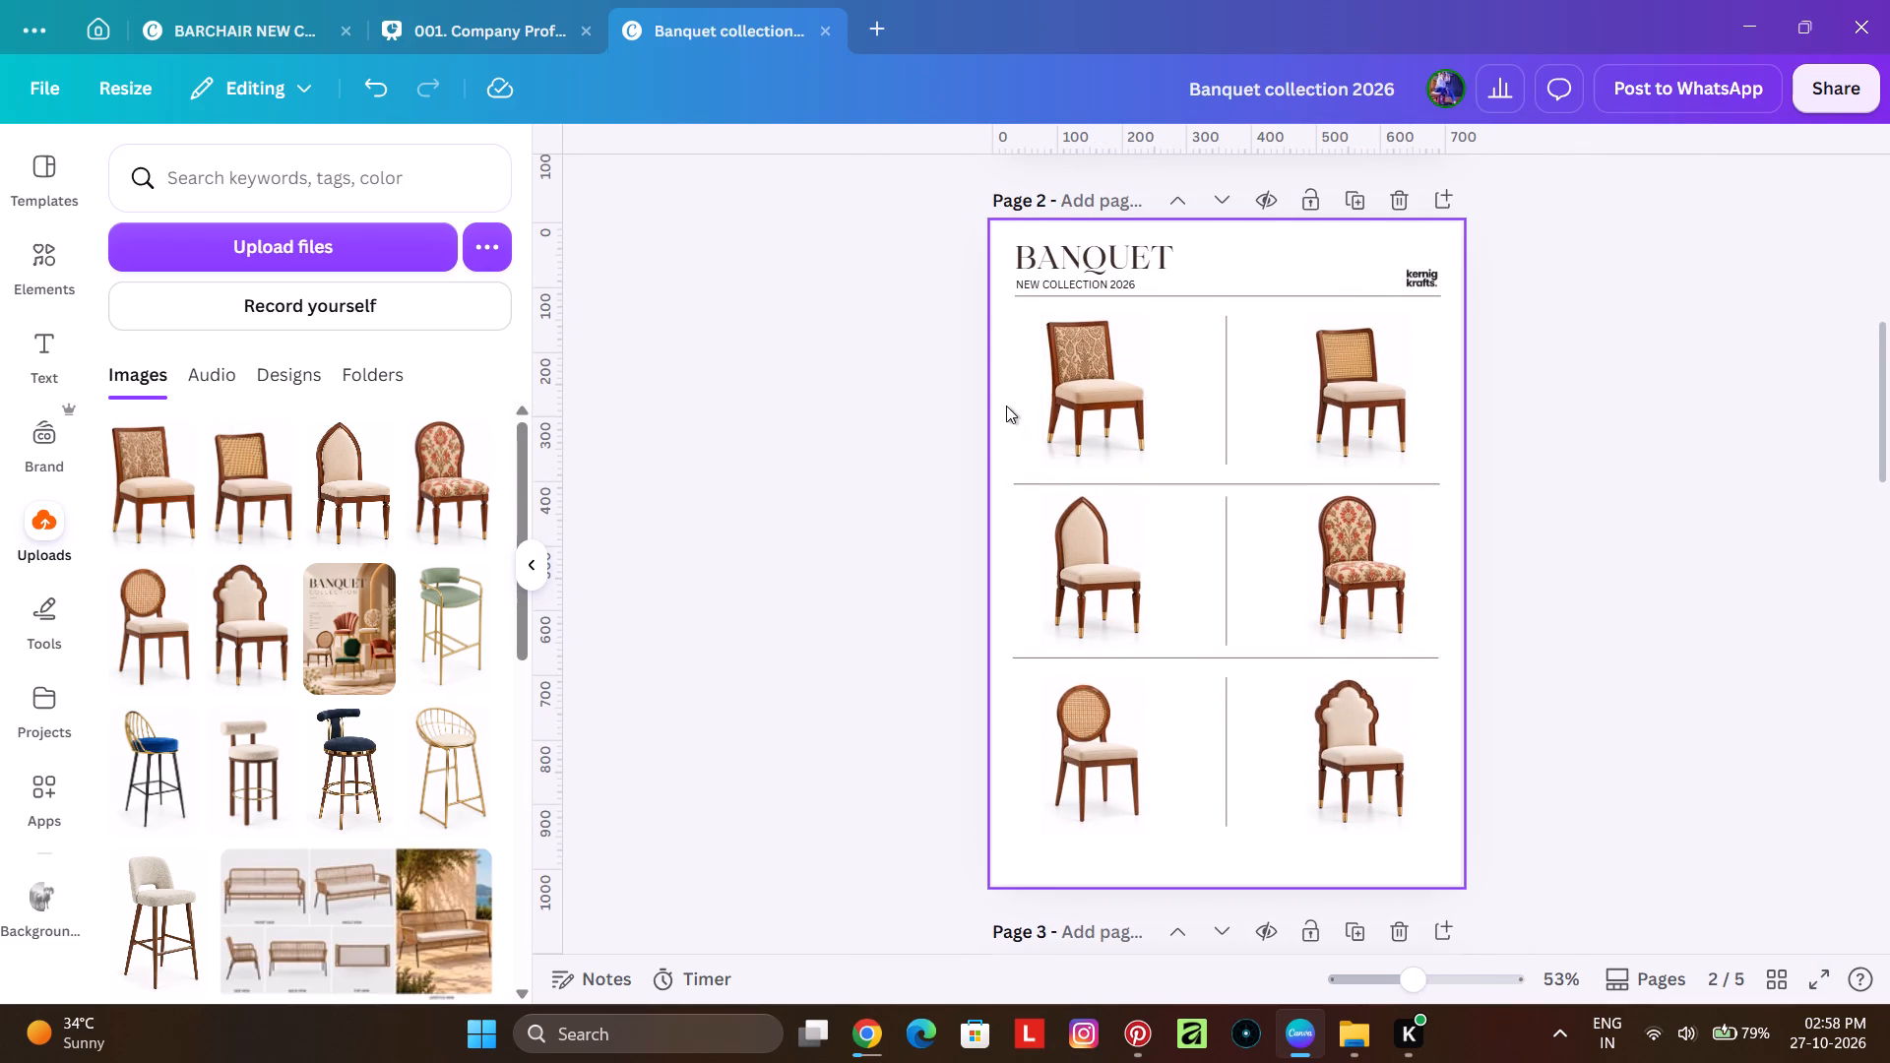
pyautogui.click(1561, 473)
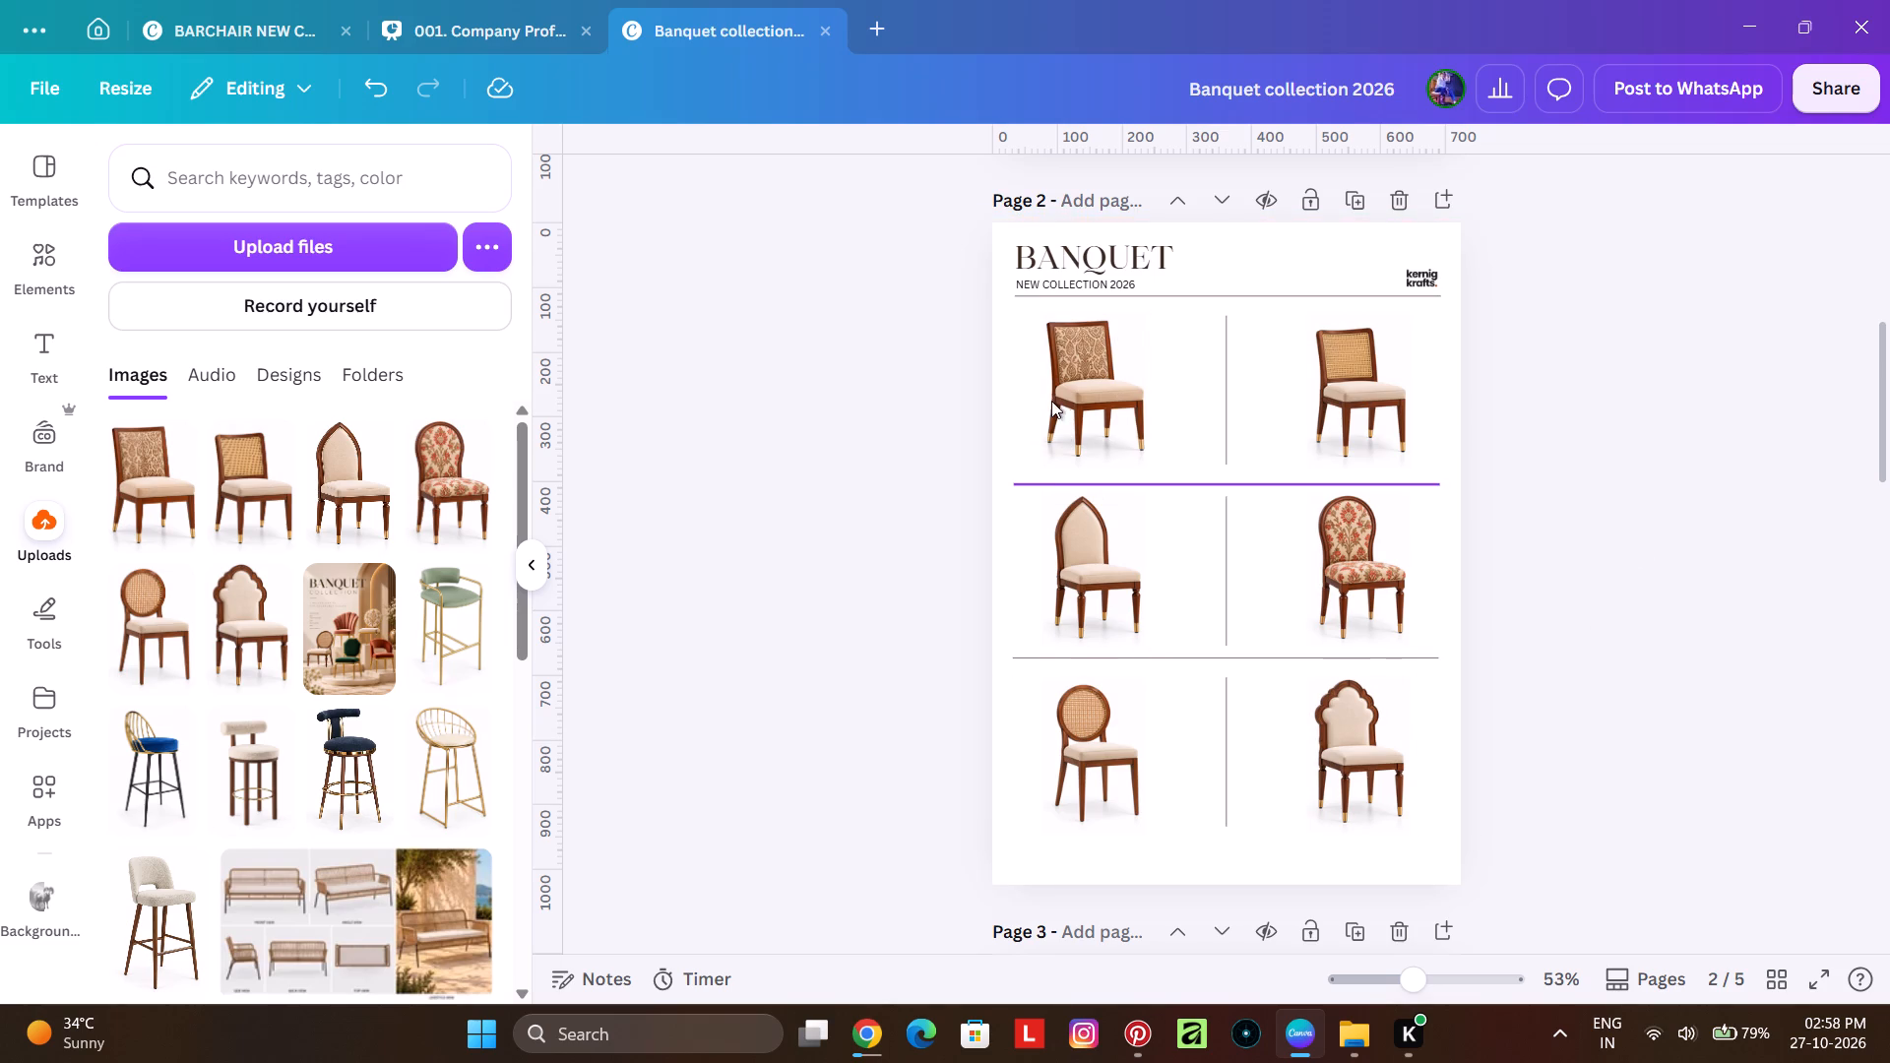
pyautogui.moveTo(1028, 402); pyautogui.dragTo(1227, 562)
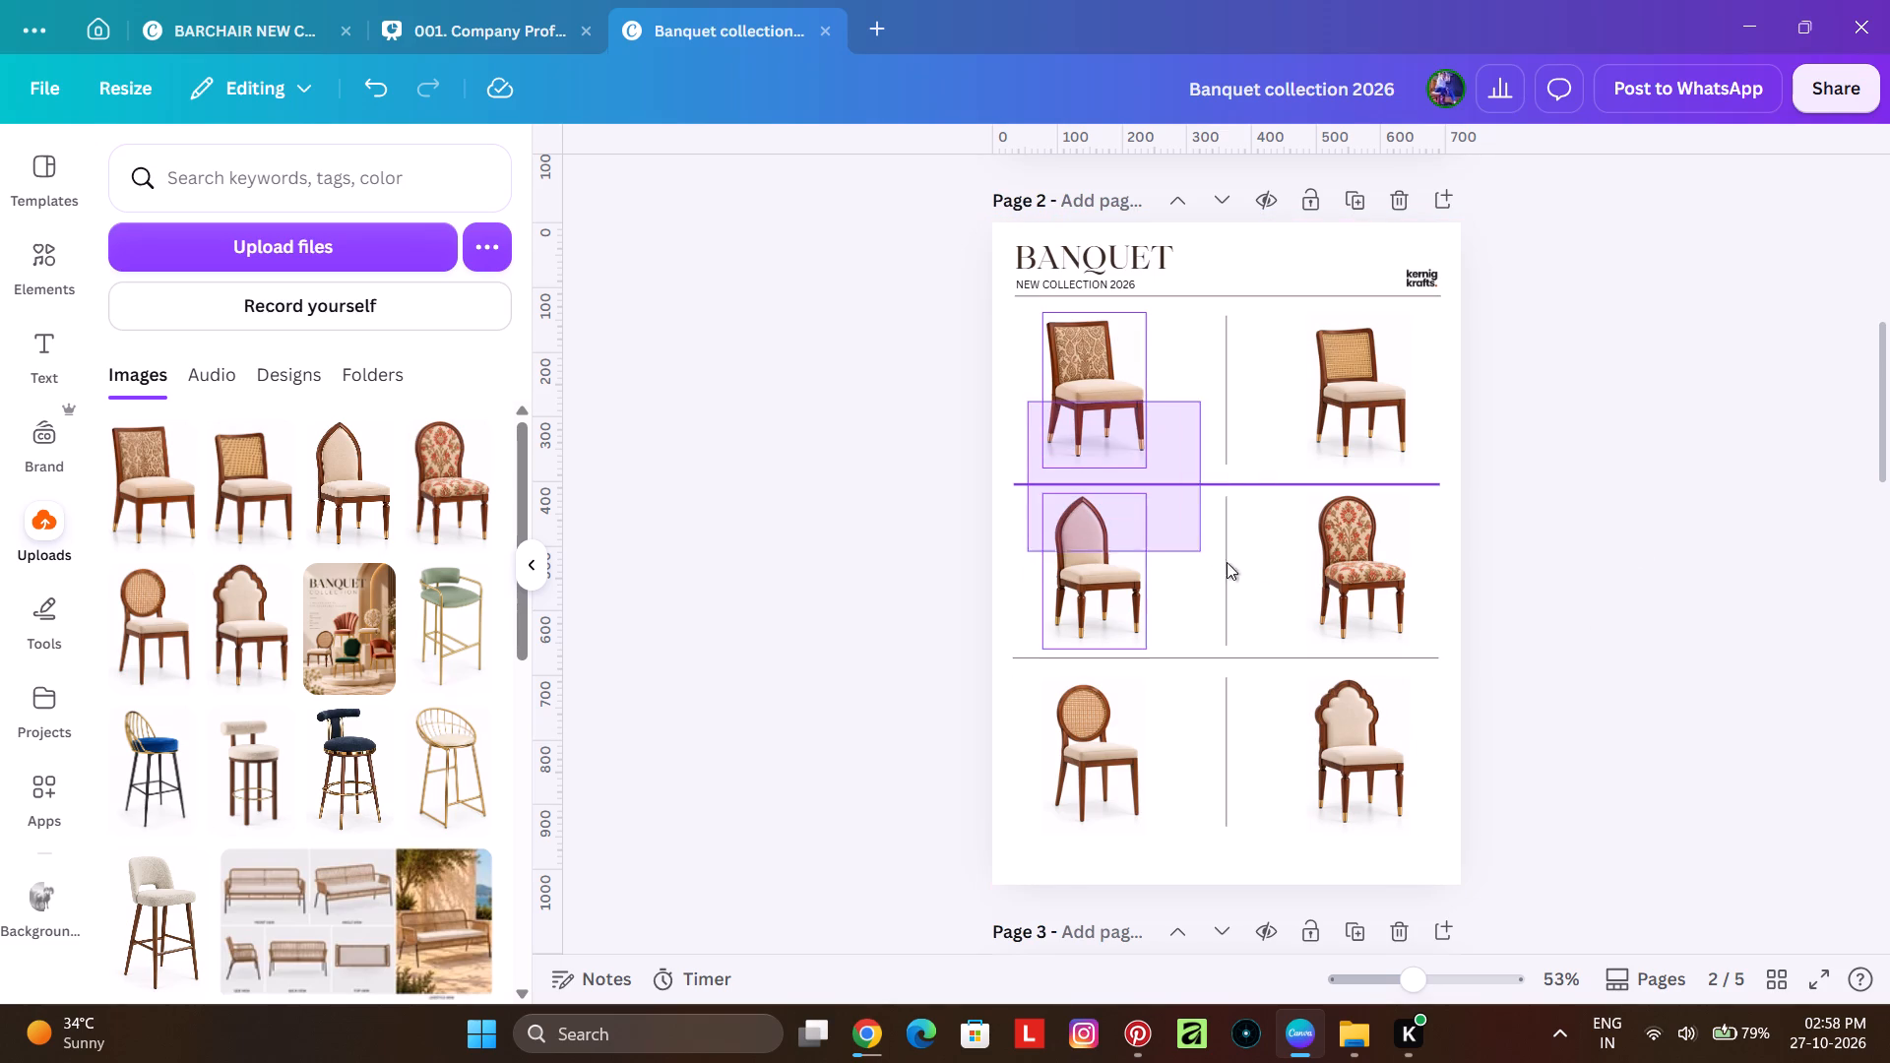
pyautogui.moveTo(1227, 562); pyautogui.dragTo(1422, 791)
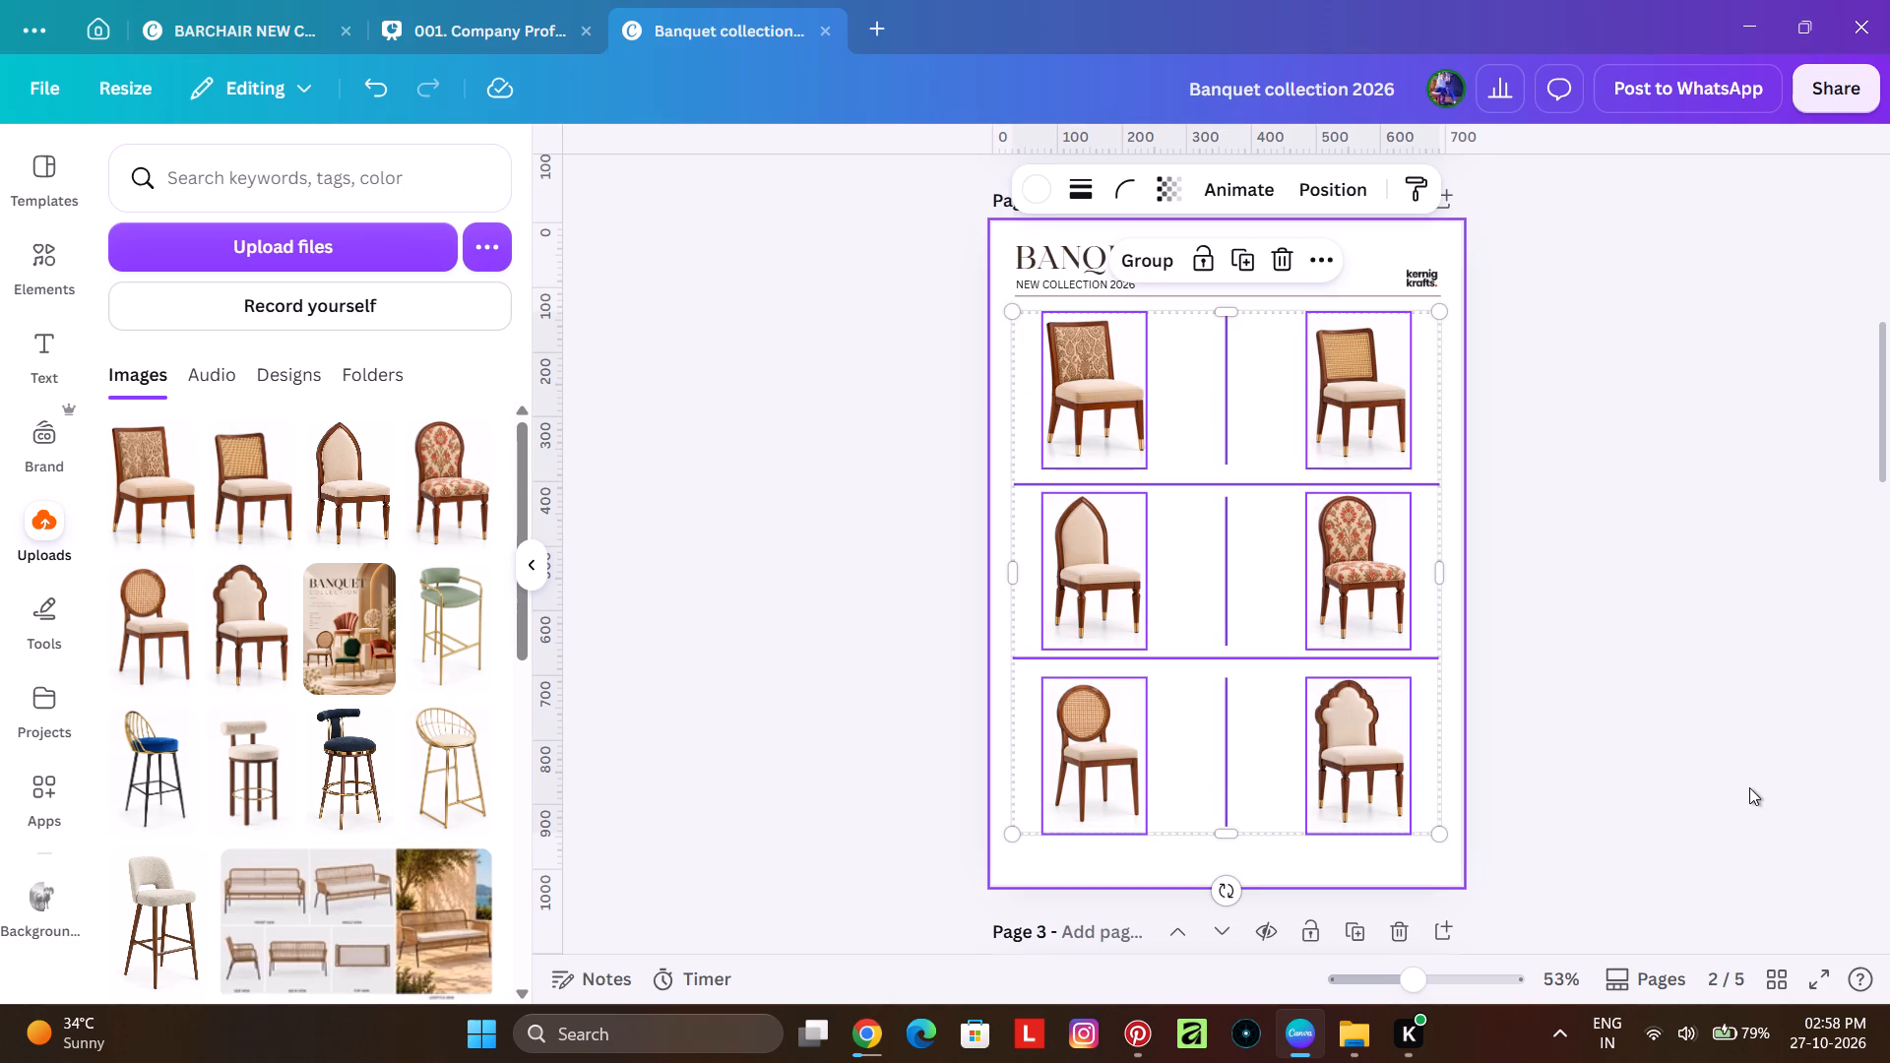
pyautogui.press('Down')
pyautogui.press('Down')
pyautogui.press('Down')
pyautogui.press('Down')
pyautogui.press('Down')
pyautogui.press('Down')
pyautogui.press('Down')
pyautogui.press('Down')
pyautogui.press('Down')
pyautogui.press('Down')
pyautogui.press('Down')
pyautogui.press('Down')
pyautogui.press('Down')
pyautogui.press('Down')
pyautogui.press('Down')
pyautogui.press('Down')
pyautogui.press('Down')
pyautogui.press('Down')
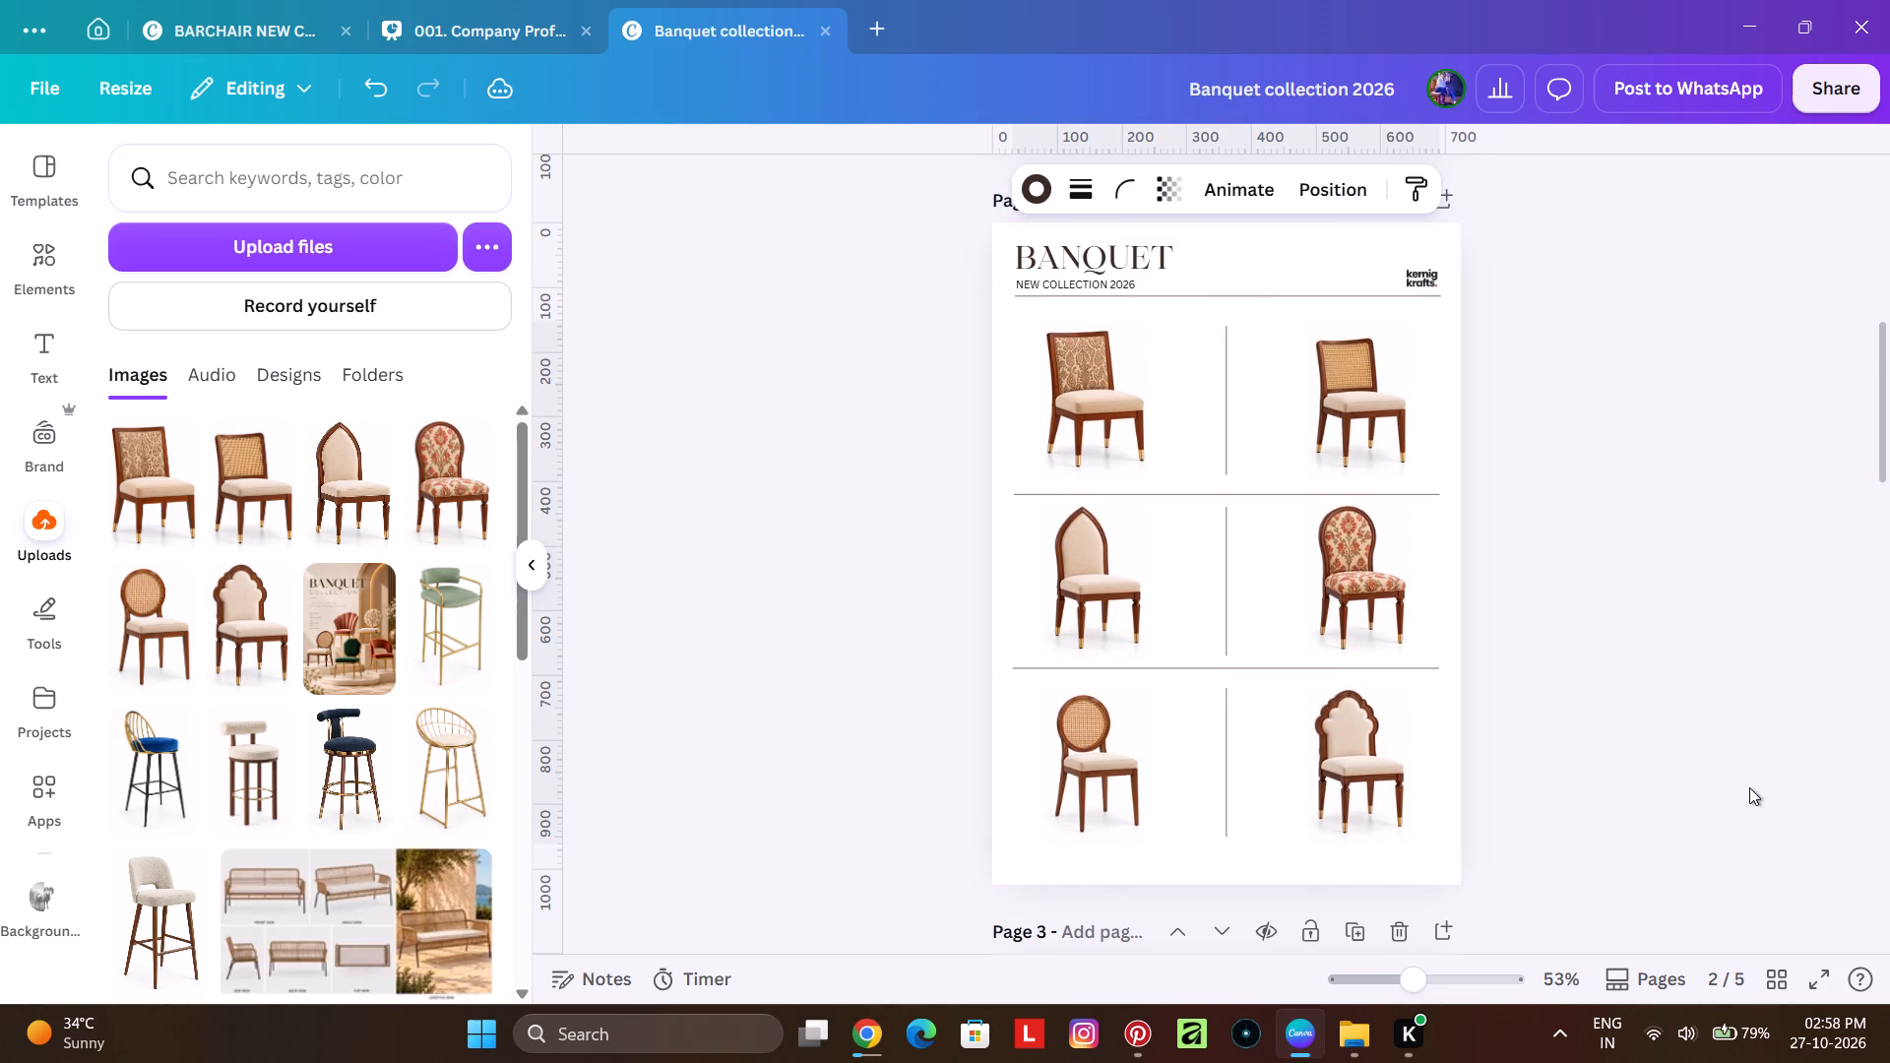
pyautogui.press('Down')
pyautogui.press('Up')
pyautogui.press('Up')
pyautogui.press('Down')
pyautogui.press('Down')
pyautogui.press('Down')
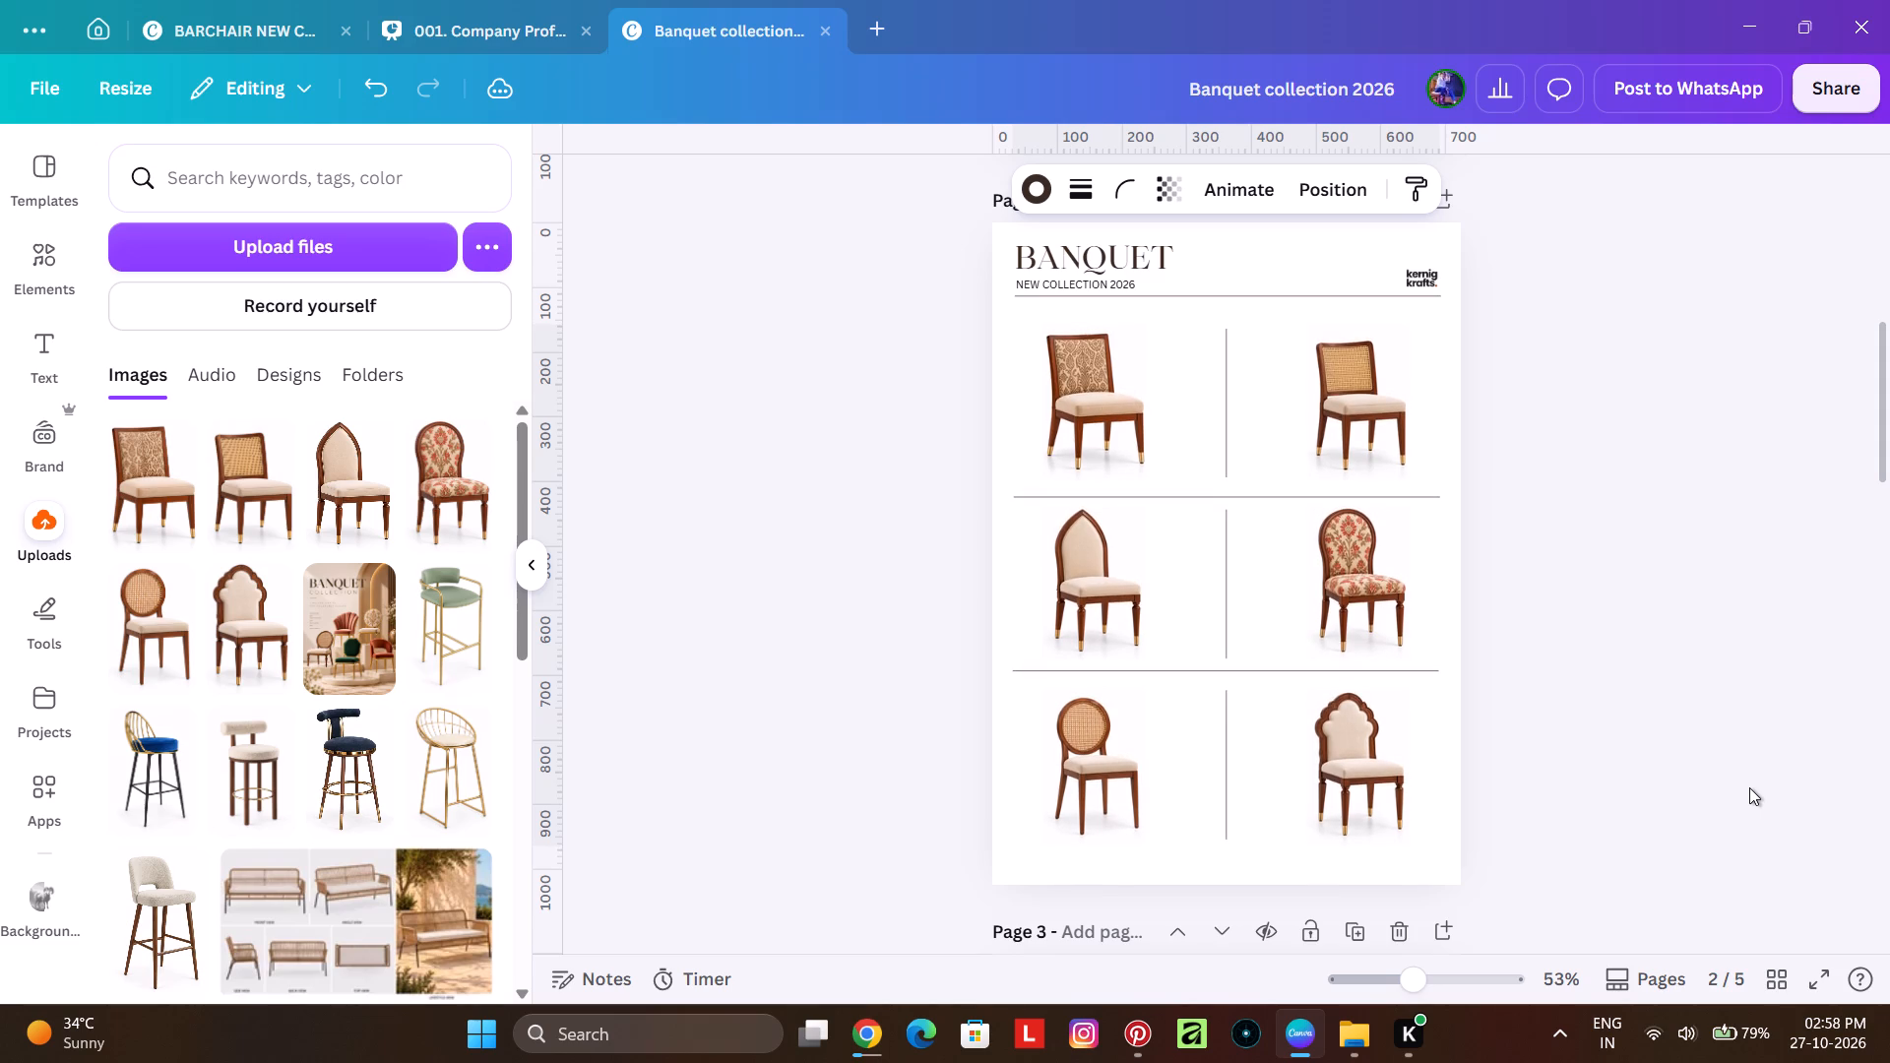
pyautogui.press('Up')
pyautogui.press('Down')
pyautogui.press('Down')
pyautogui.press('Down')
pyautogui.press('Up')
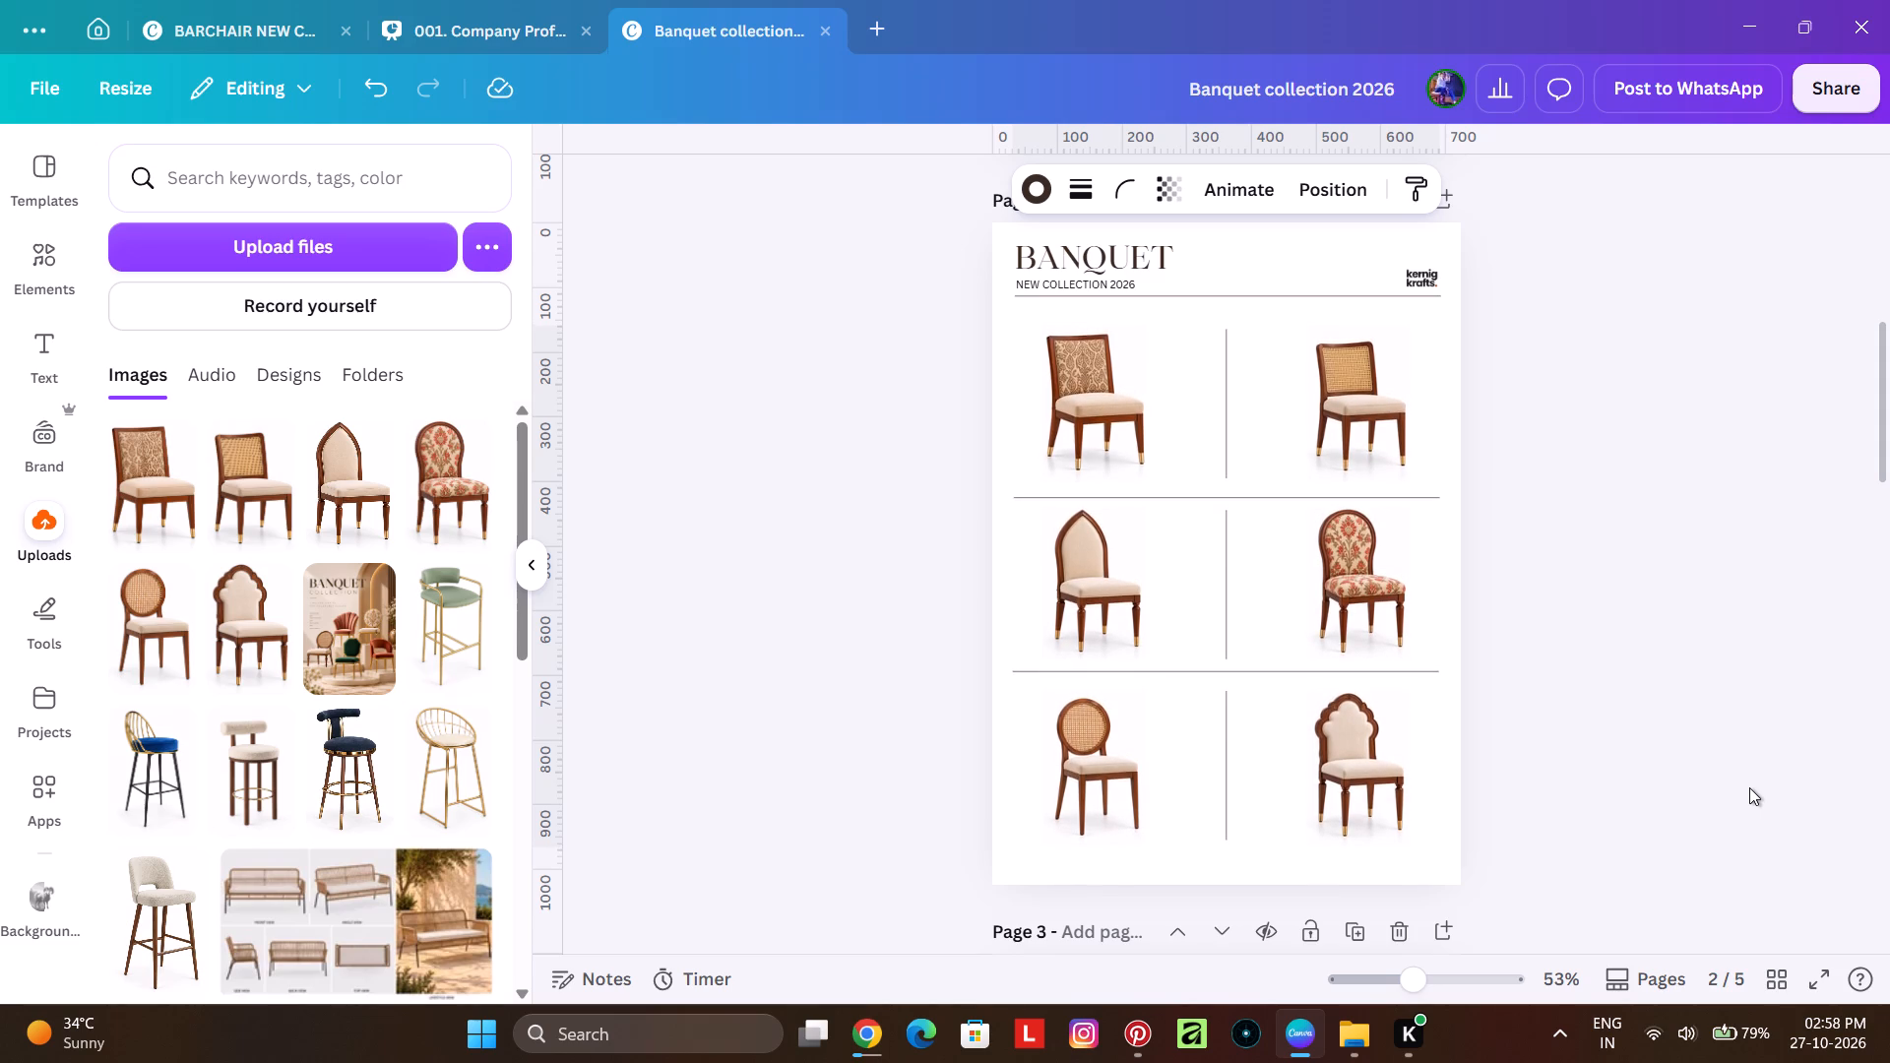
pyautogui.press('Up')
pyautogui.press('Down')
pyautogui.press('Up')
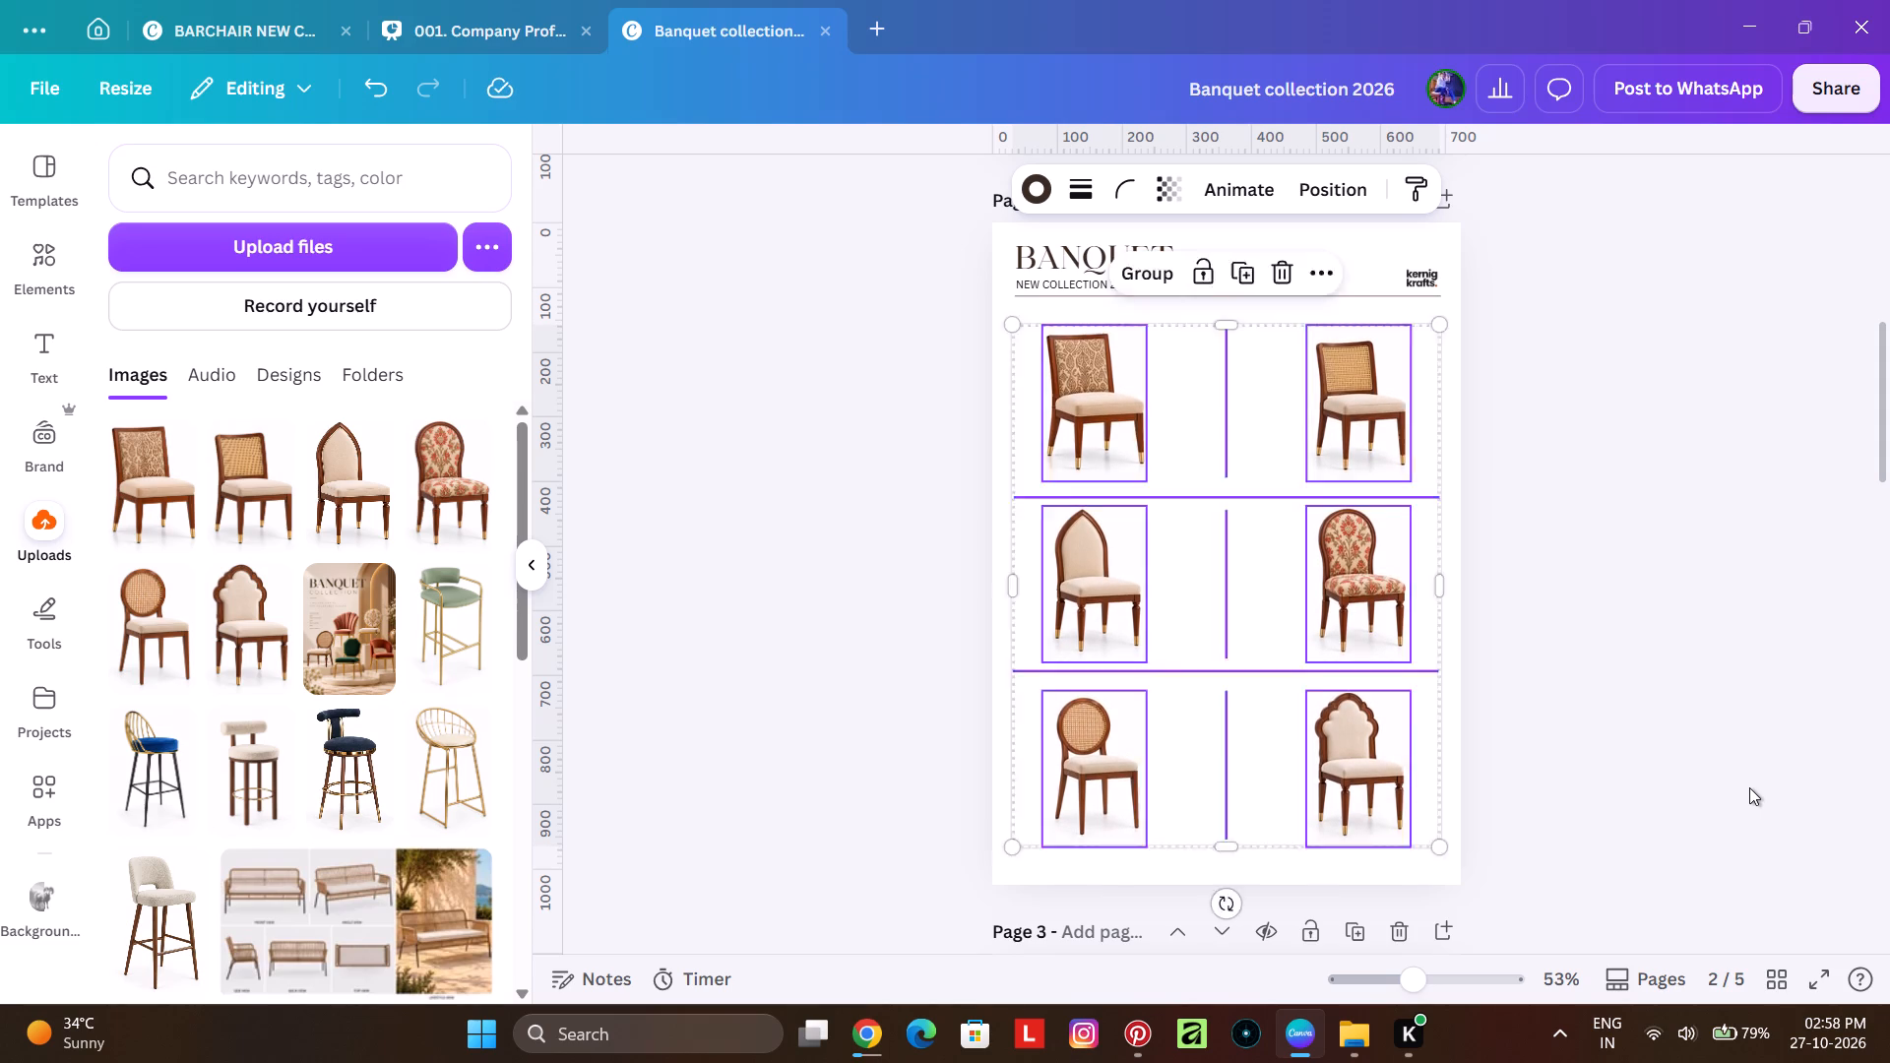
pyautogui.press('Down')
pyautogui.press('Up')
pyautogui.press('Down')
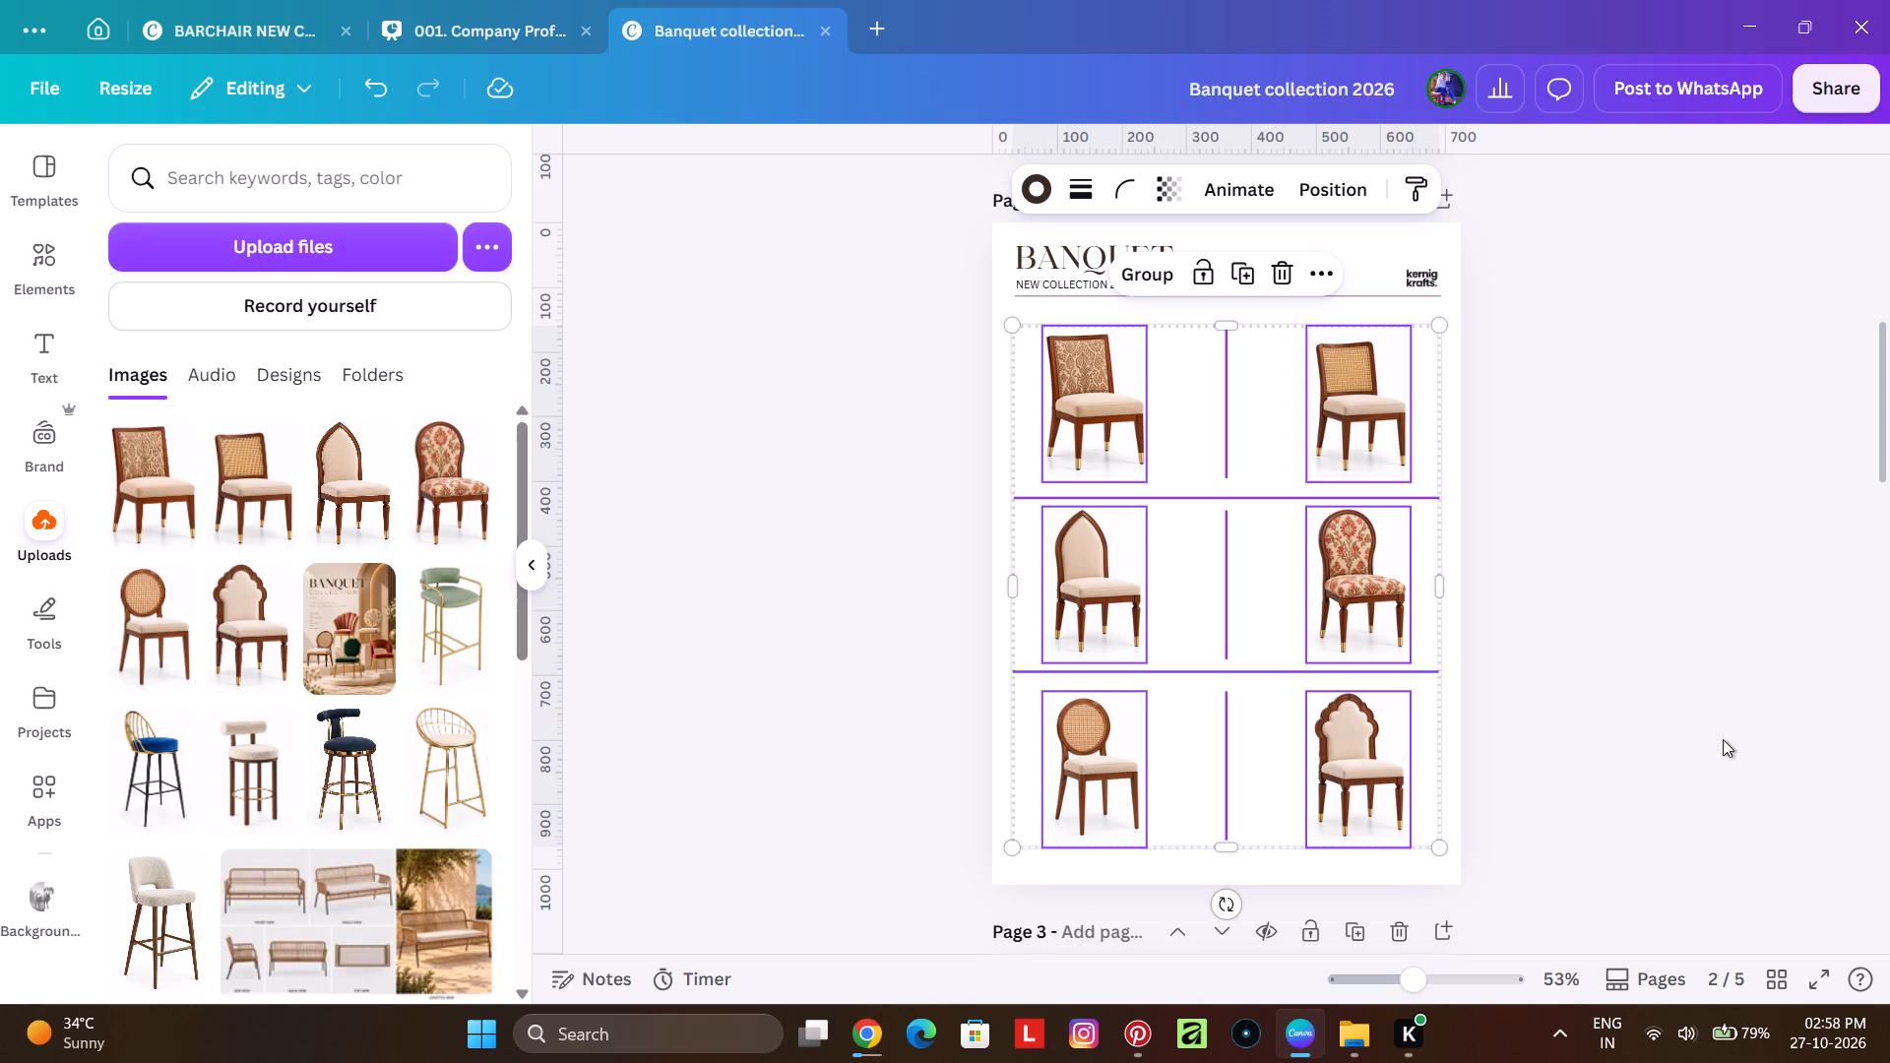
# Nudge the whole block of chairs and divider lines on page 2 about 2 px to the left and deselect it.
pyautogui.press('Left')
pyautogui.press('Left')
pyautogui.press('Left')
pyautogui.press('Right')
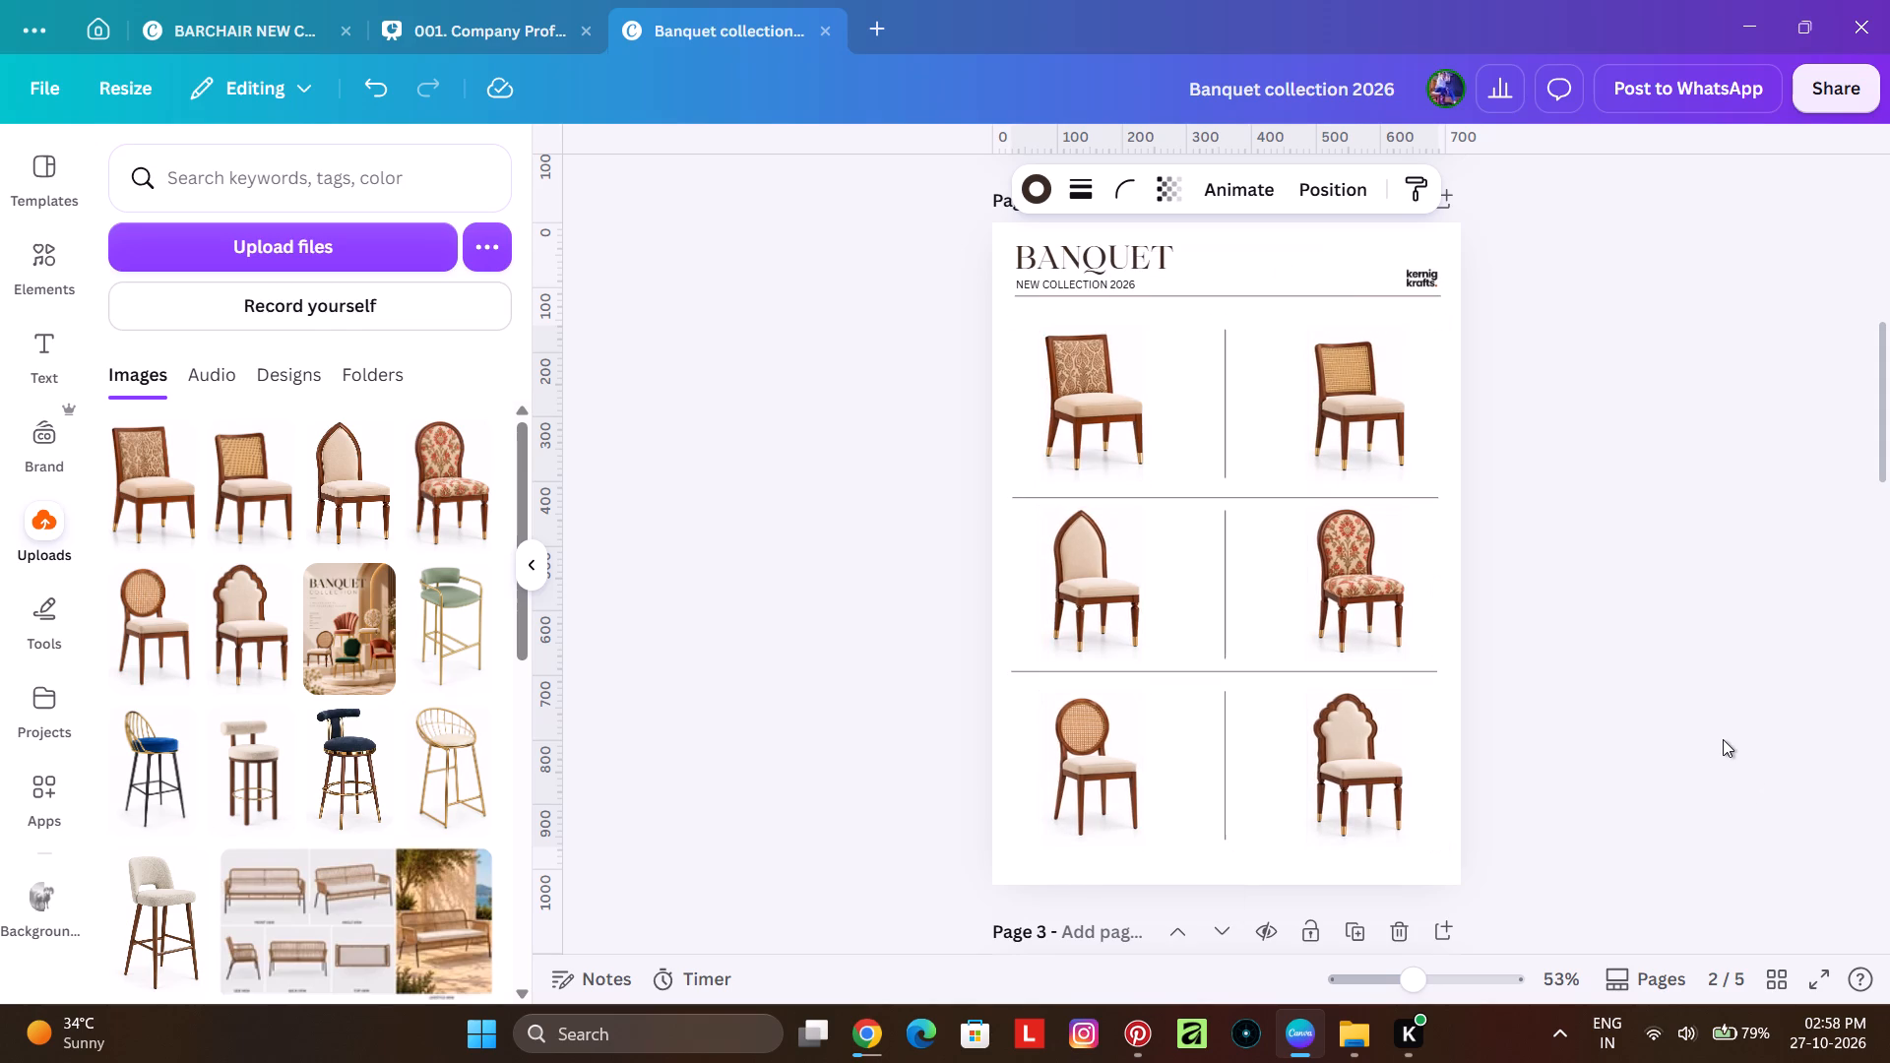
pyautogui.press('Left')
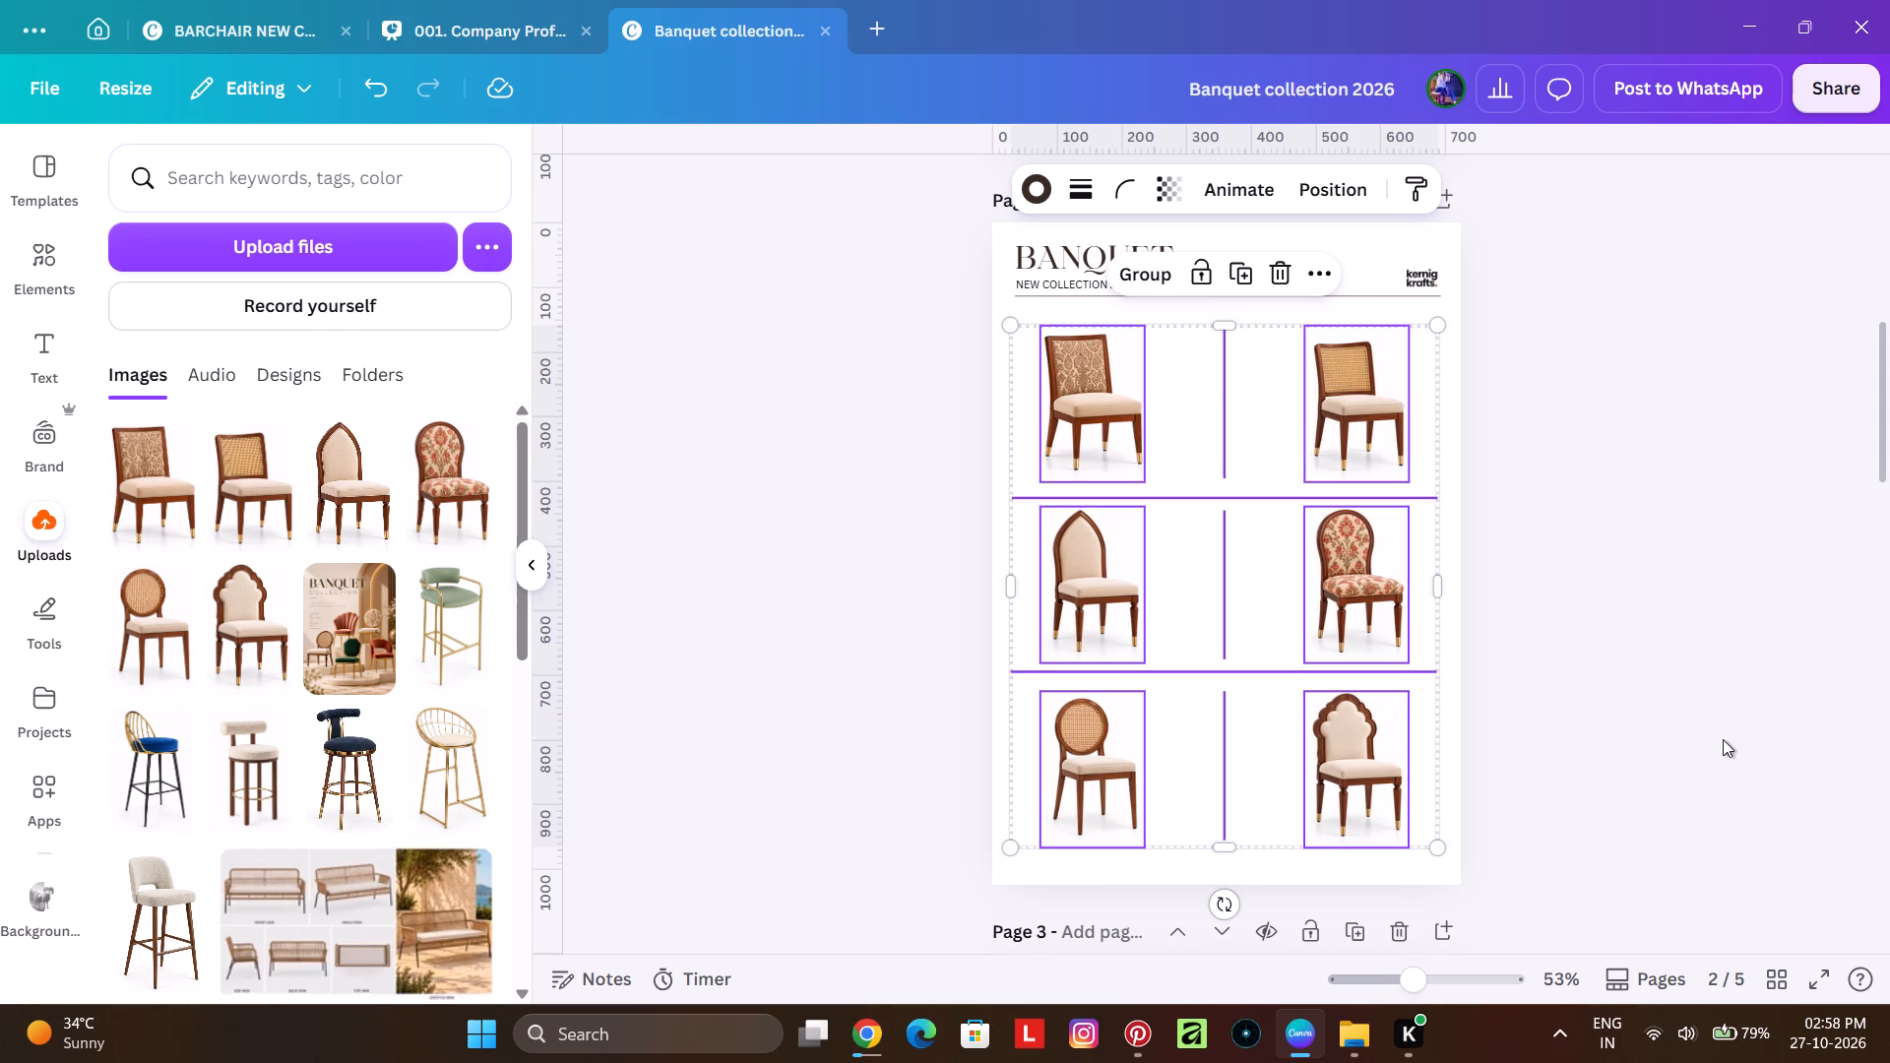
pyautogui.press('Right')
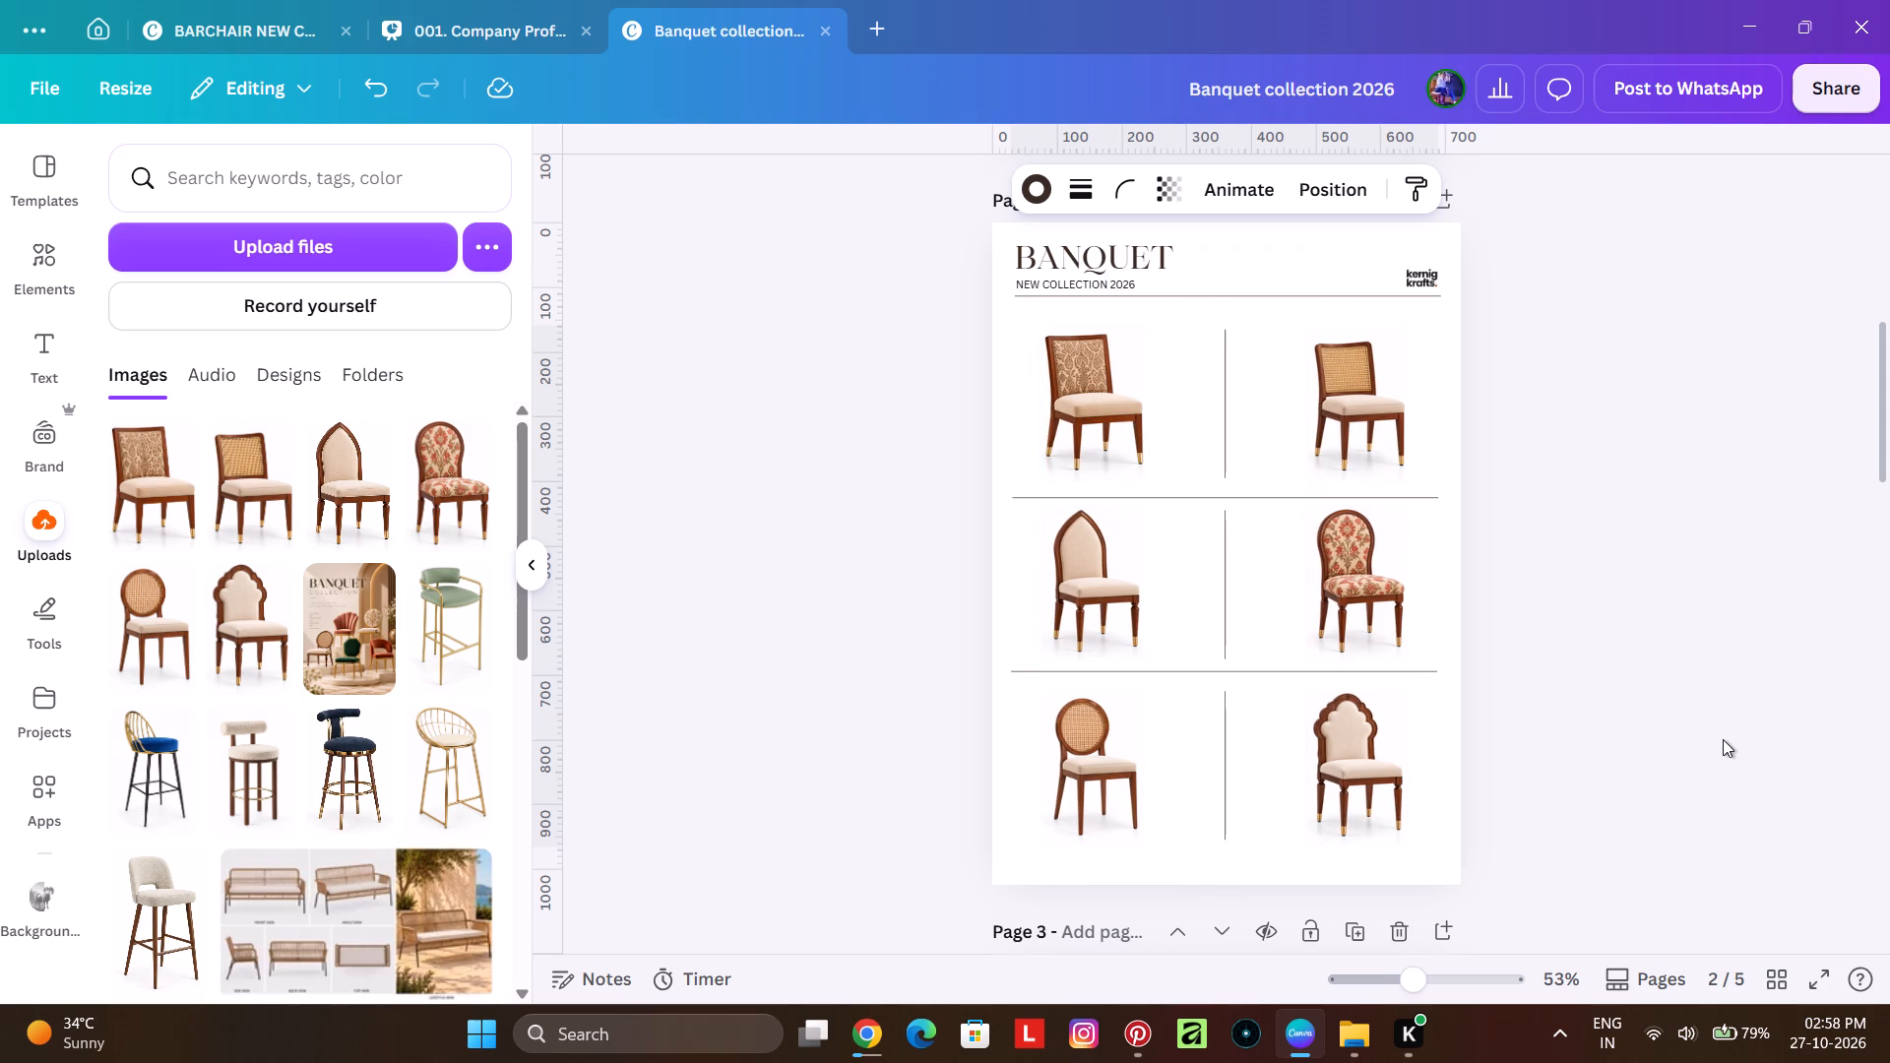
pyautogui.click(1722, 697)
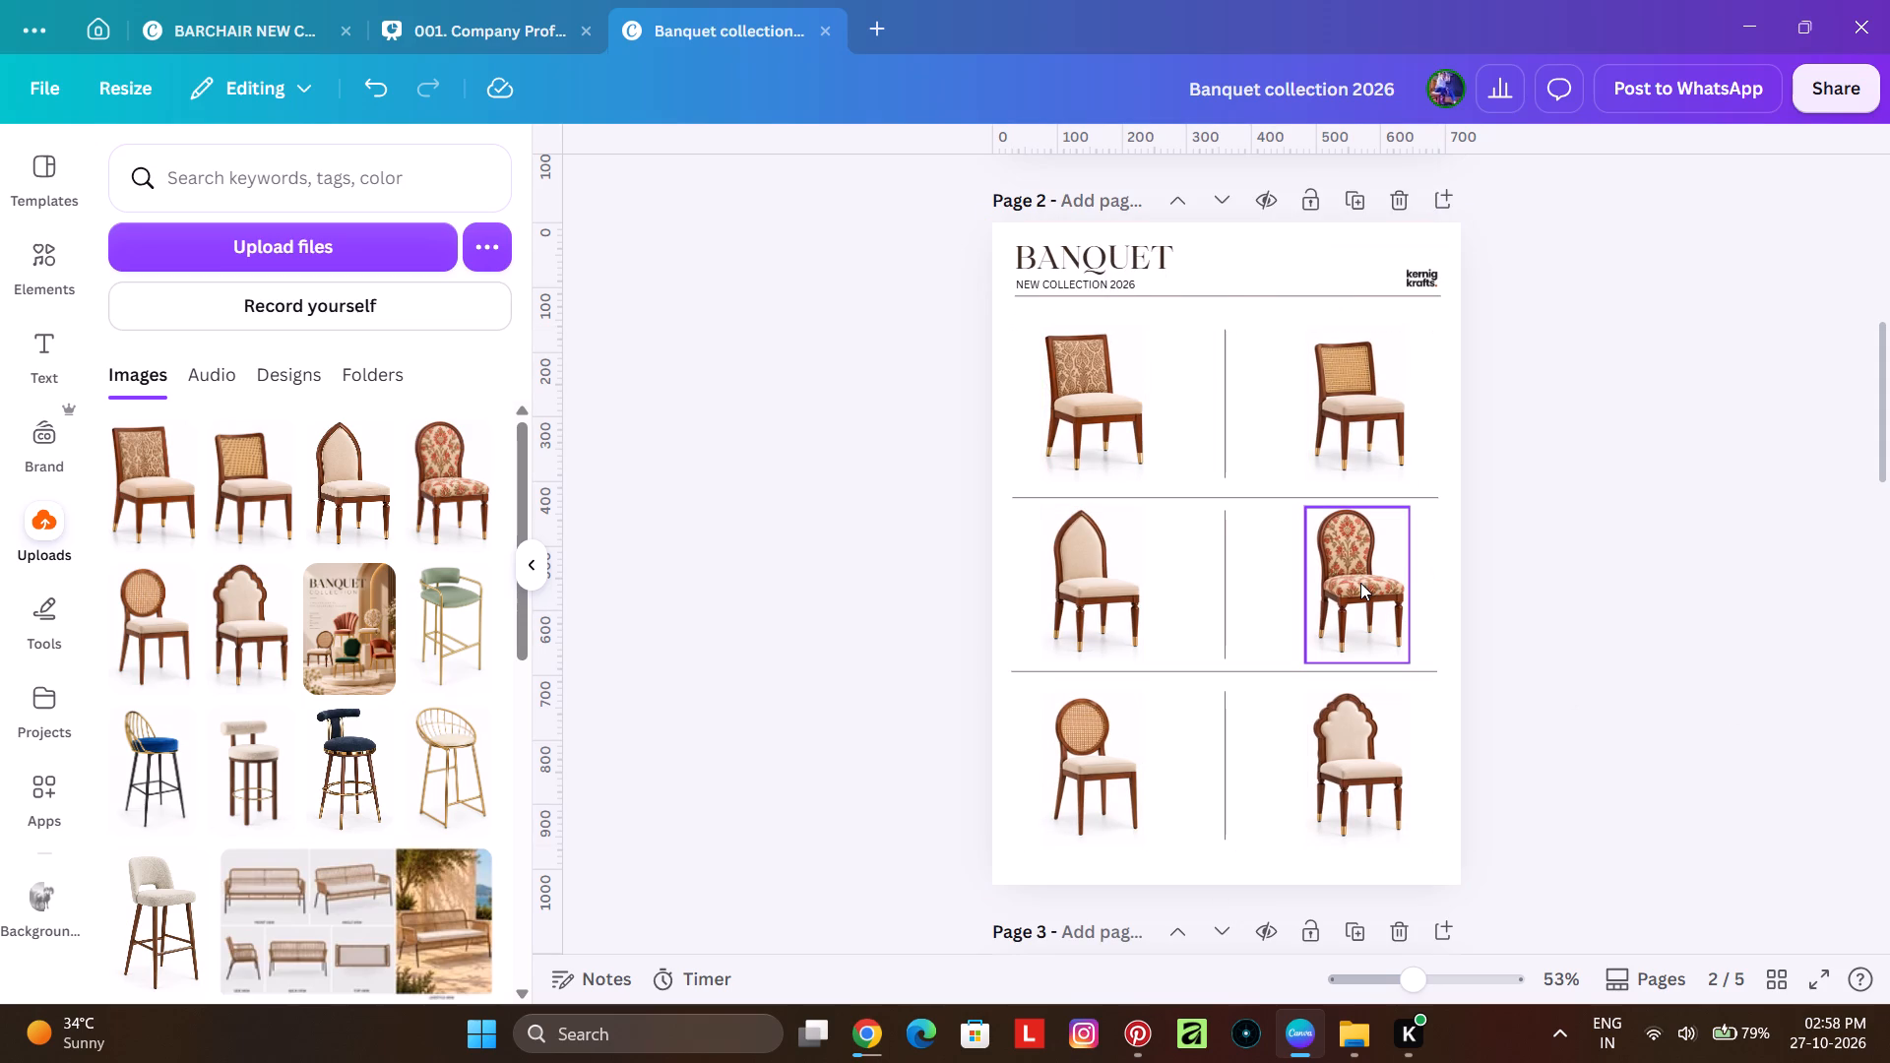
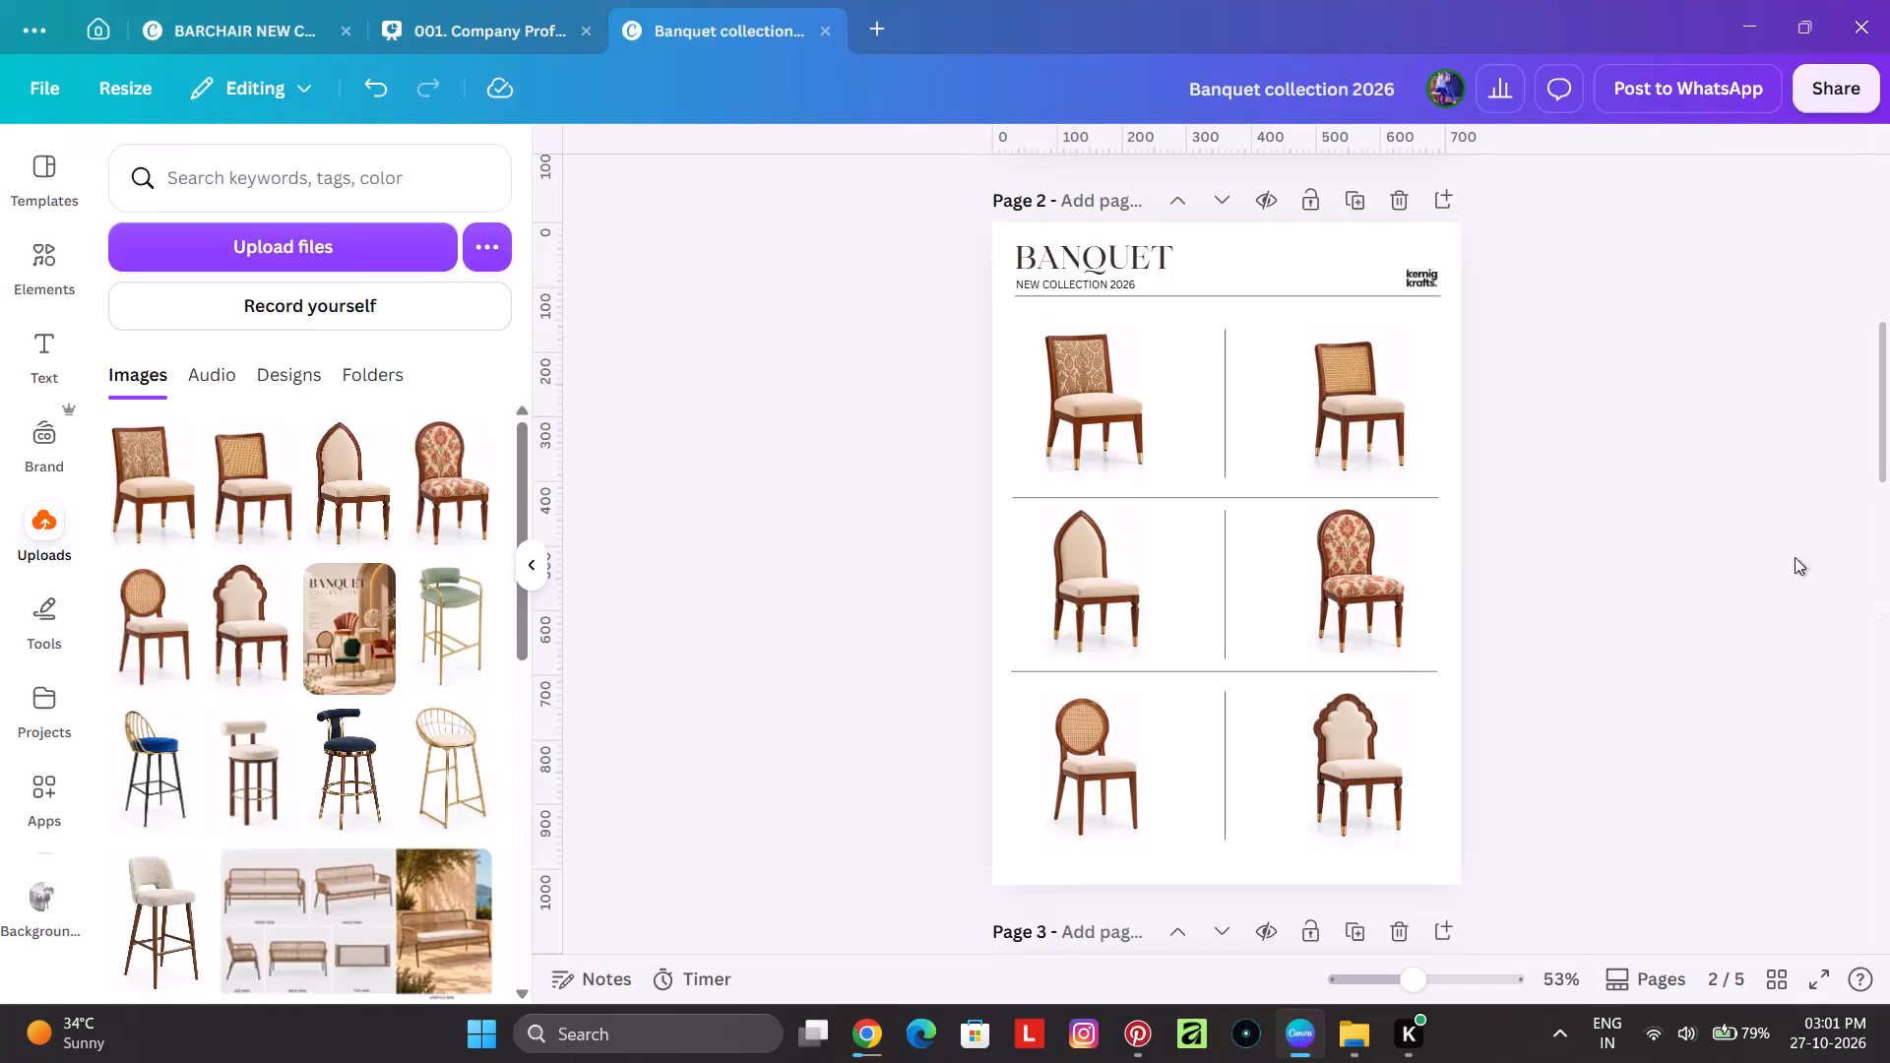
# Review the finished chair layout on page 2 and the header-only page that follows it.
pyautogui.click(1645, 438)
pyautogui.scroll(-1, 1645, 439)
pyautogui.scroll(-1, 1517, 501)
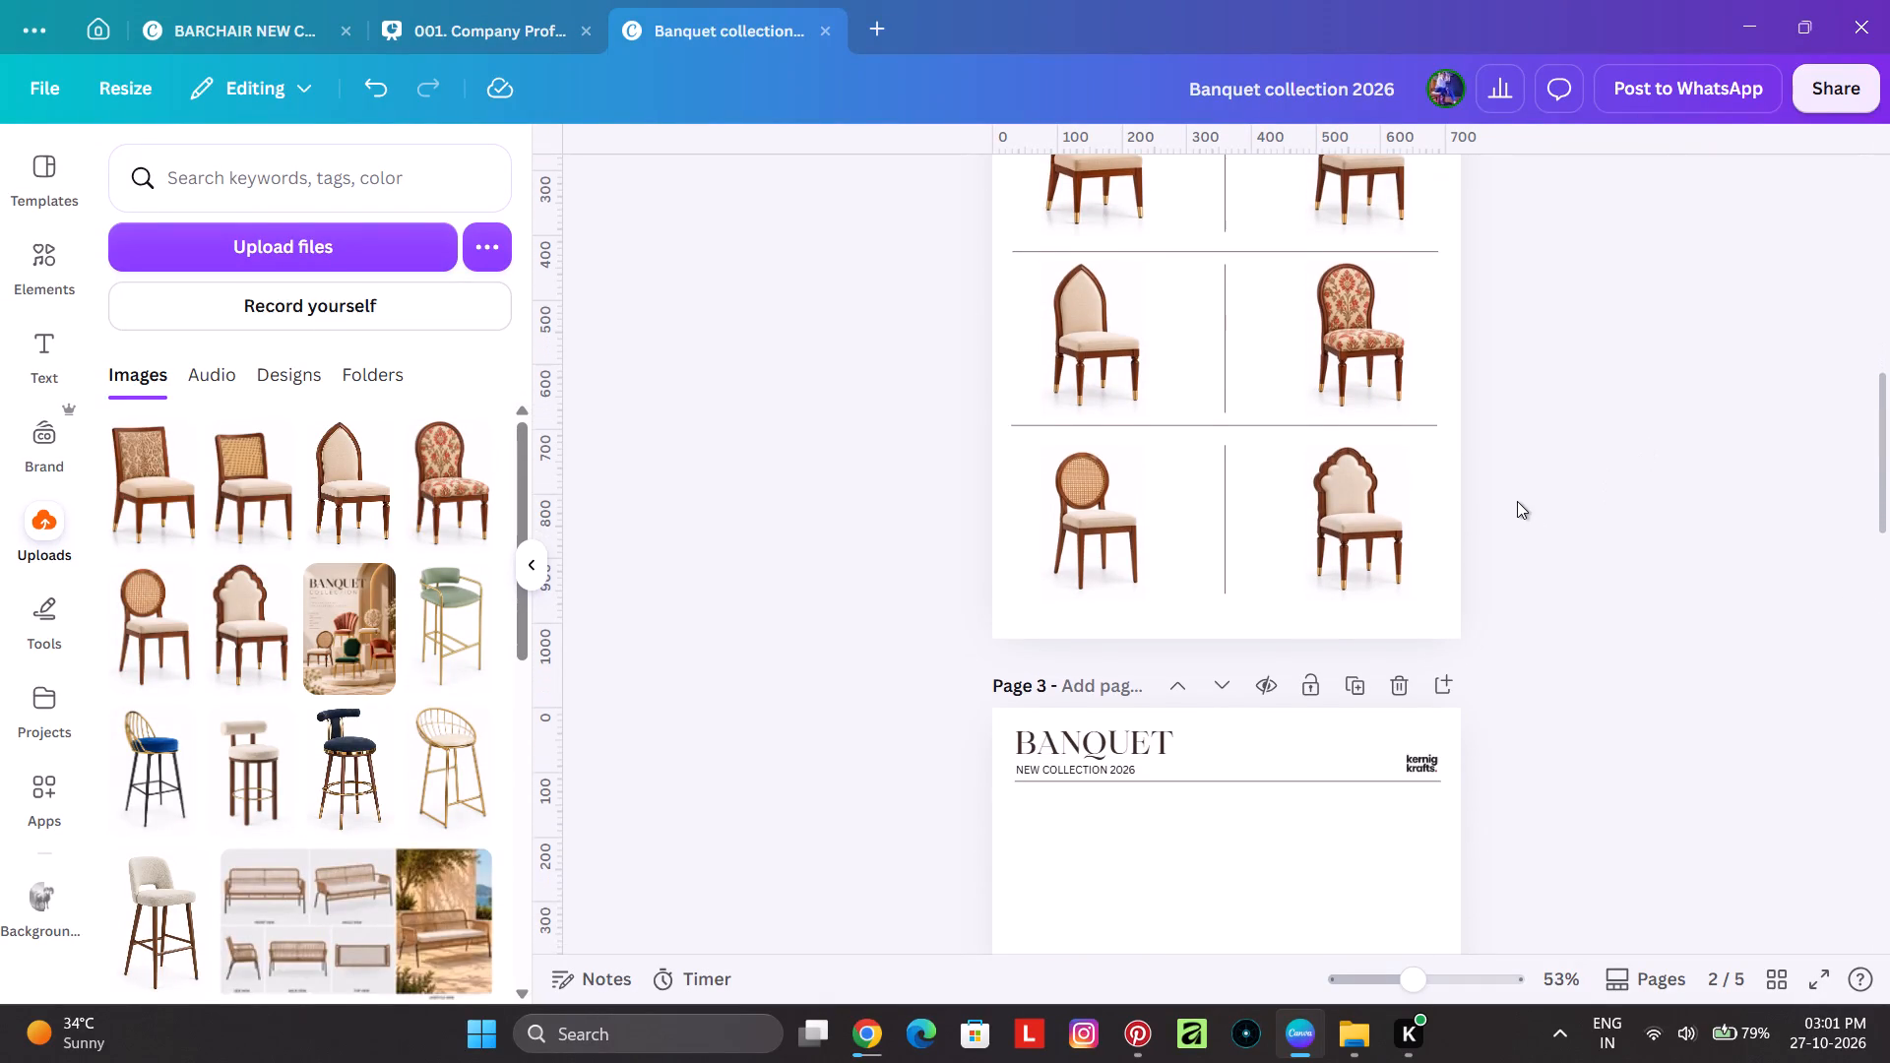
pyautogui.scroll(2, 1517, 501)
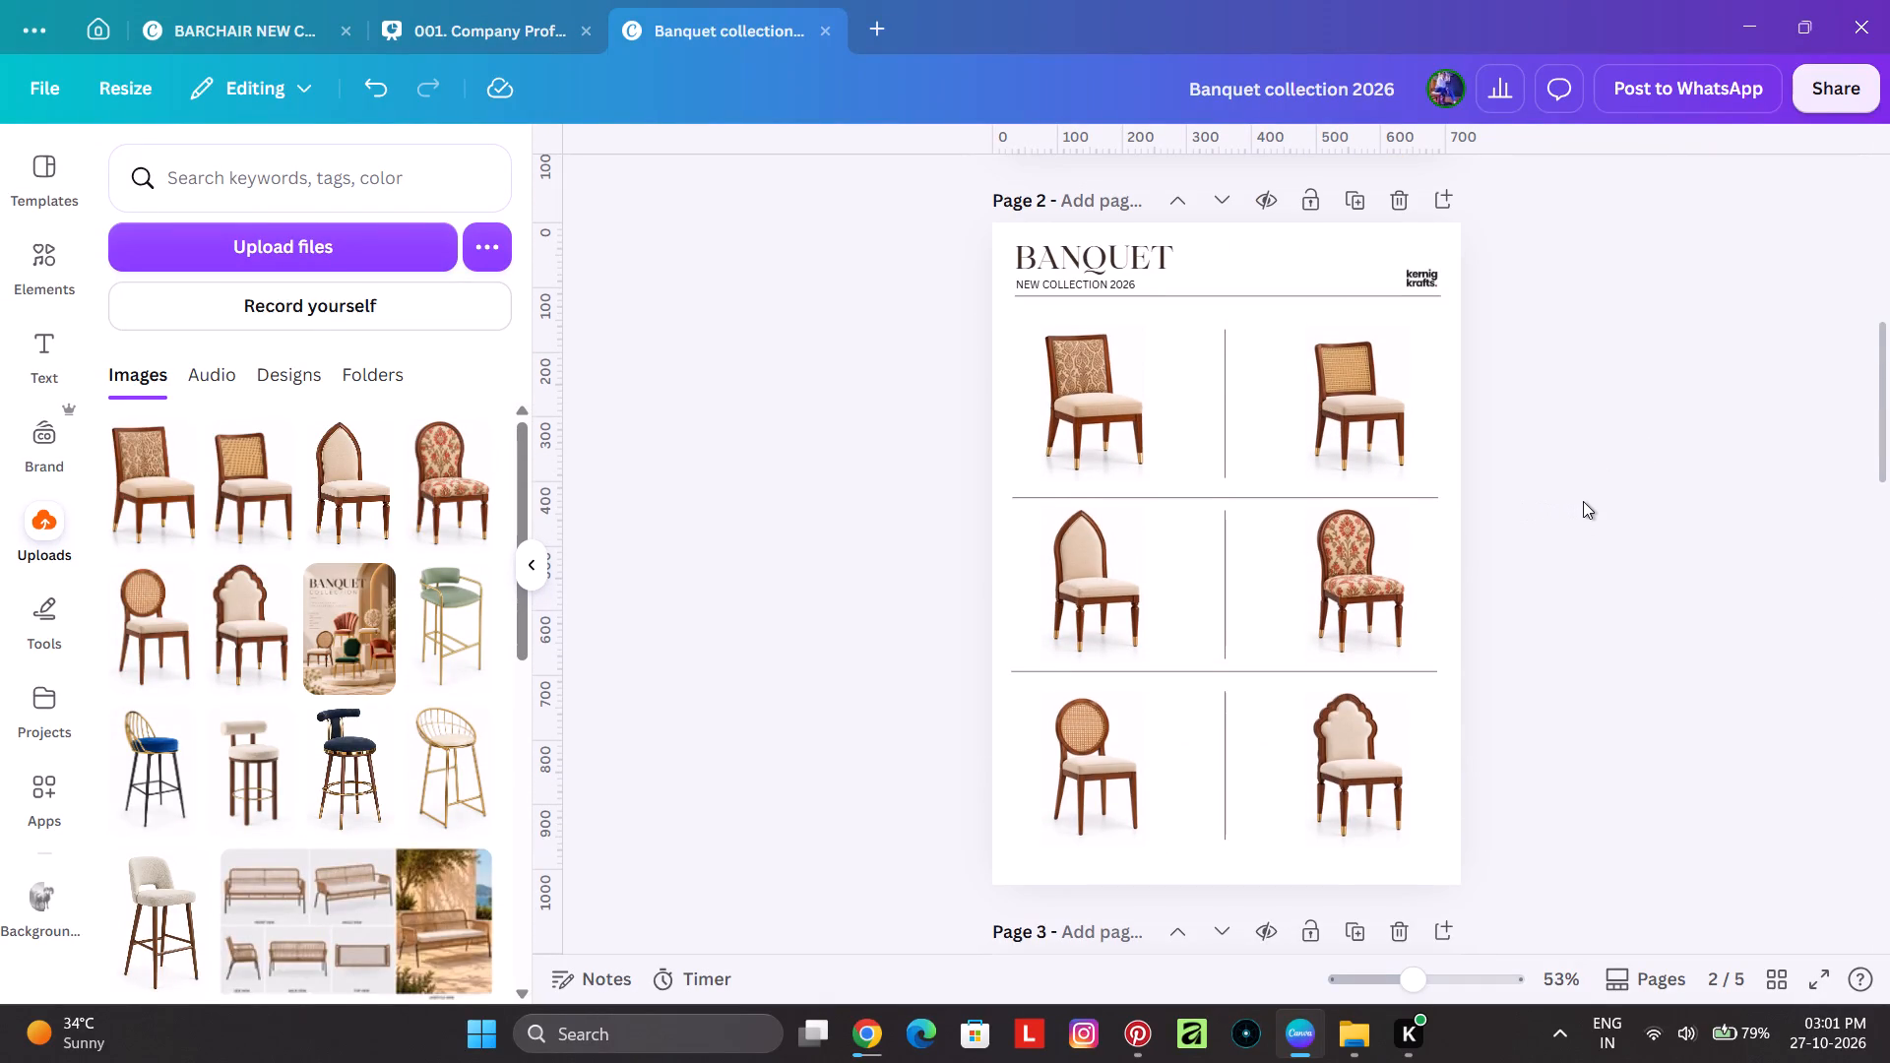
pyautogui.click(690, 534)
pyautogui.scroll(-5, 928, 479)
pyautogui.scroll(2, 1079, 491)
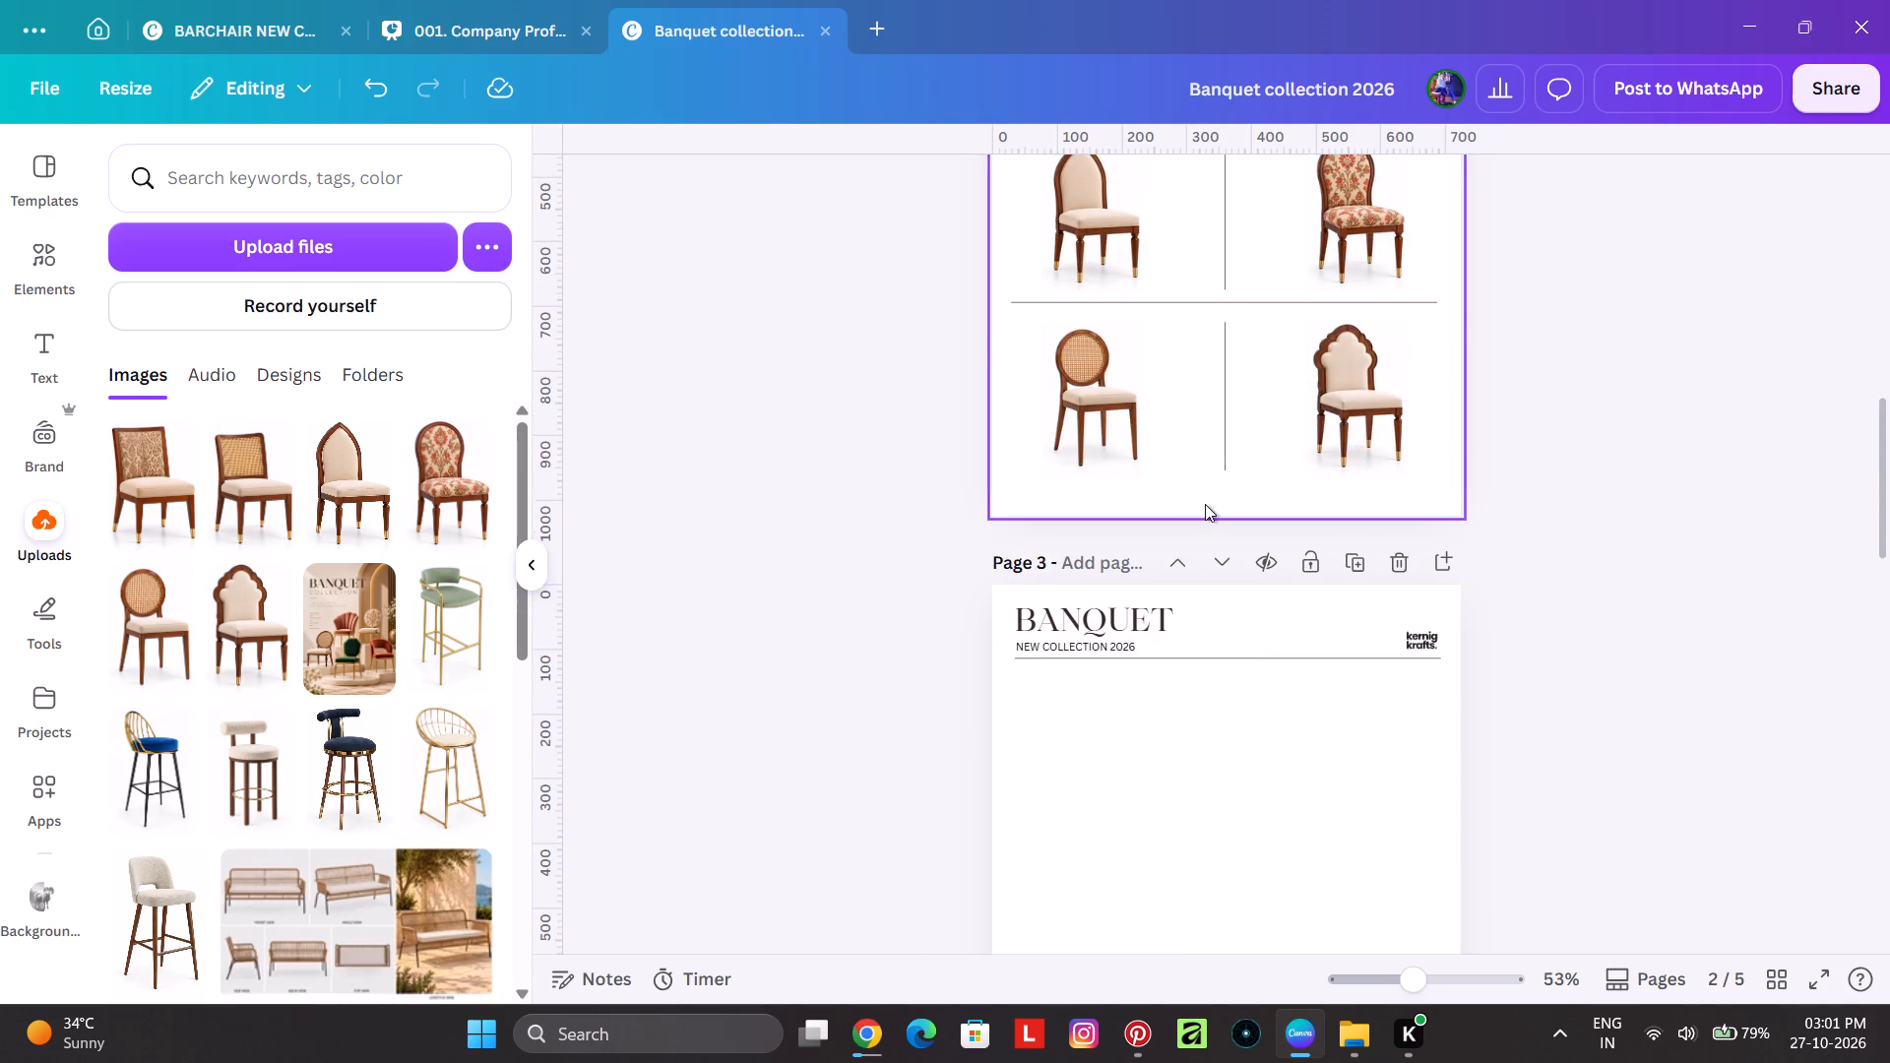
pyautogui.scroll(3, 1205, 504)
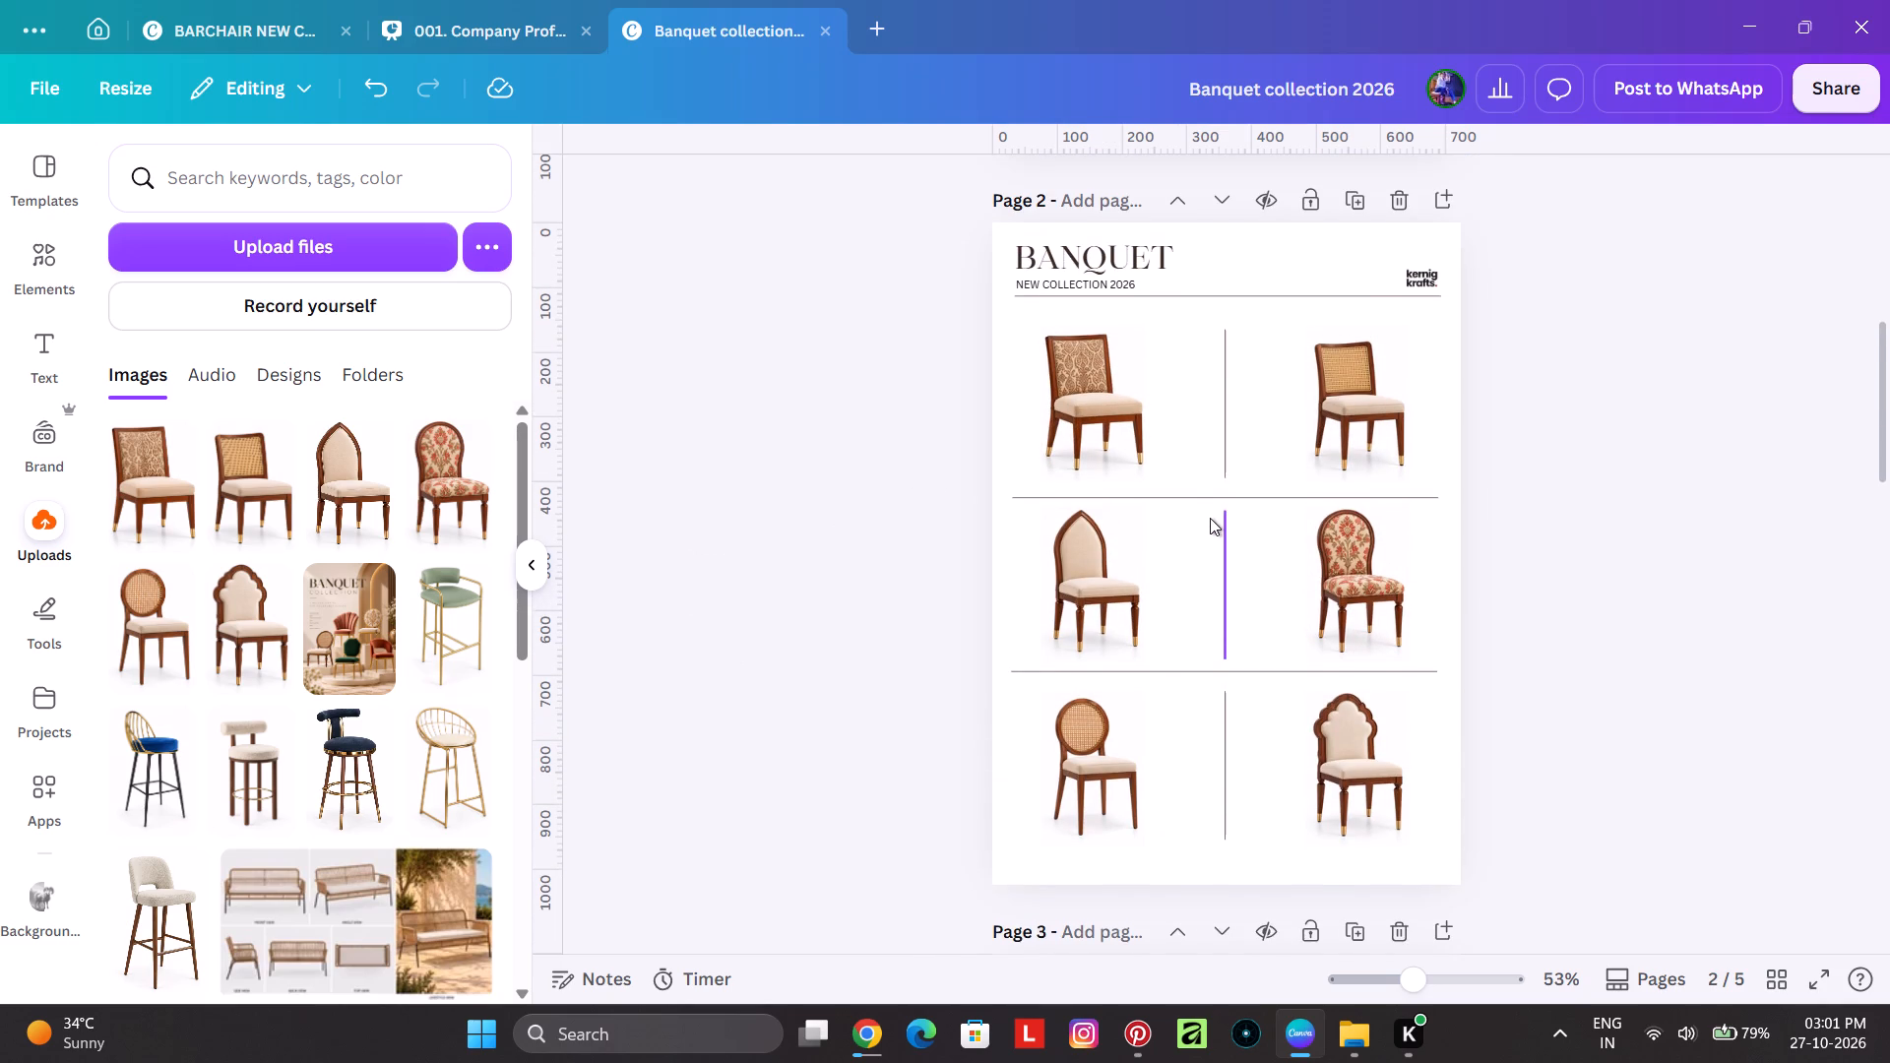
# Delete the three header-only pages after page 2, pages 3 to 5.
pyautogui.scroll(-1, 1210, 518)
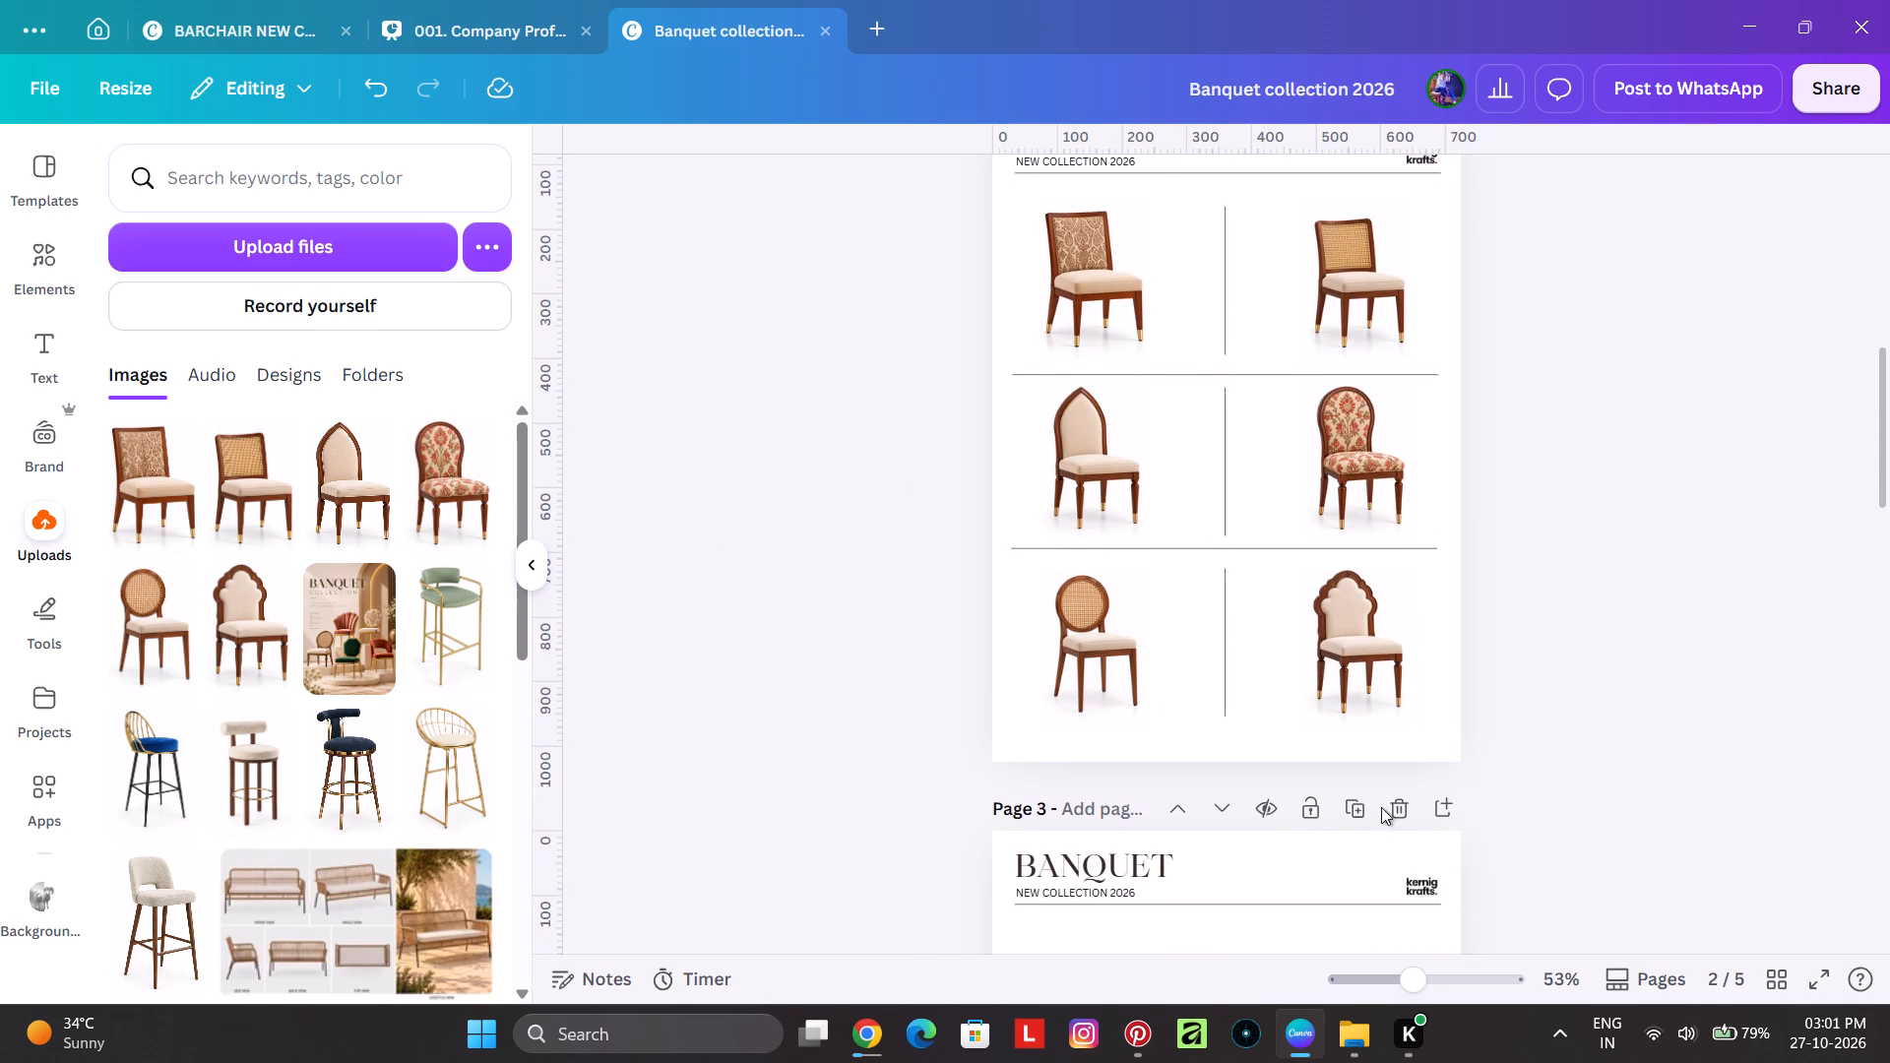
pyautogui.click(1389, 808)
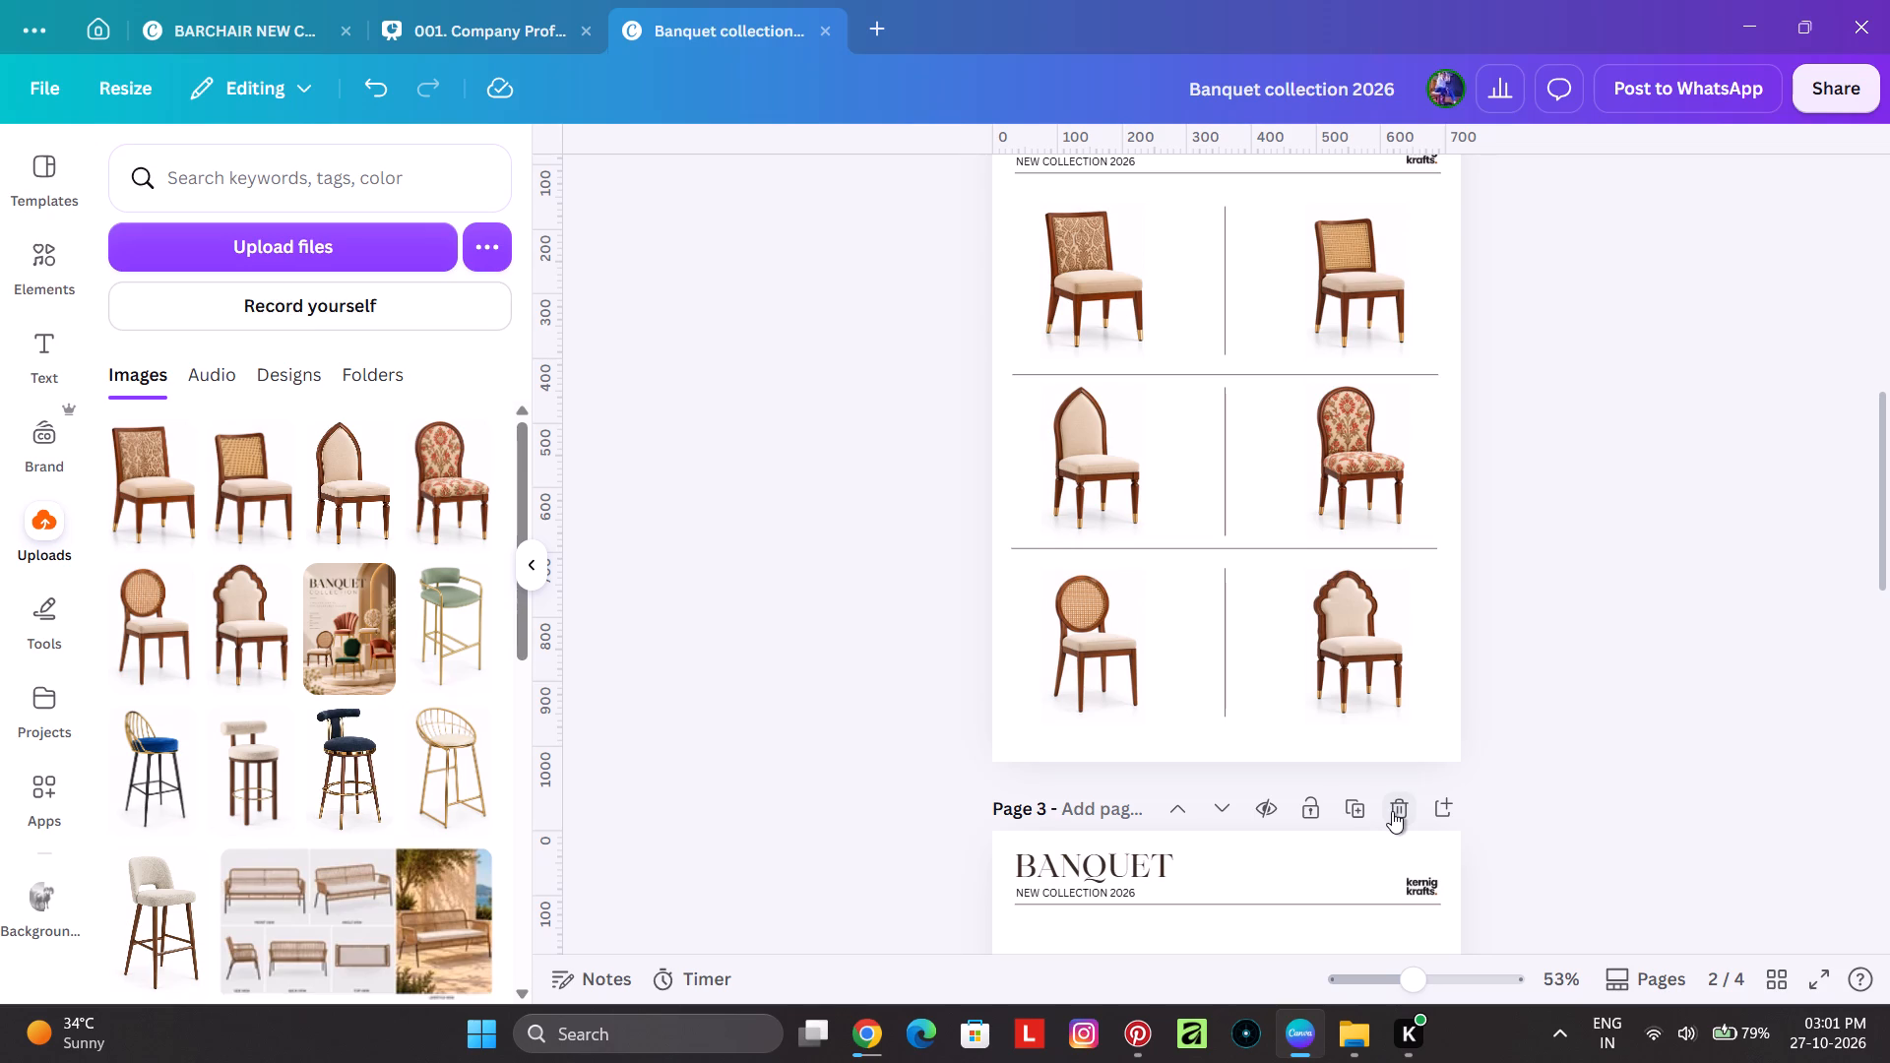
pyautogui.click(1392, 811)
pyautogui.click(1392, 811)
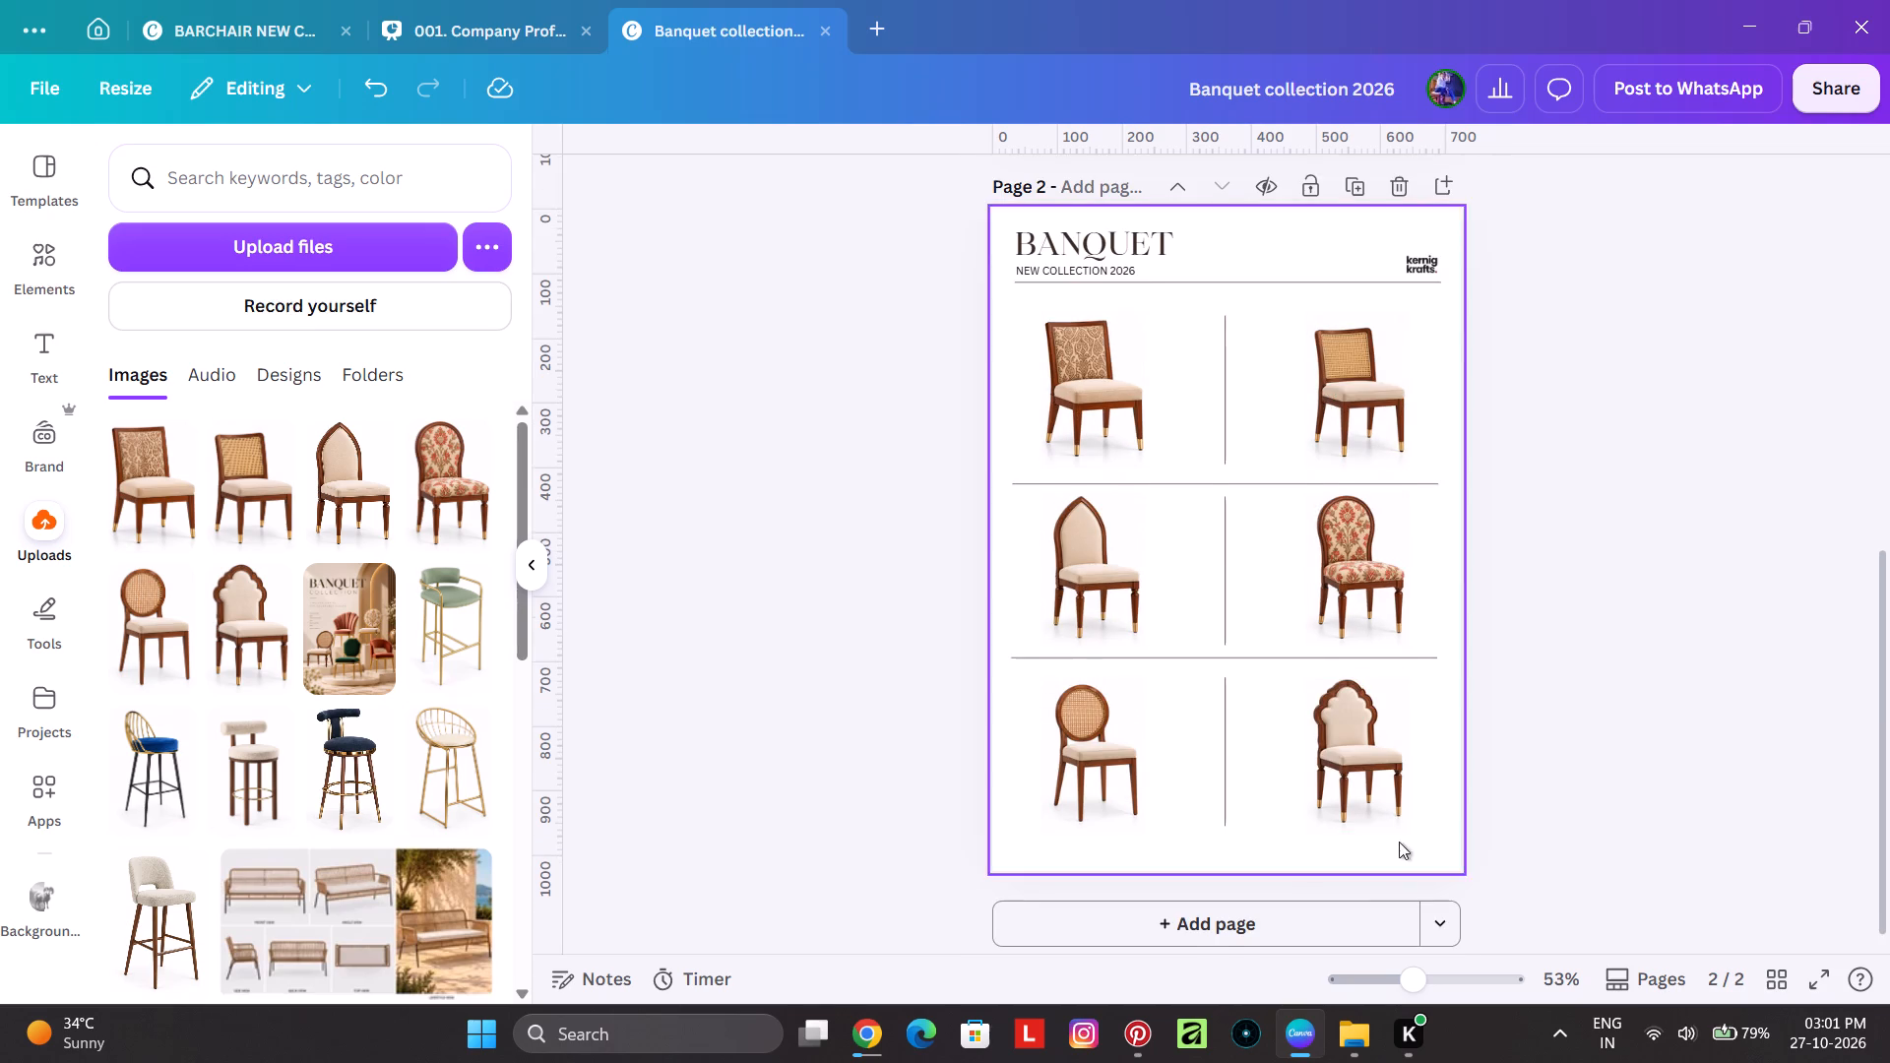
# Duplicate the finished chair layout of page 2 three times to make pages 3, 4 and 5.
pyautogui.scroll(-6, 1396, 762)
pyautogui.scroll(2, 1394, 730)
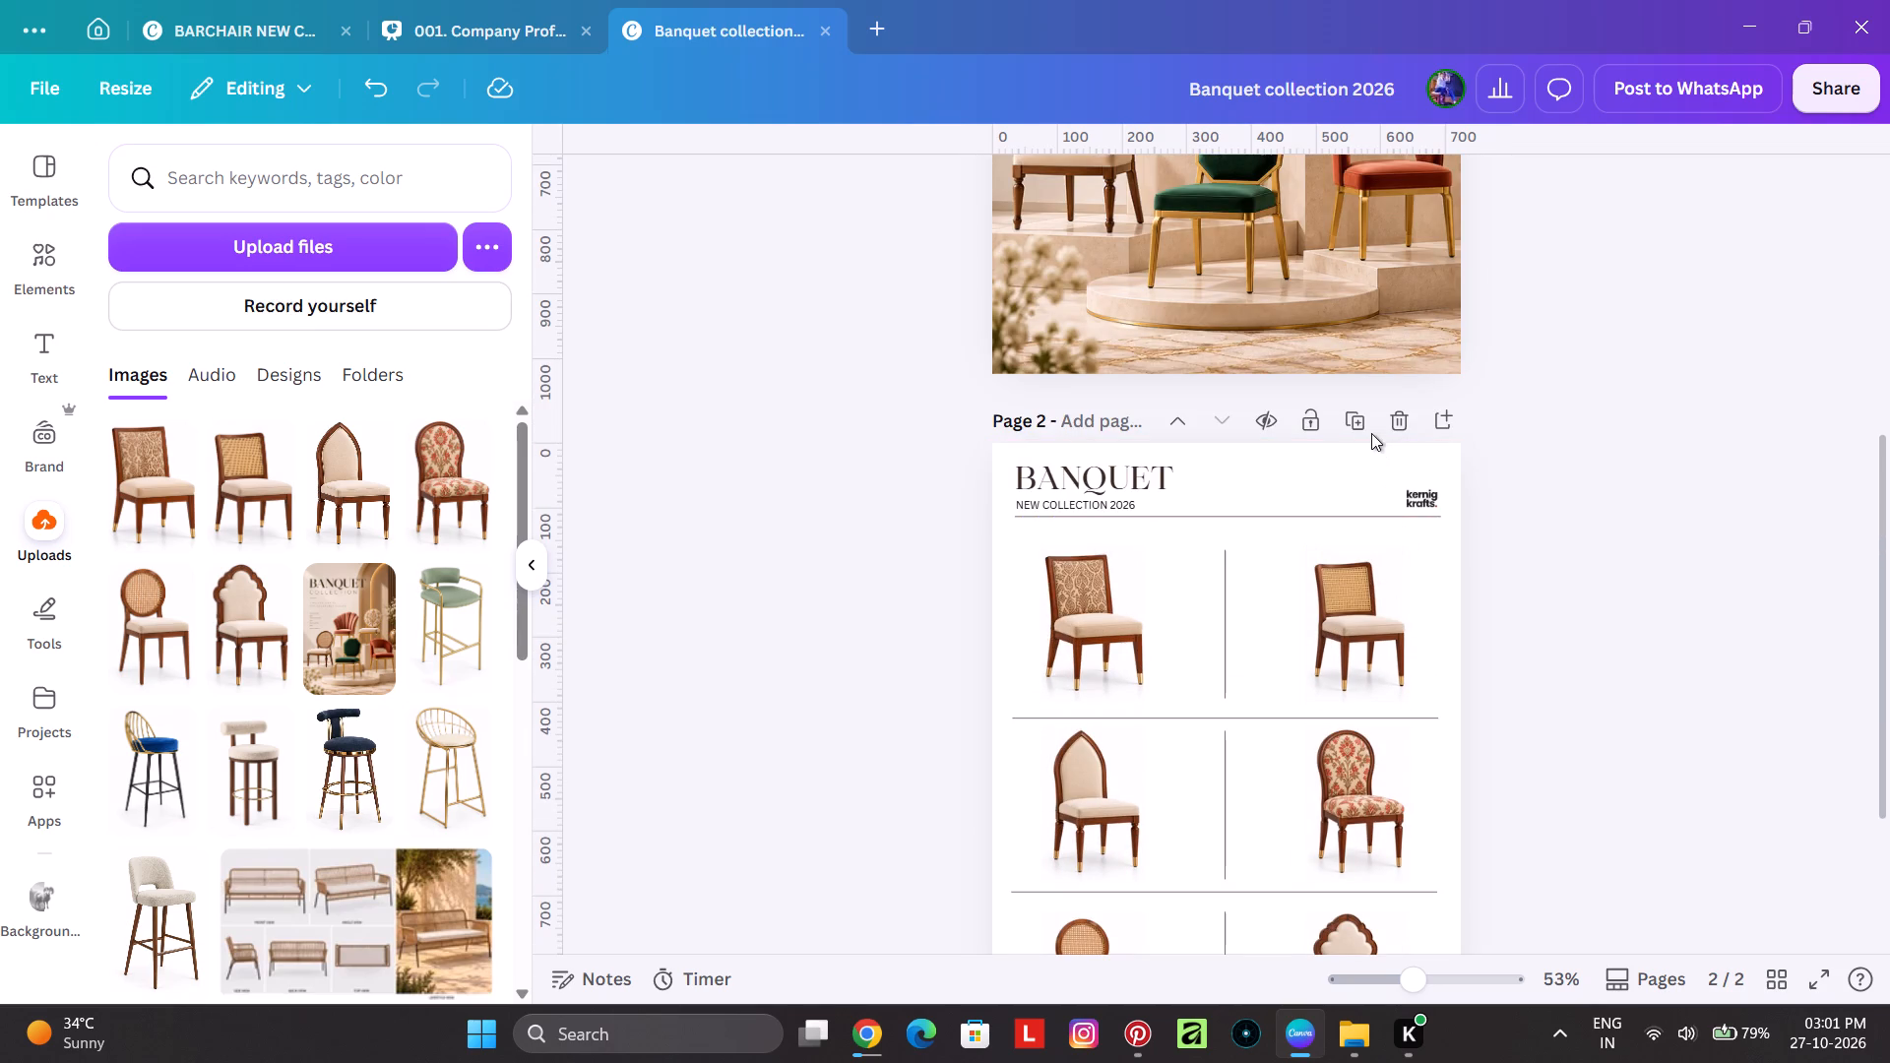
pyautogui.click(1368, 423)
pyautogui.scroll(-2, 1404, 588)
pyautogui.scroll(2, 1378, 561)
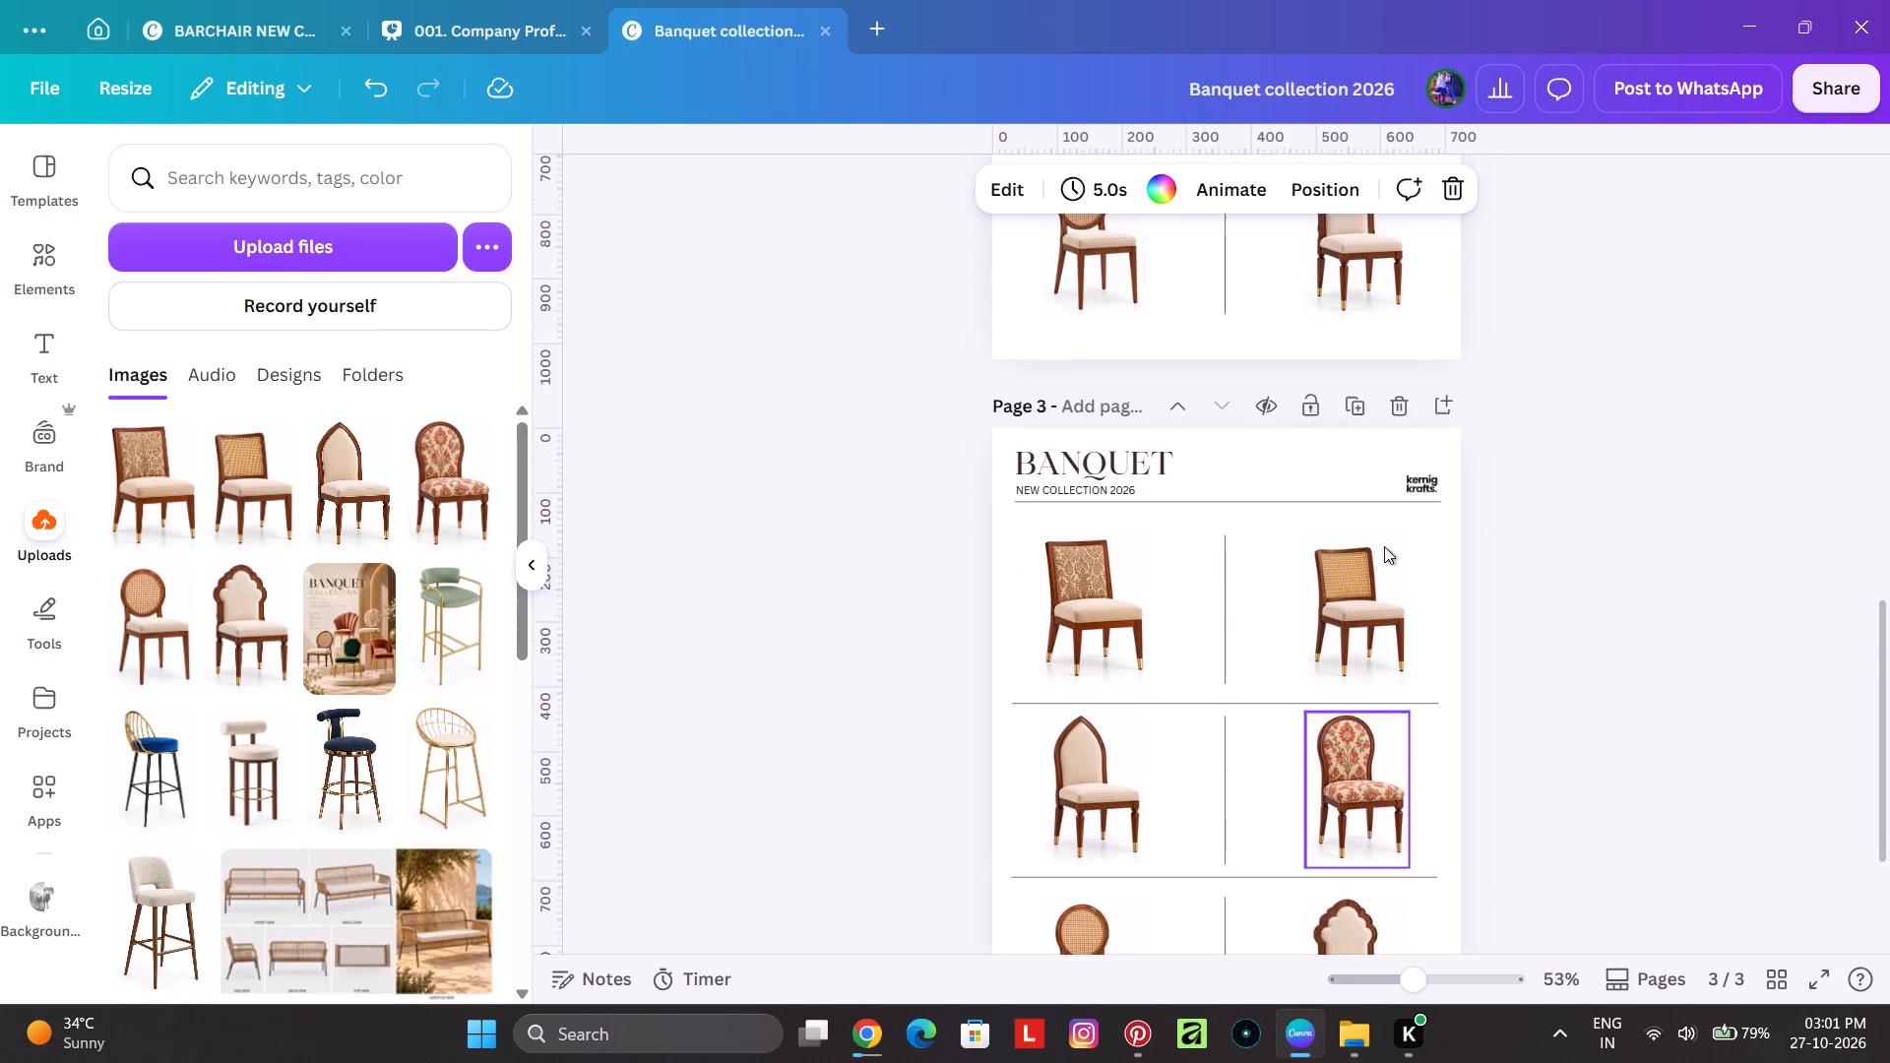
pyautogui.click(1355, 432)
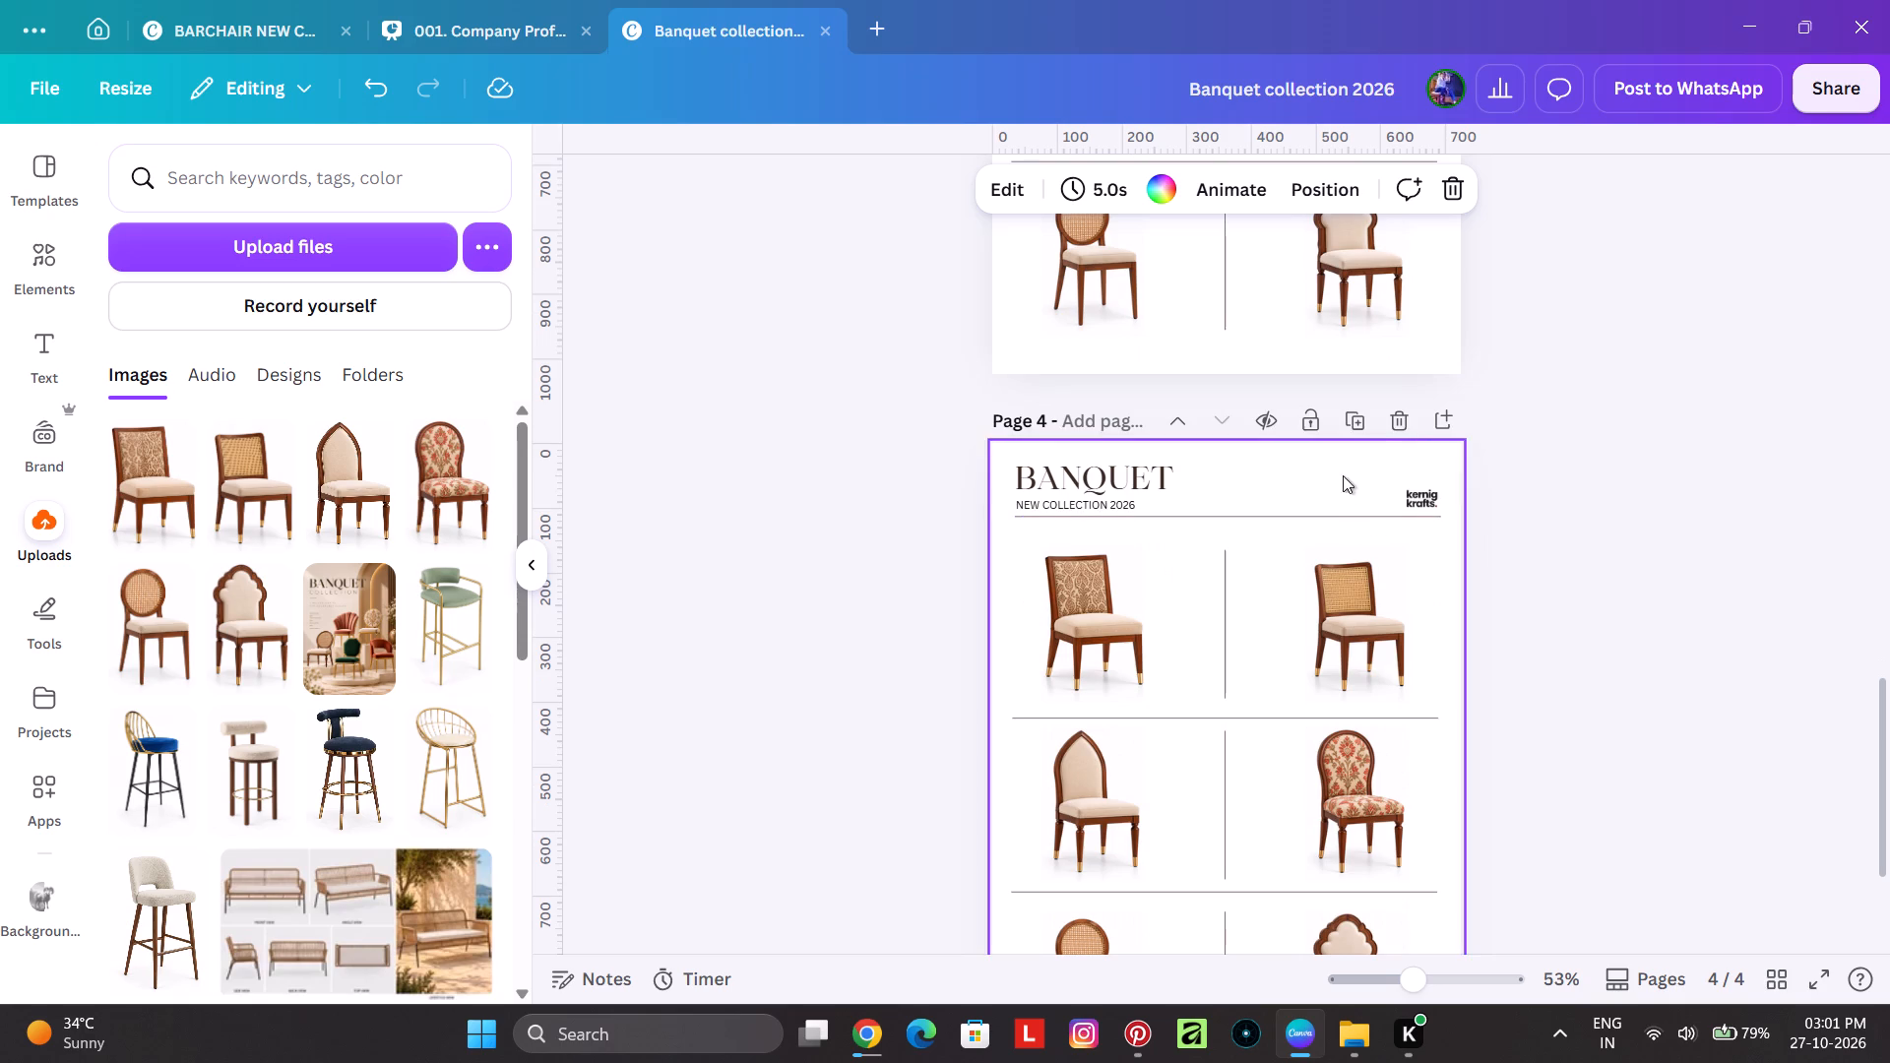
pyautogui.click(1362, 428)
# Look through the duplicated chair pages from page 4 back to page 2, ending on page 3 with nothing selected.
pyautogui.scroll(6, 1496, 642)
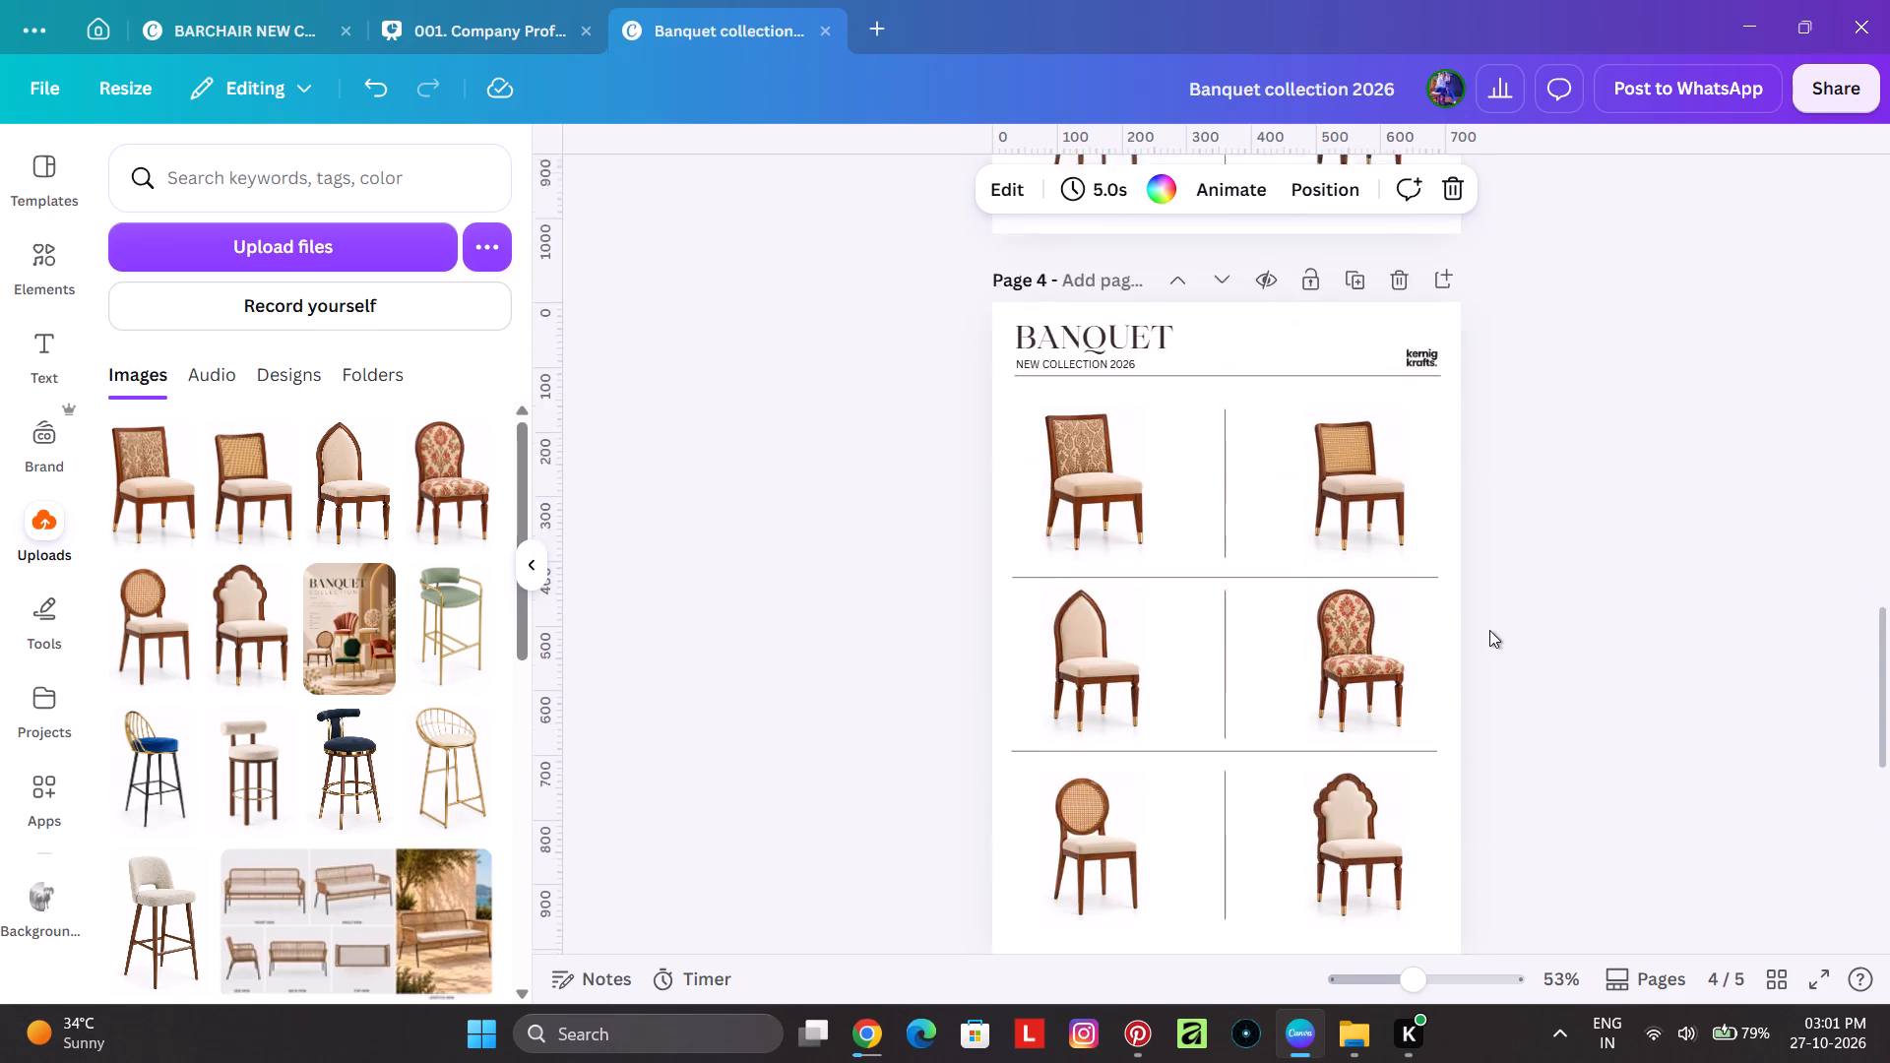
pyautogui.scroll(6, 1489, 630)
pyautogui.scroll(-1, 1516, 634)
pyautogui.scroll(8, 1529, 640)
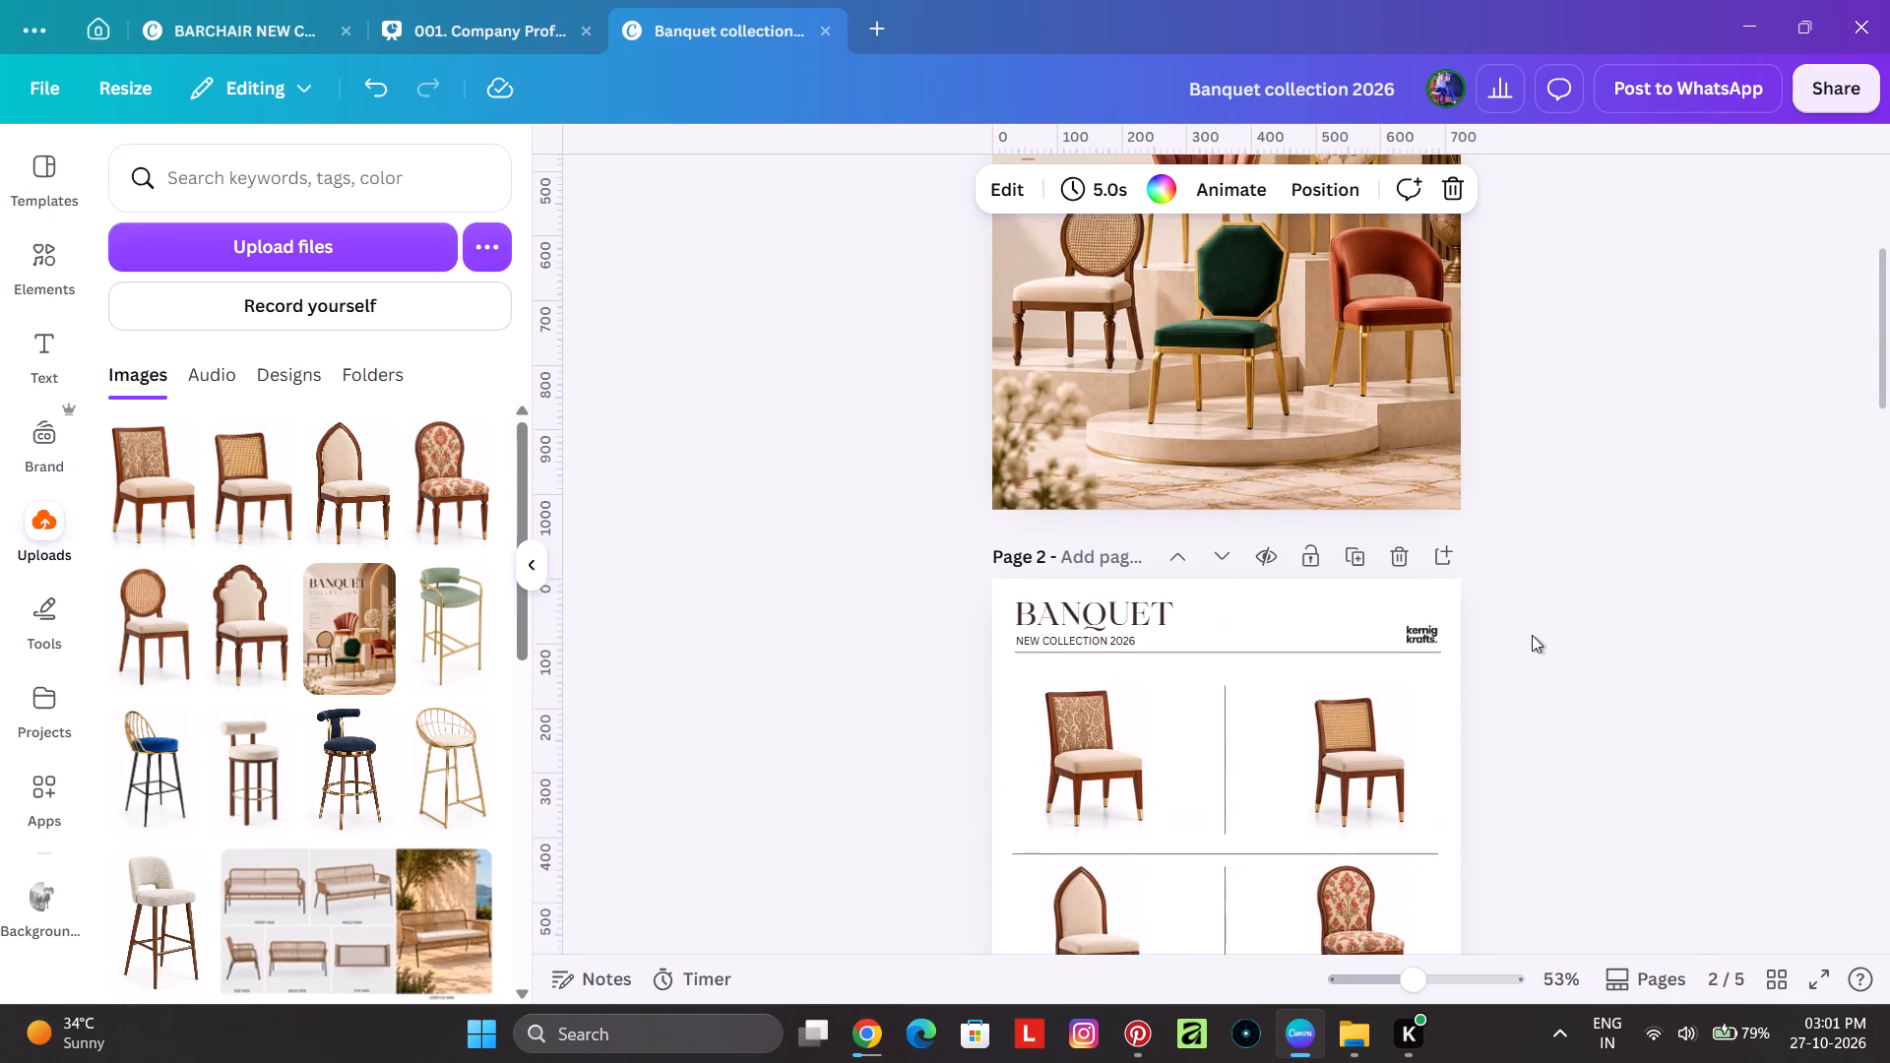
pyautogui.scroll(-9, 1519, 638)
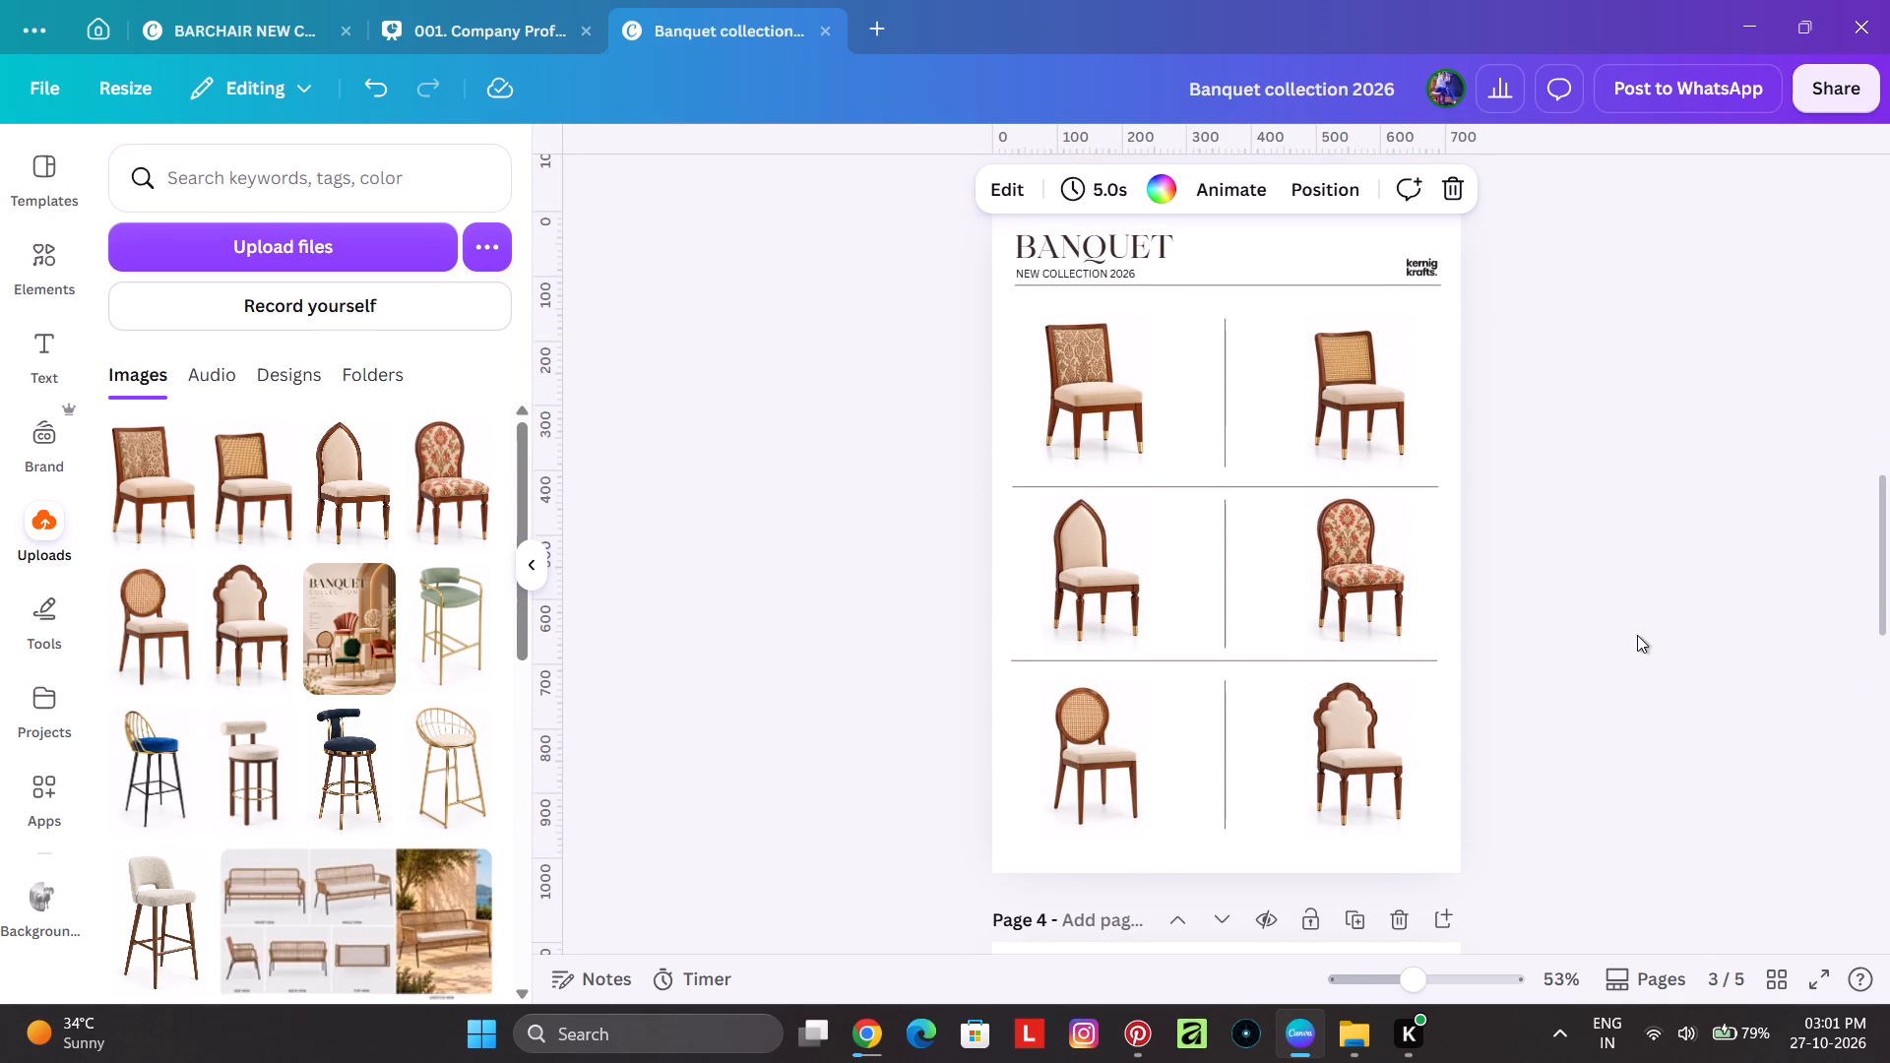
pyautogui.click(1637, 635)
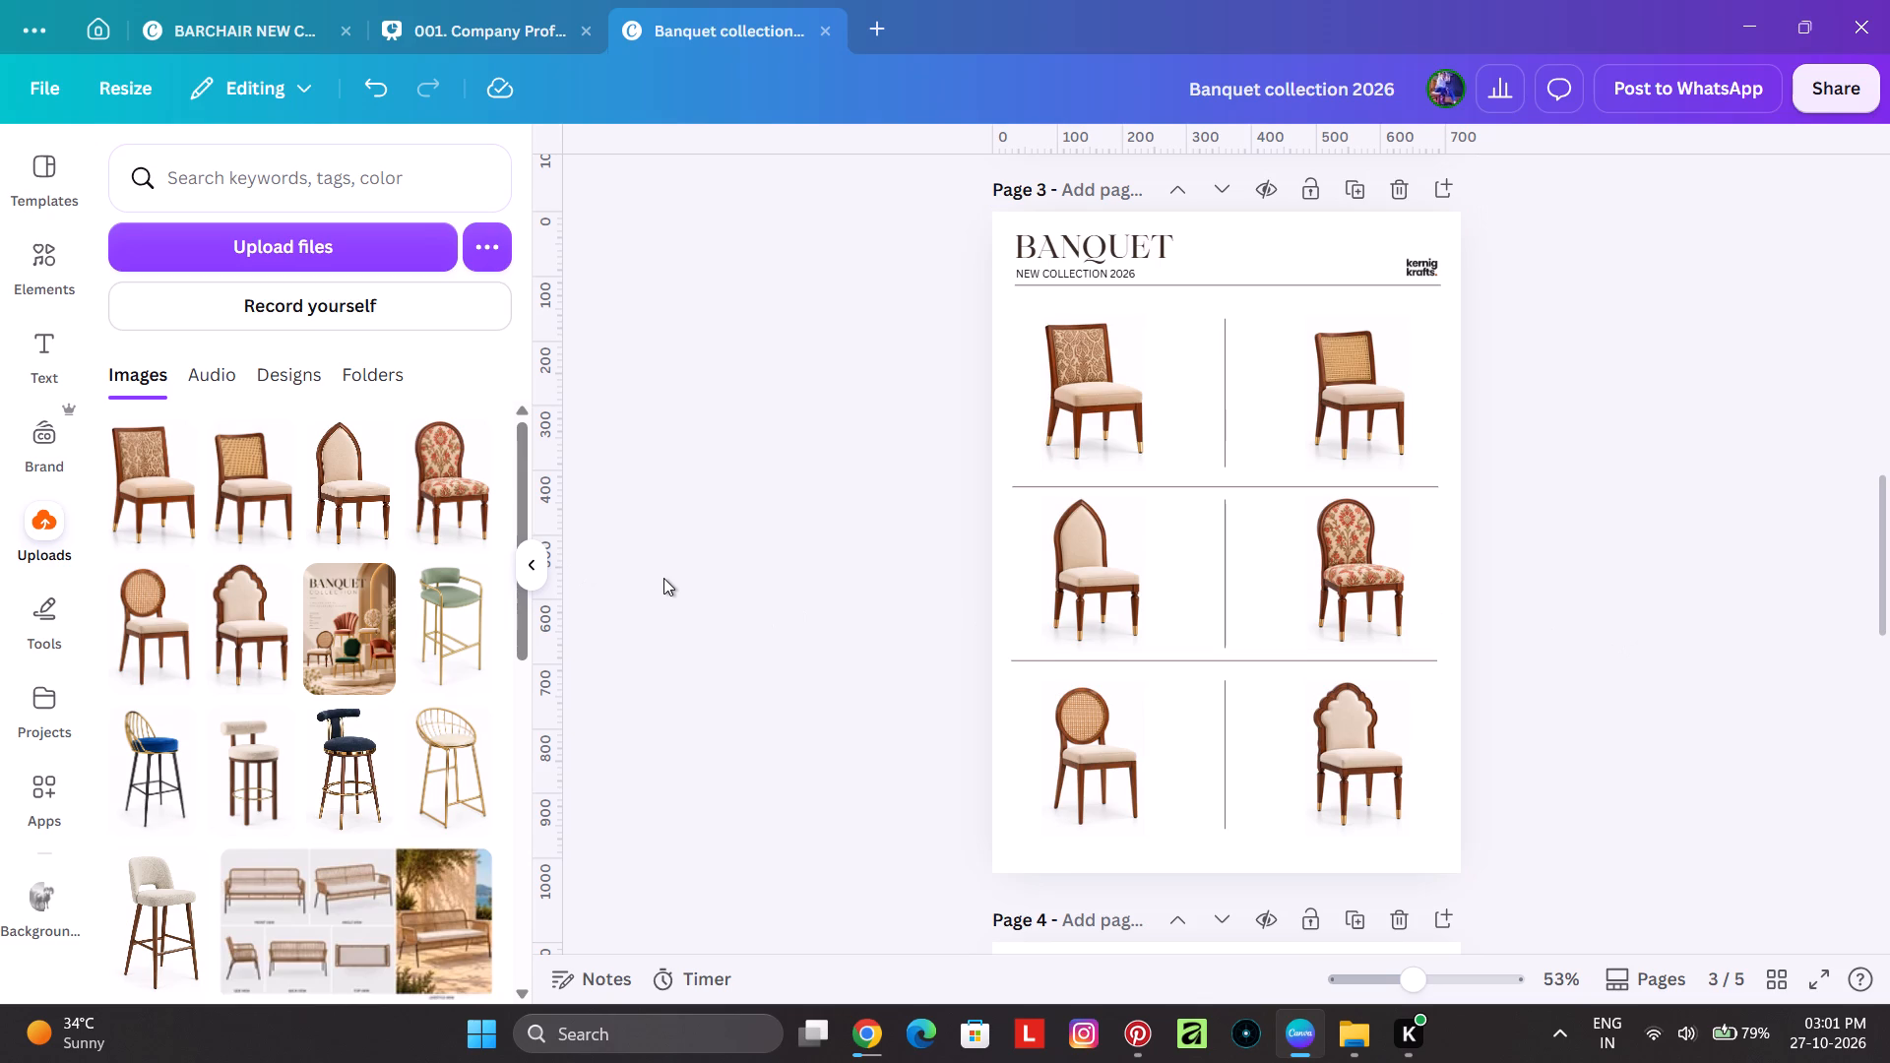
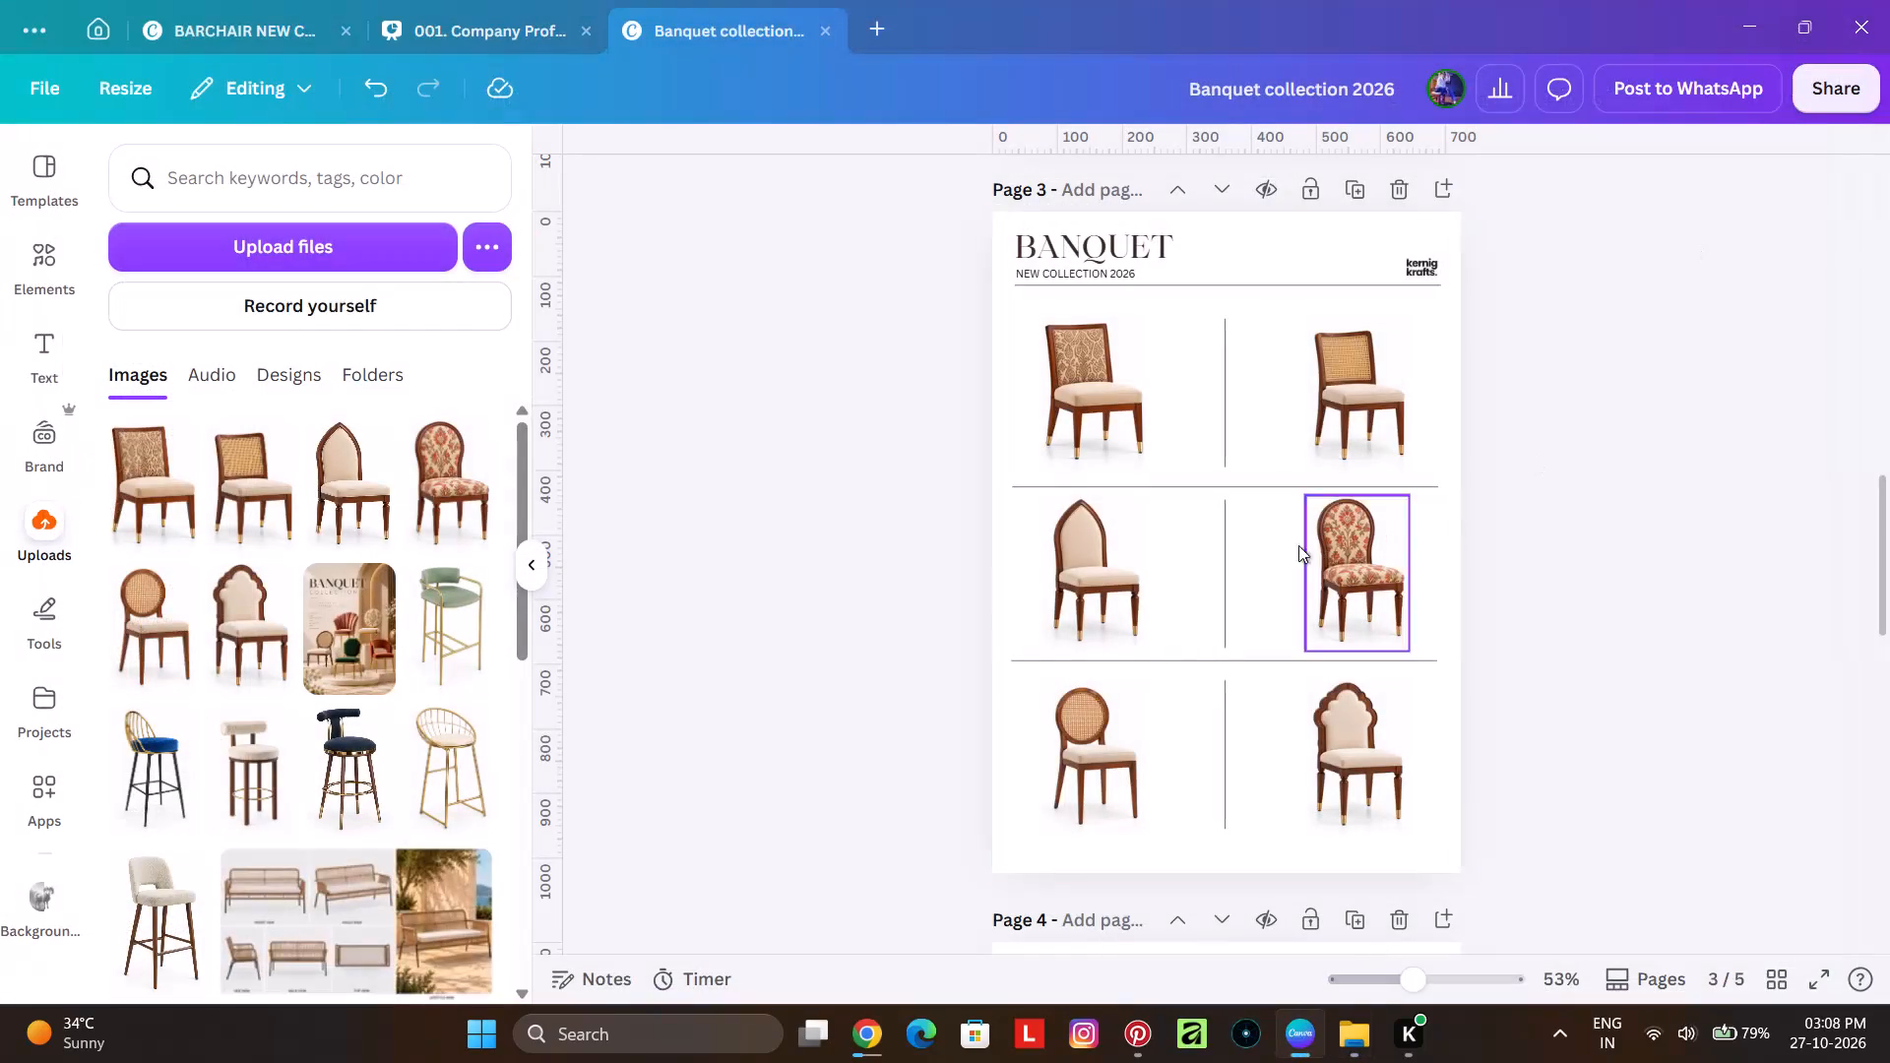
# Upload the images Chair_07, Chair_08, Chair_10, Chair_11, Chair_15 and Chair_16 from the KERNIG_KRAFTS_30_SINGLE_CHAIR_IMAGES folder.
pyautogui.scroll(-3, 851, 488)
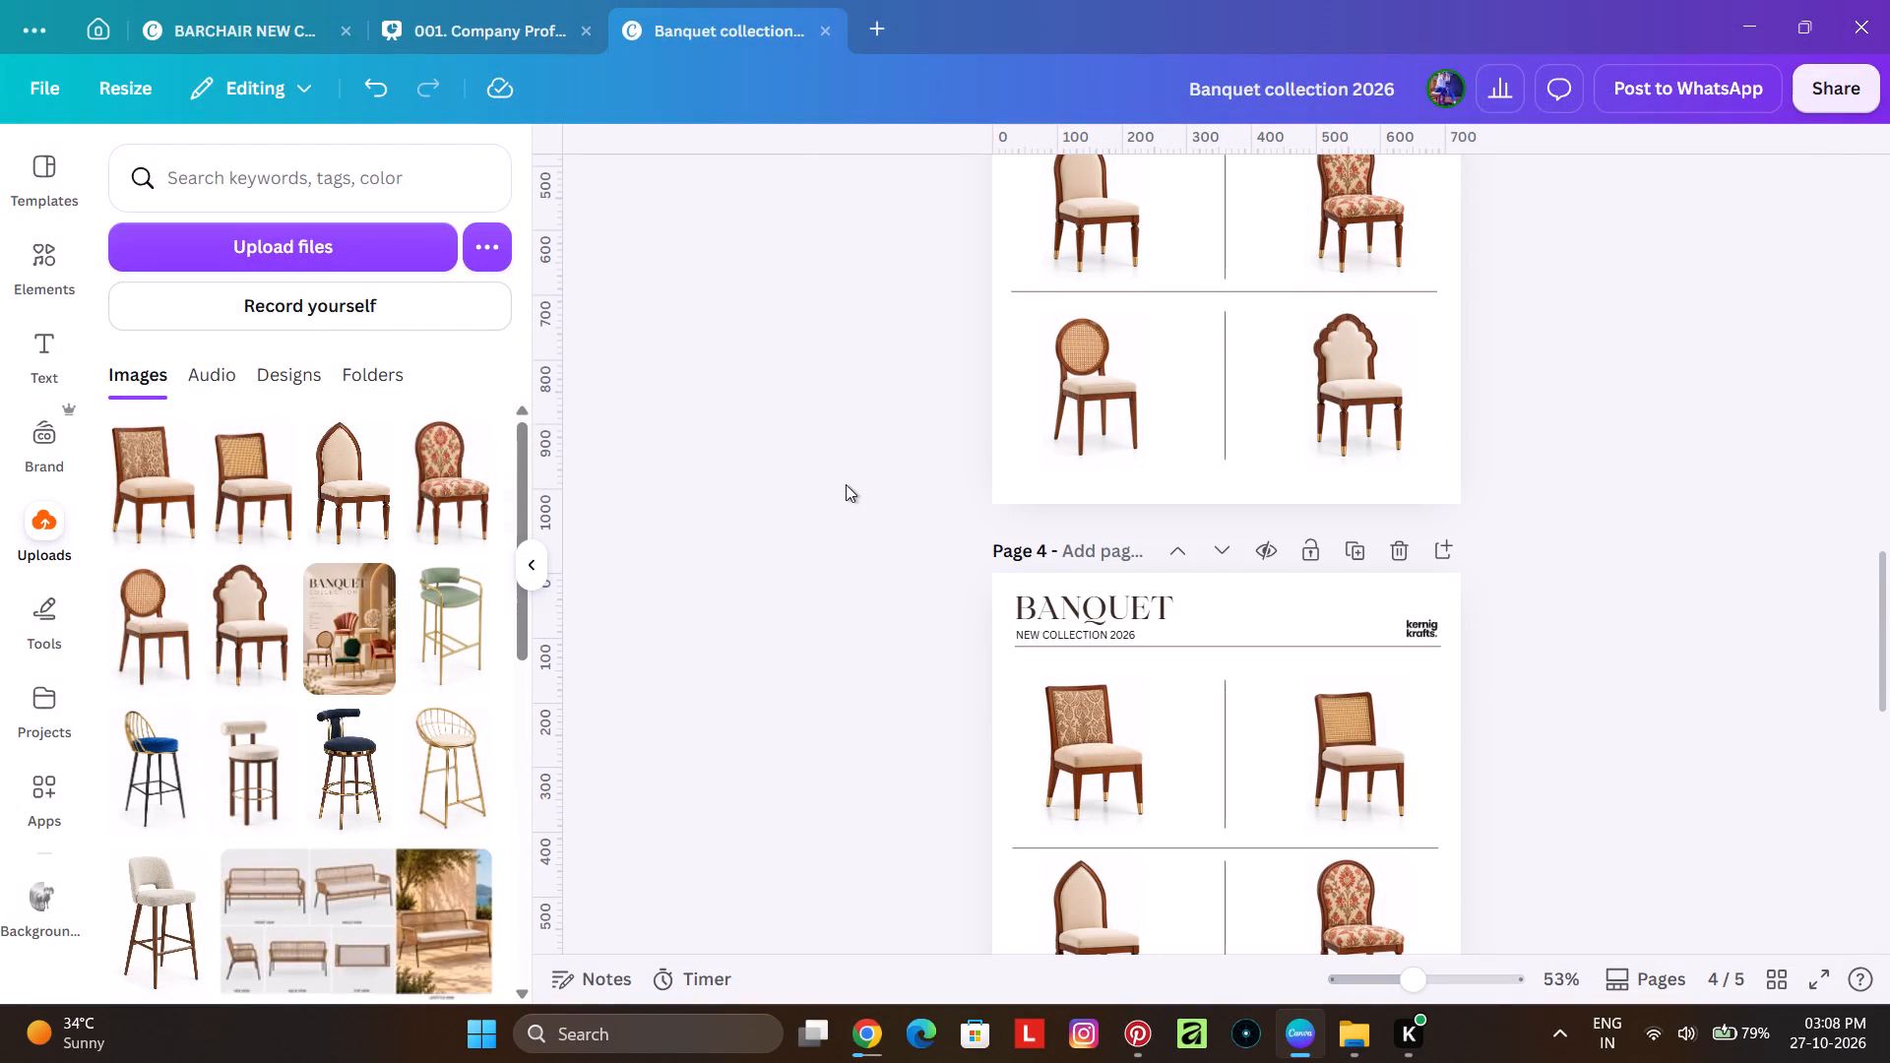
pyautogui.click(368, 264)
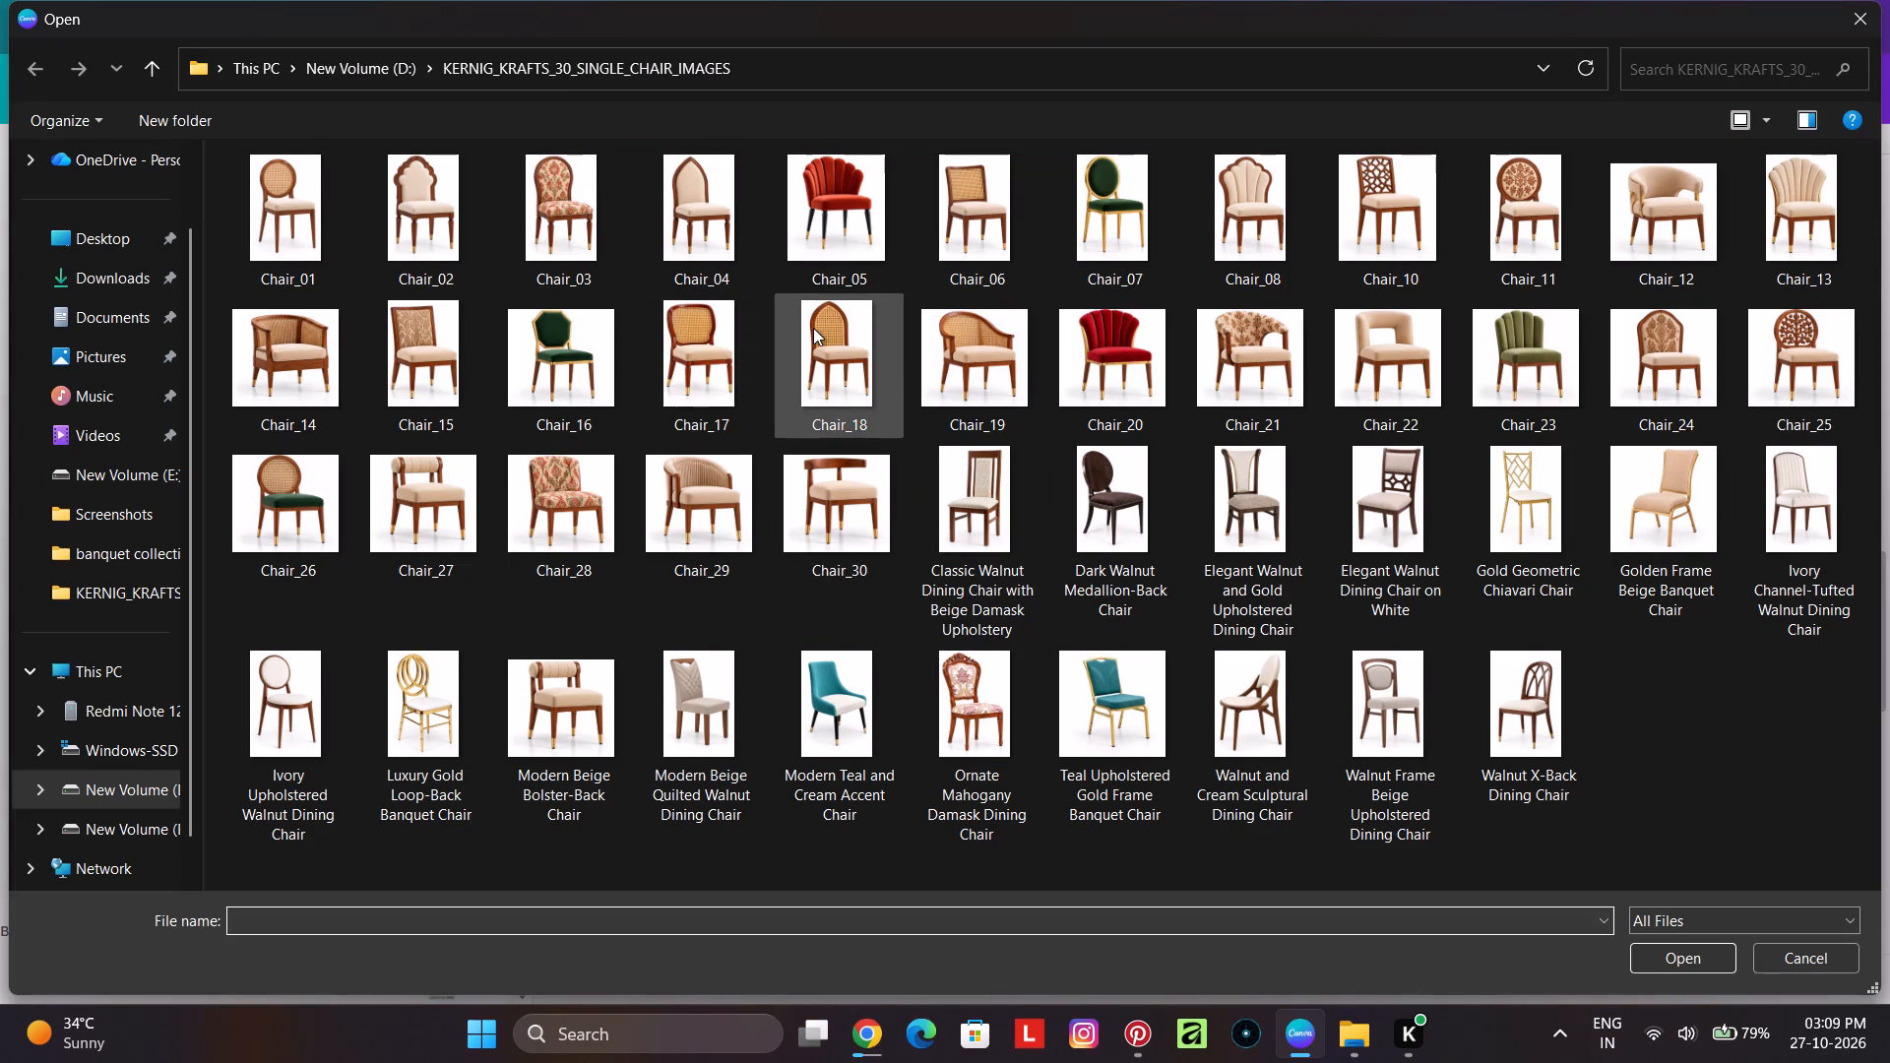
pyautogui.click(856, 271)
pyautogui.keyDown('shift'); pyautogui.click(1149, 257); pyautogui.keyUp('shift')
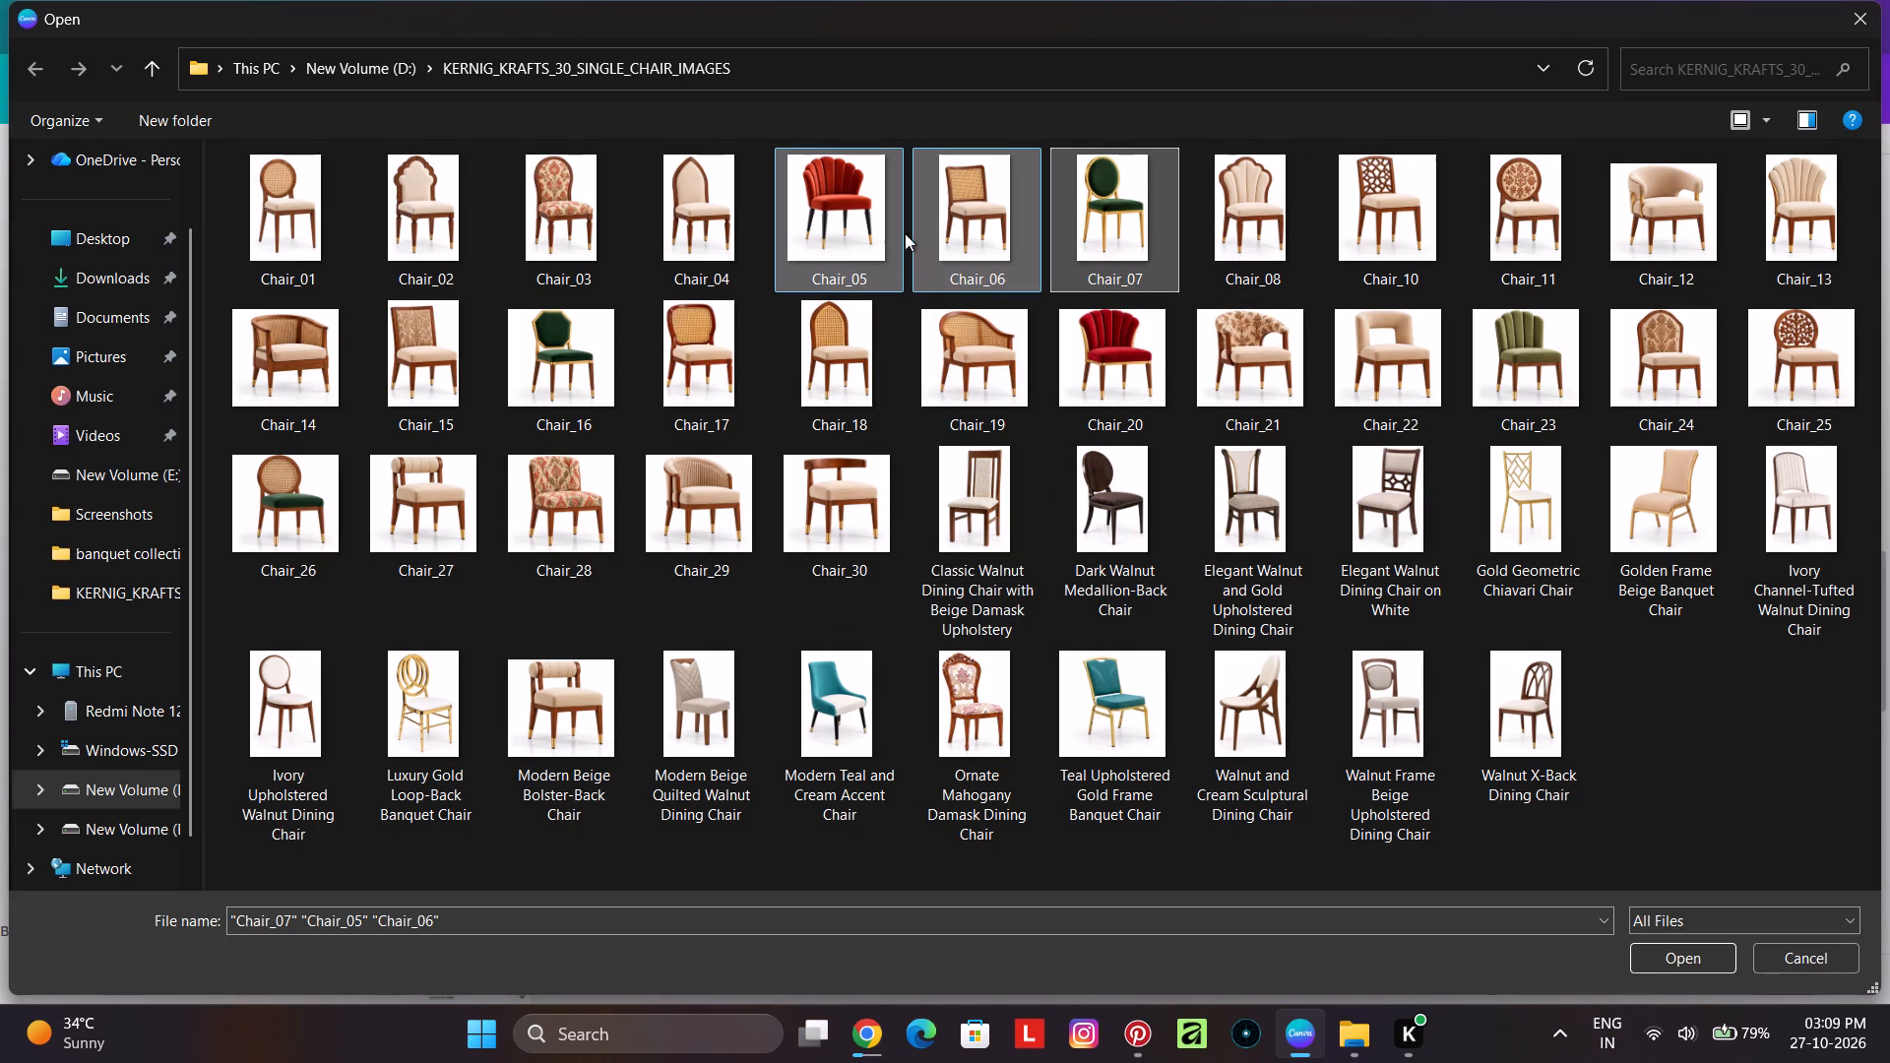
pyautogui.click(869, 323)
pyautogui.click(866, 276)
pyautogui.keyDown('ctrl'); pyautogui.click(1140, 267); pyautogui.keyUp('ctrl')
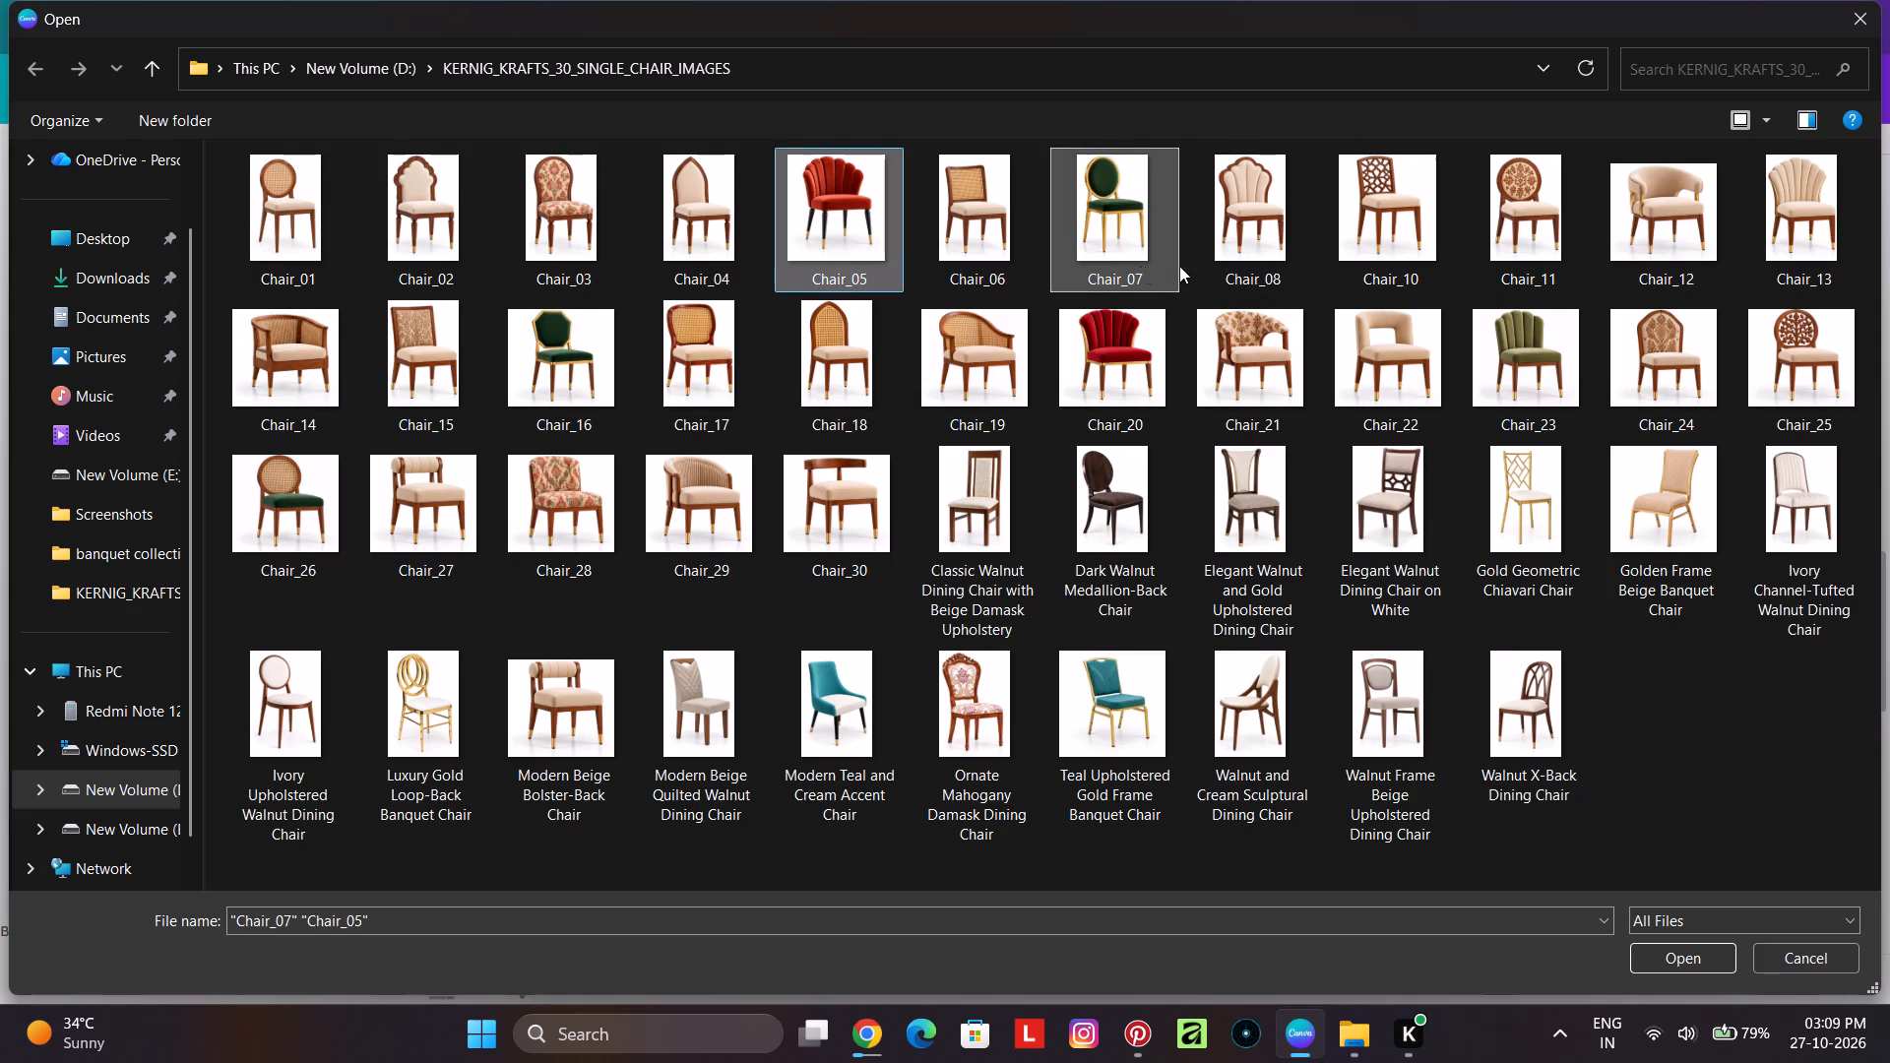
pyautogui.keyDown('ctrl'); pyautogui.click(1231, 277); pyautogui.keyUp('ctrl')
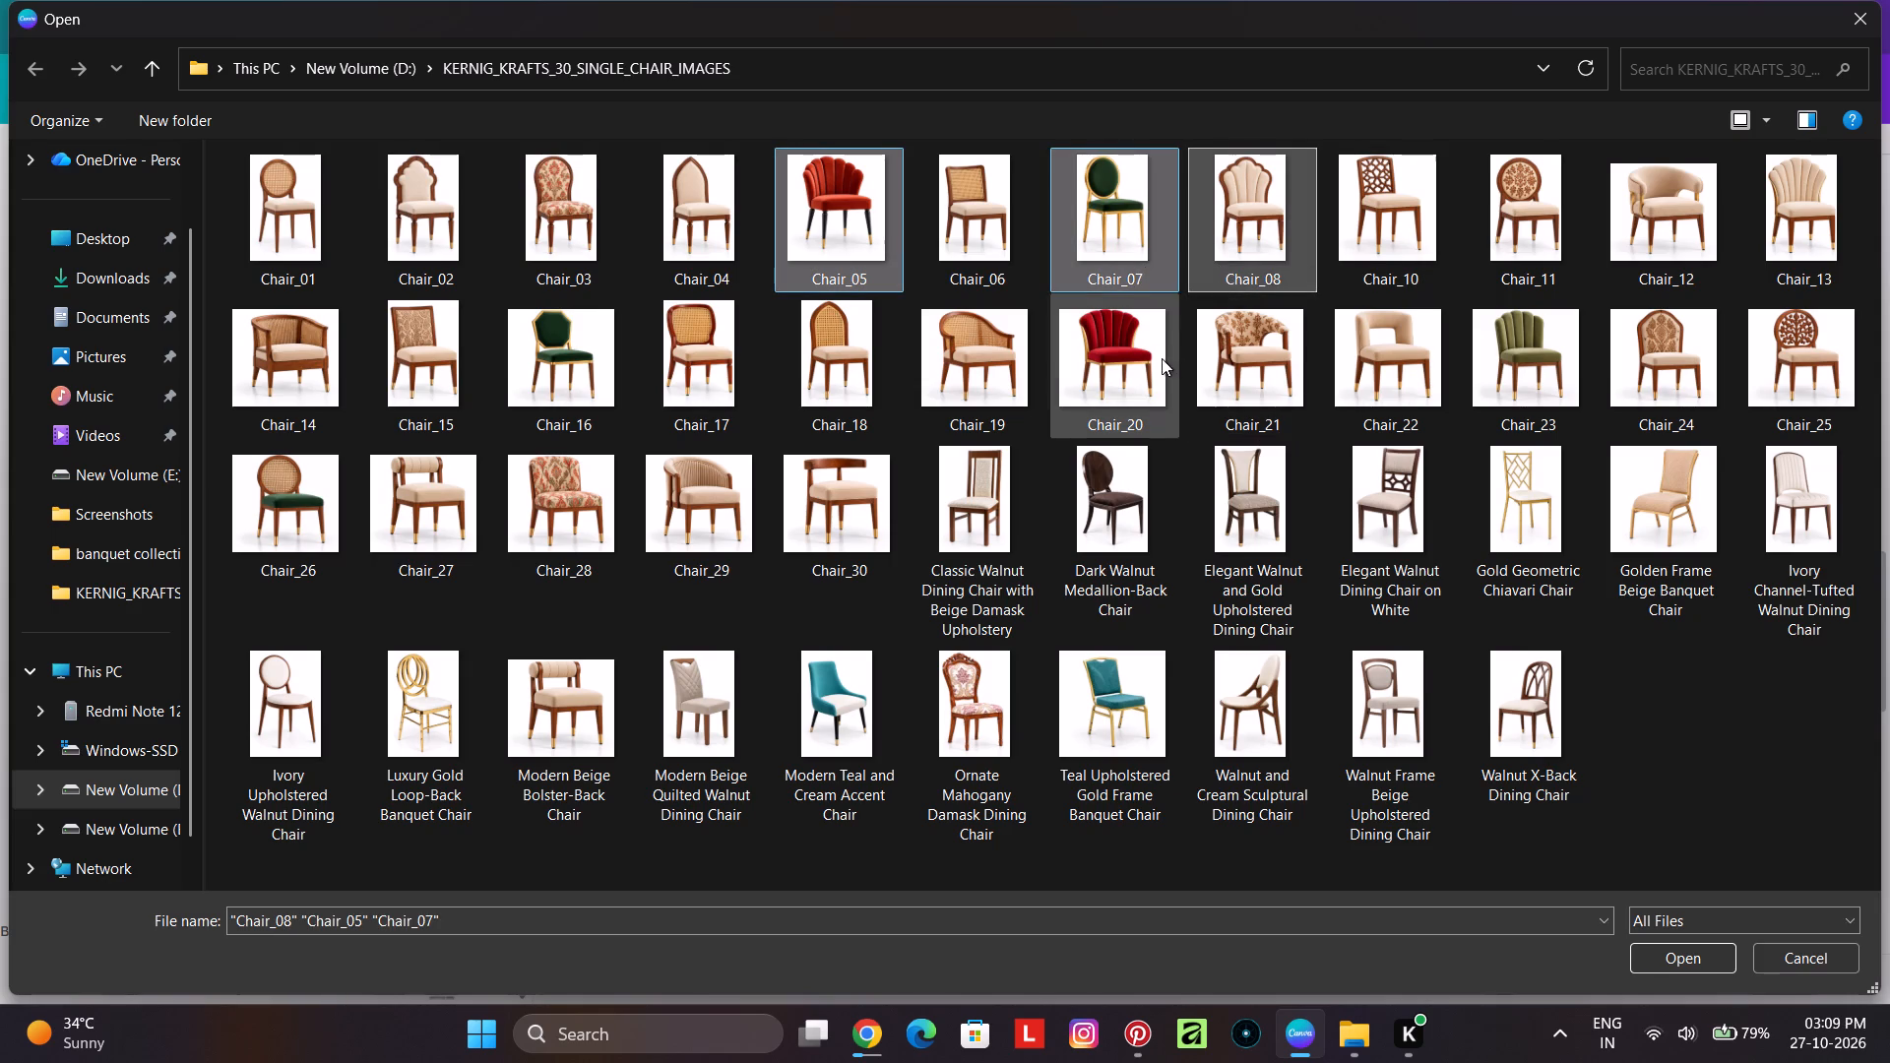
pyautogui.click(1162, 358)
pyautogui.click(1143, 278)
pyautogui.keyDown('ctrl'); pyautogui.click(1378, 275); pyautogui.keyUp('ctrl')
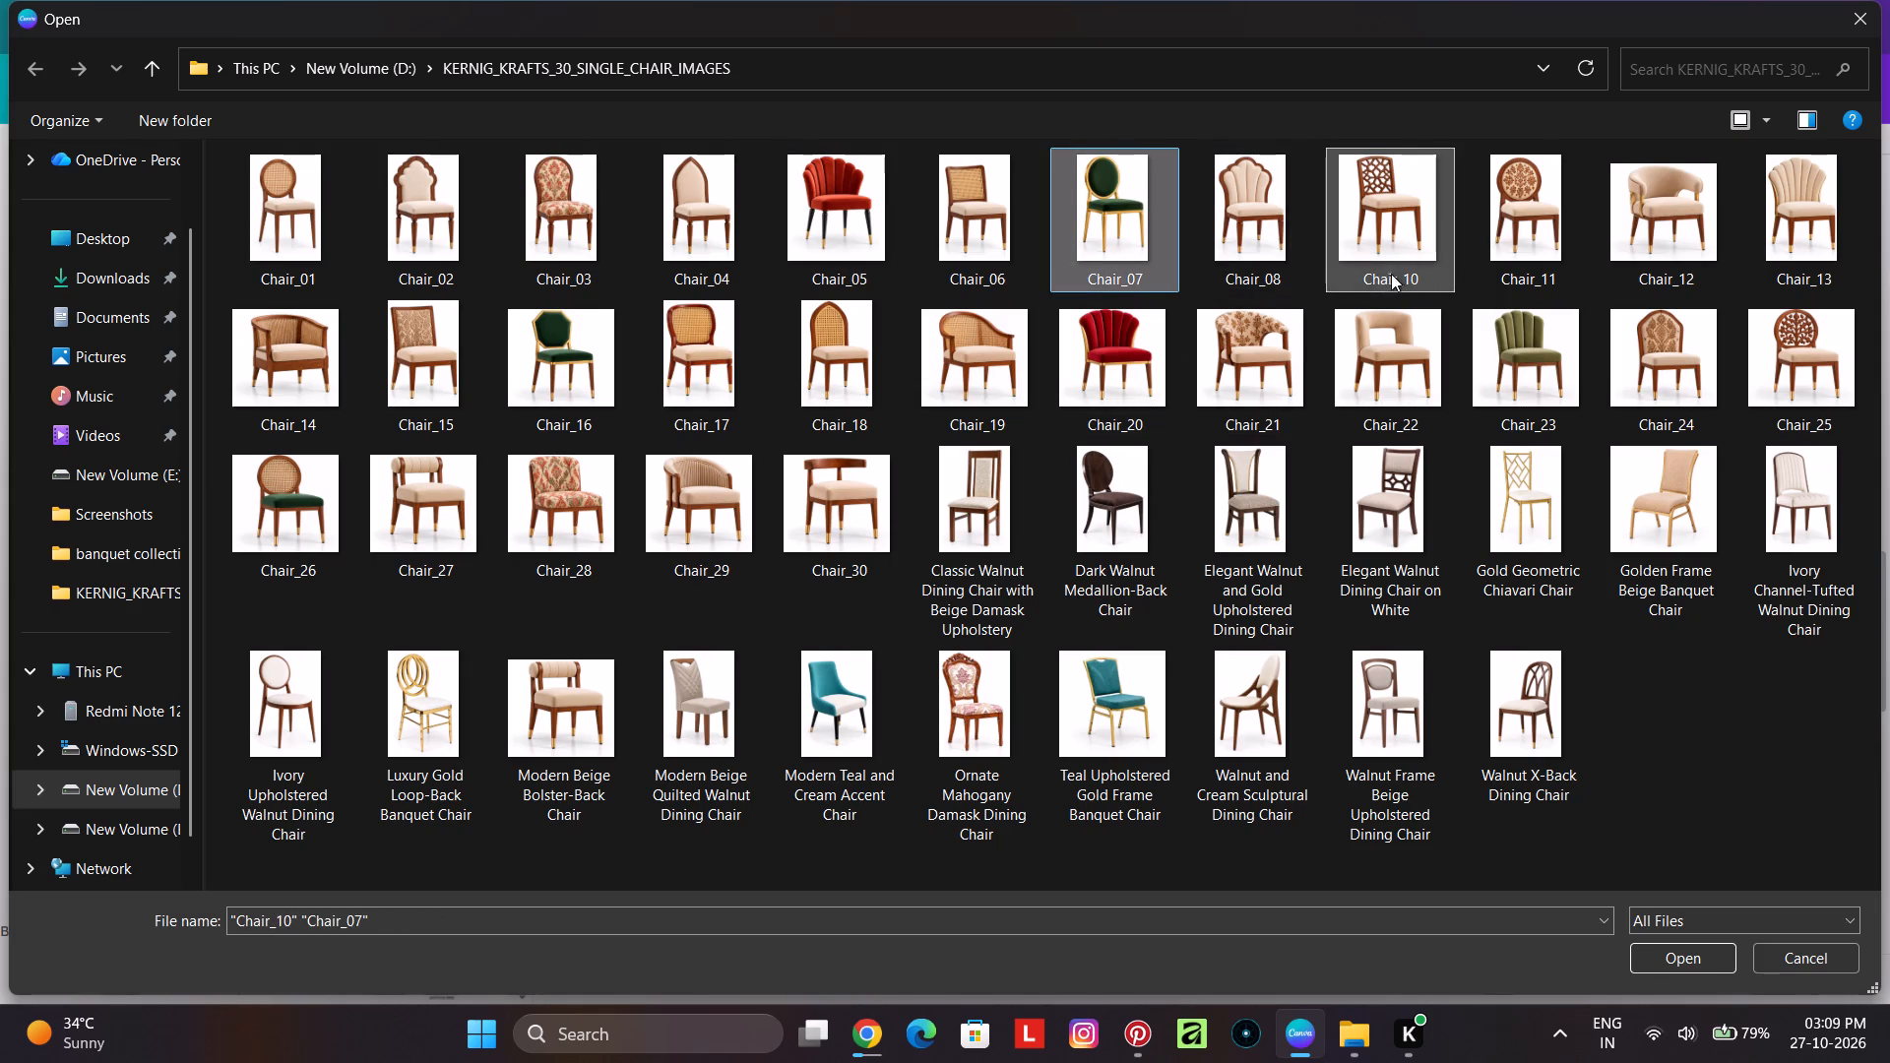
pyautogui.keyDown('ctrl'); pyautogui.click(1219, 254); pyautogui.keyUp('ctrl')
pyautogui.keyDown('ctrl'); pyautogui.click(1509, 271); pyautogui.keyUp('ctrl')
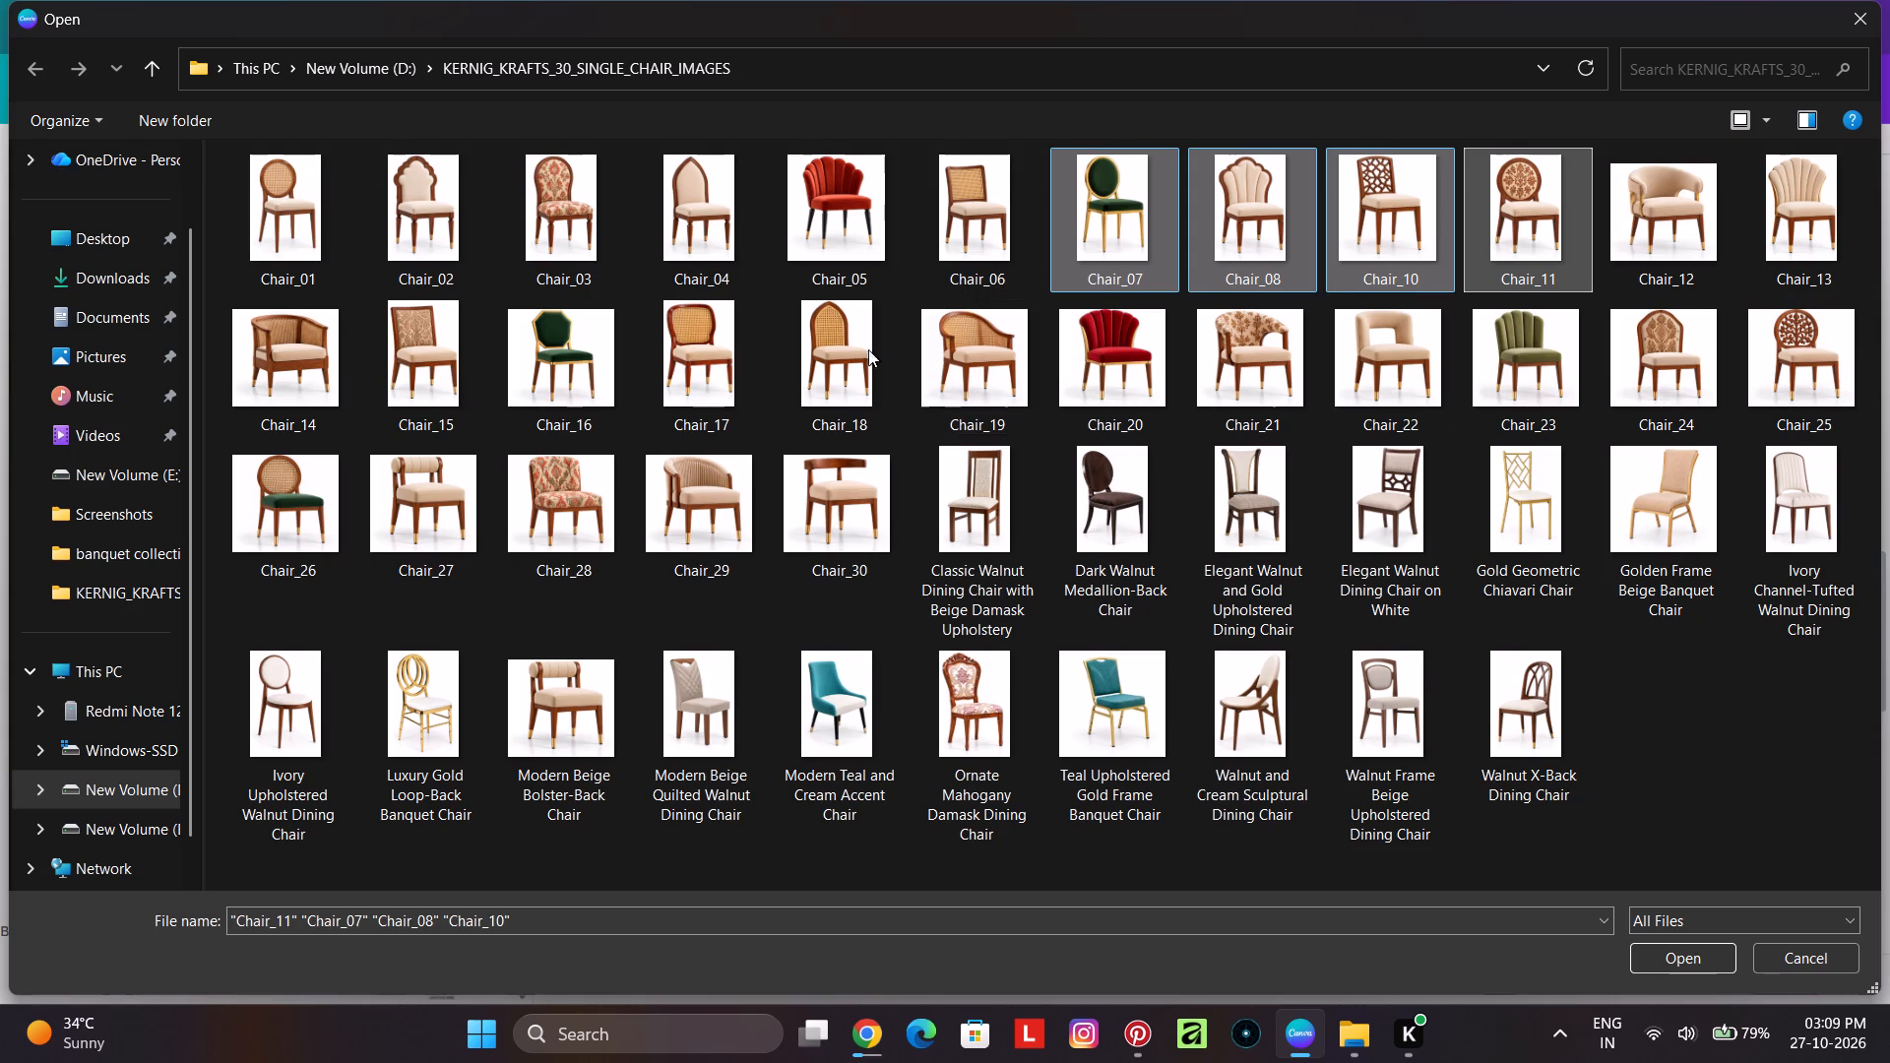
pyautogui.keyDown('ctrl'); pyautogui.click(451, 409); pyautogui.keyUp('ctrl')
pyautogui.keyDown('ctrl'); pyautogui.click(597, 378); pyautogui.keyUp('ctrl')
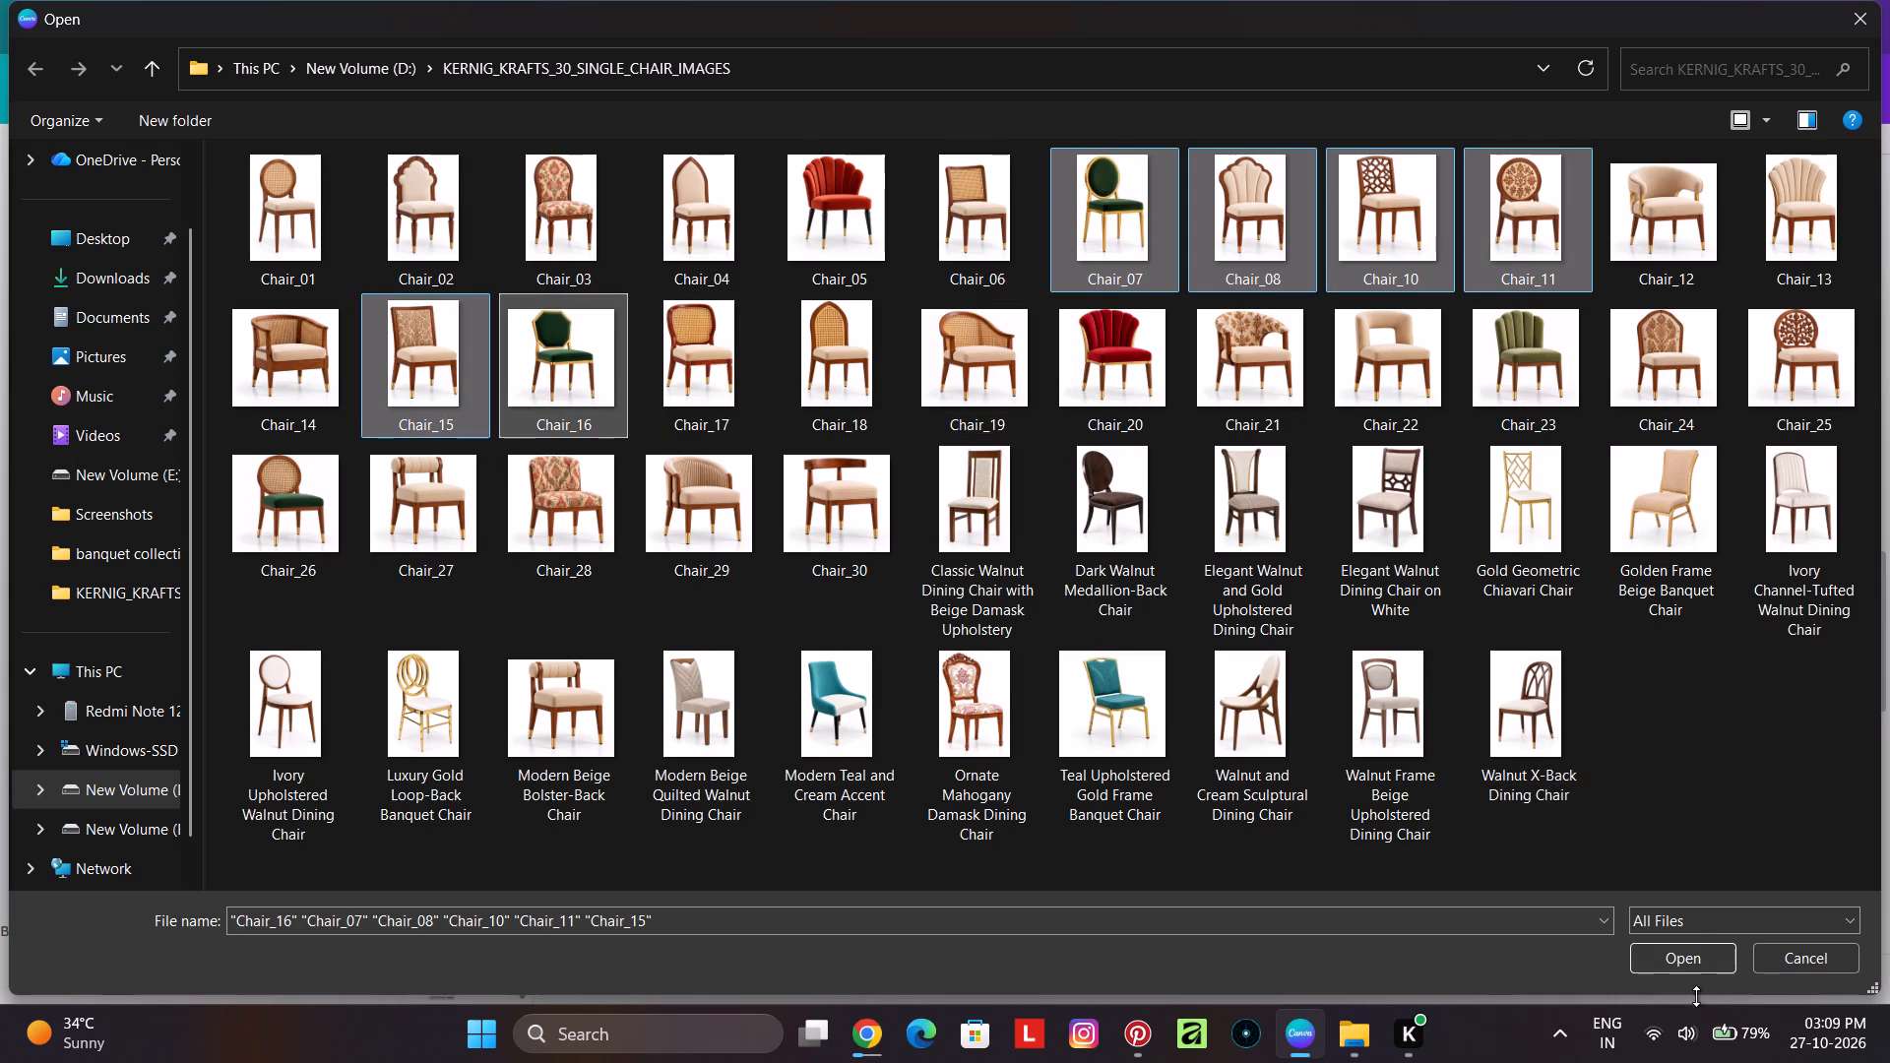
pyautogui.click(1686, 964)
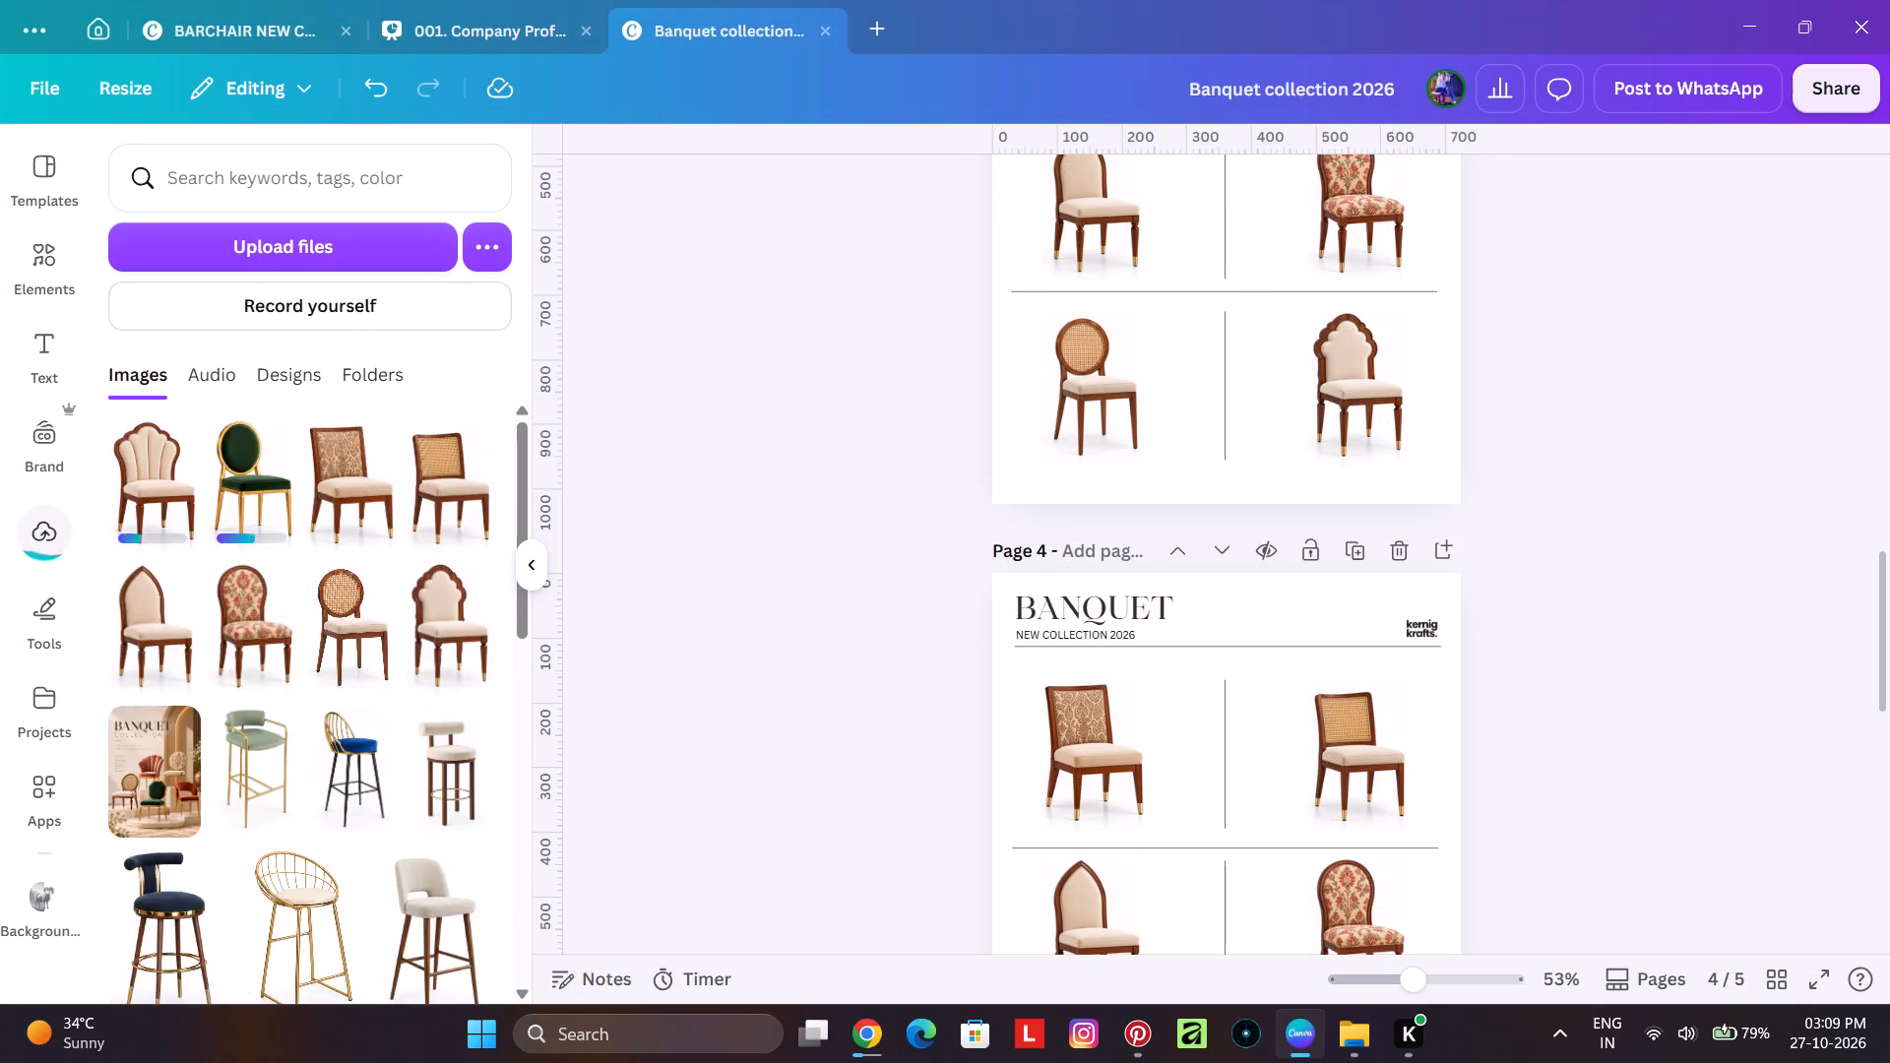
# Replace the first chair in page 3's upper row with the uploaded green oval-back chair with the gold frame.
pyautogui.scroll(9, 990, 499)
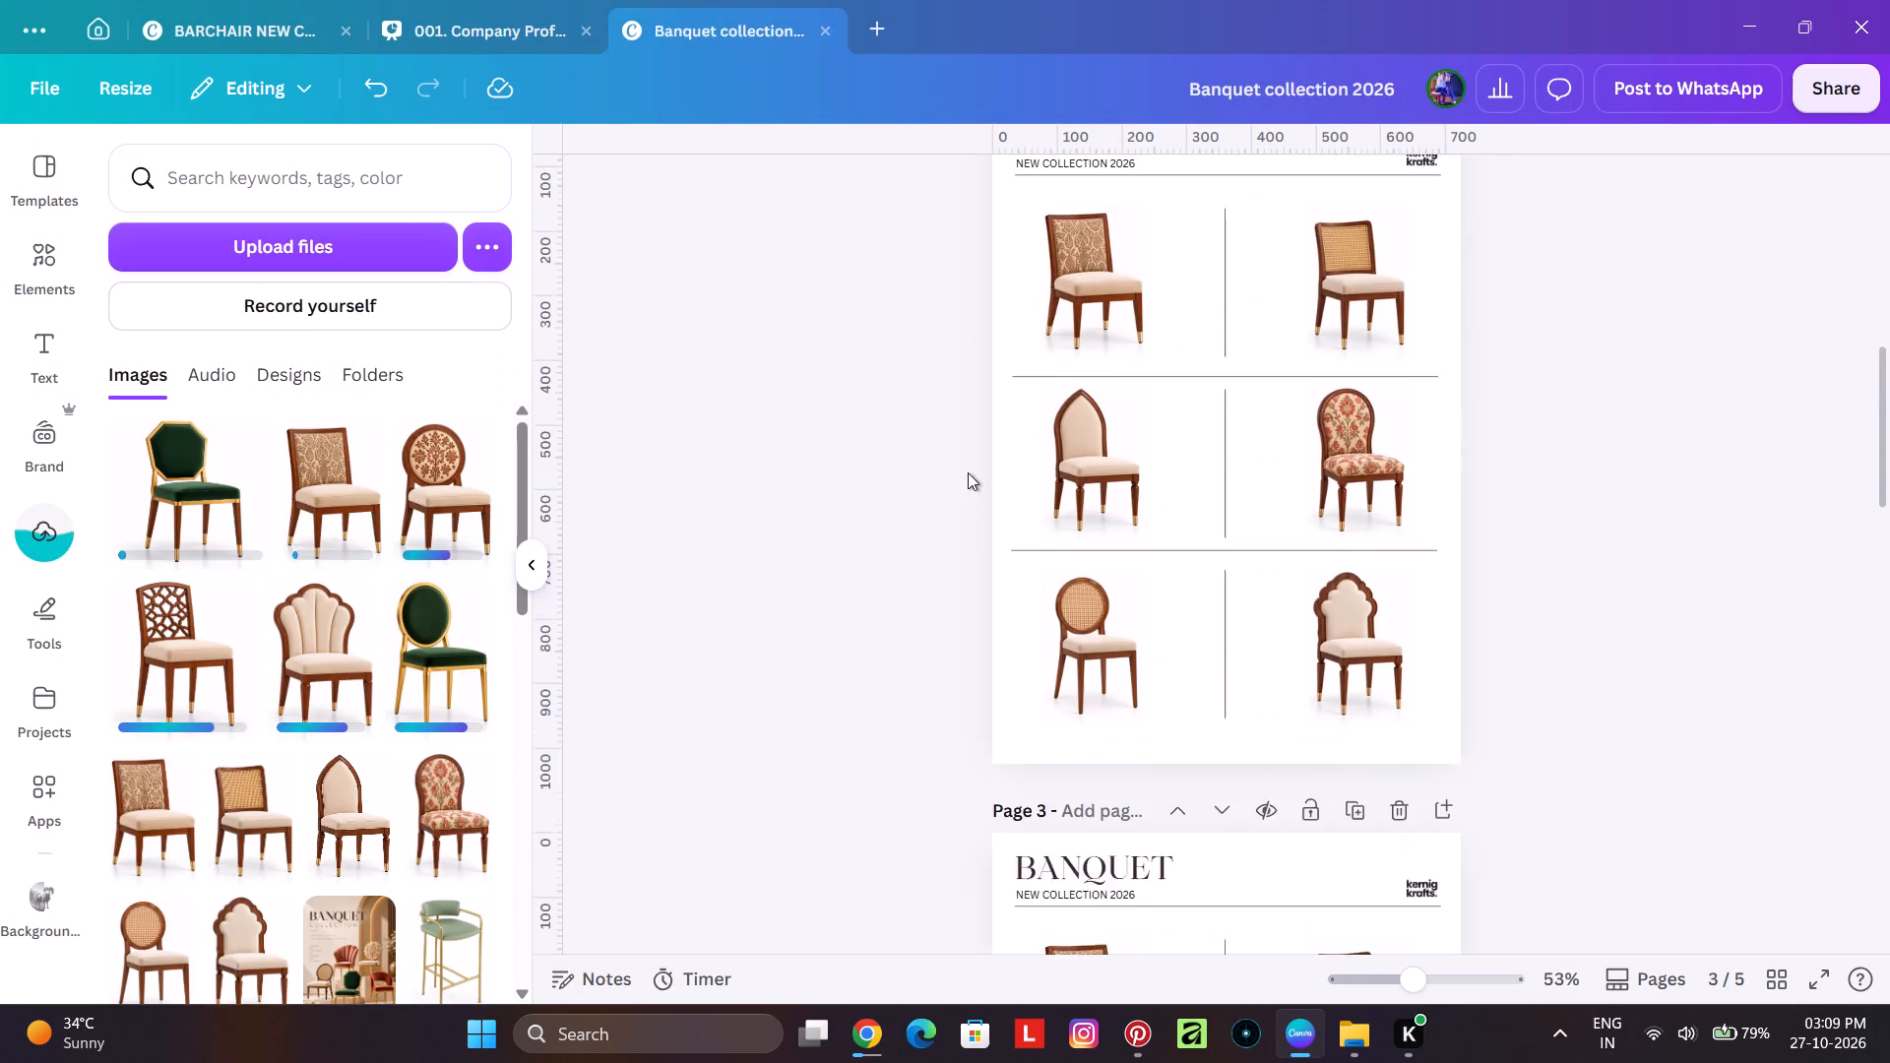
pyautogui.scroll(5, 972, 472)
pyautogui.scroll(-9, 973, 469)
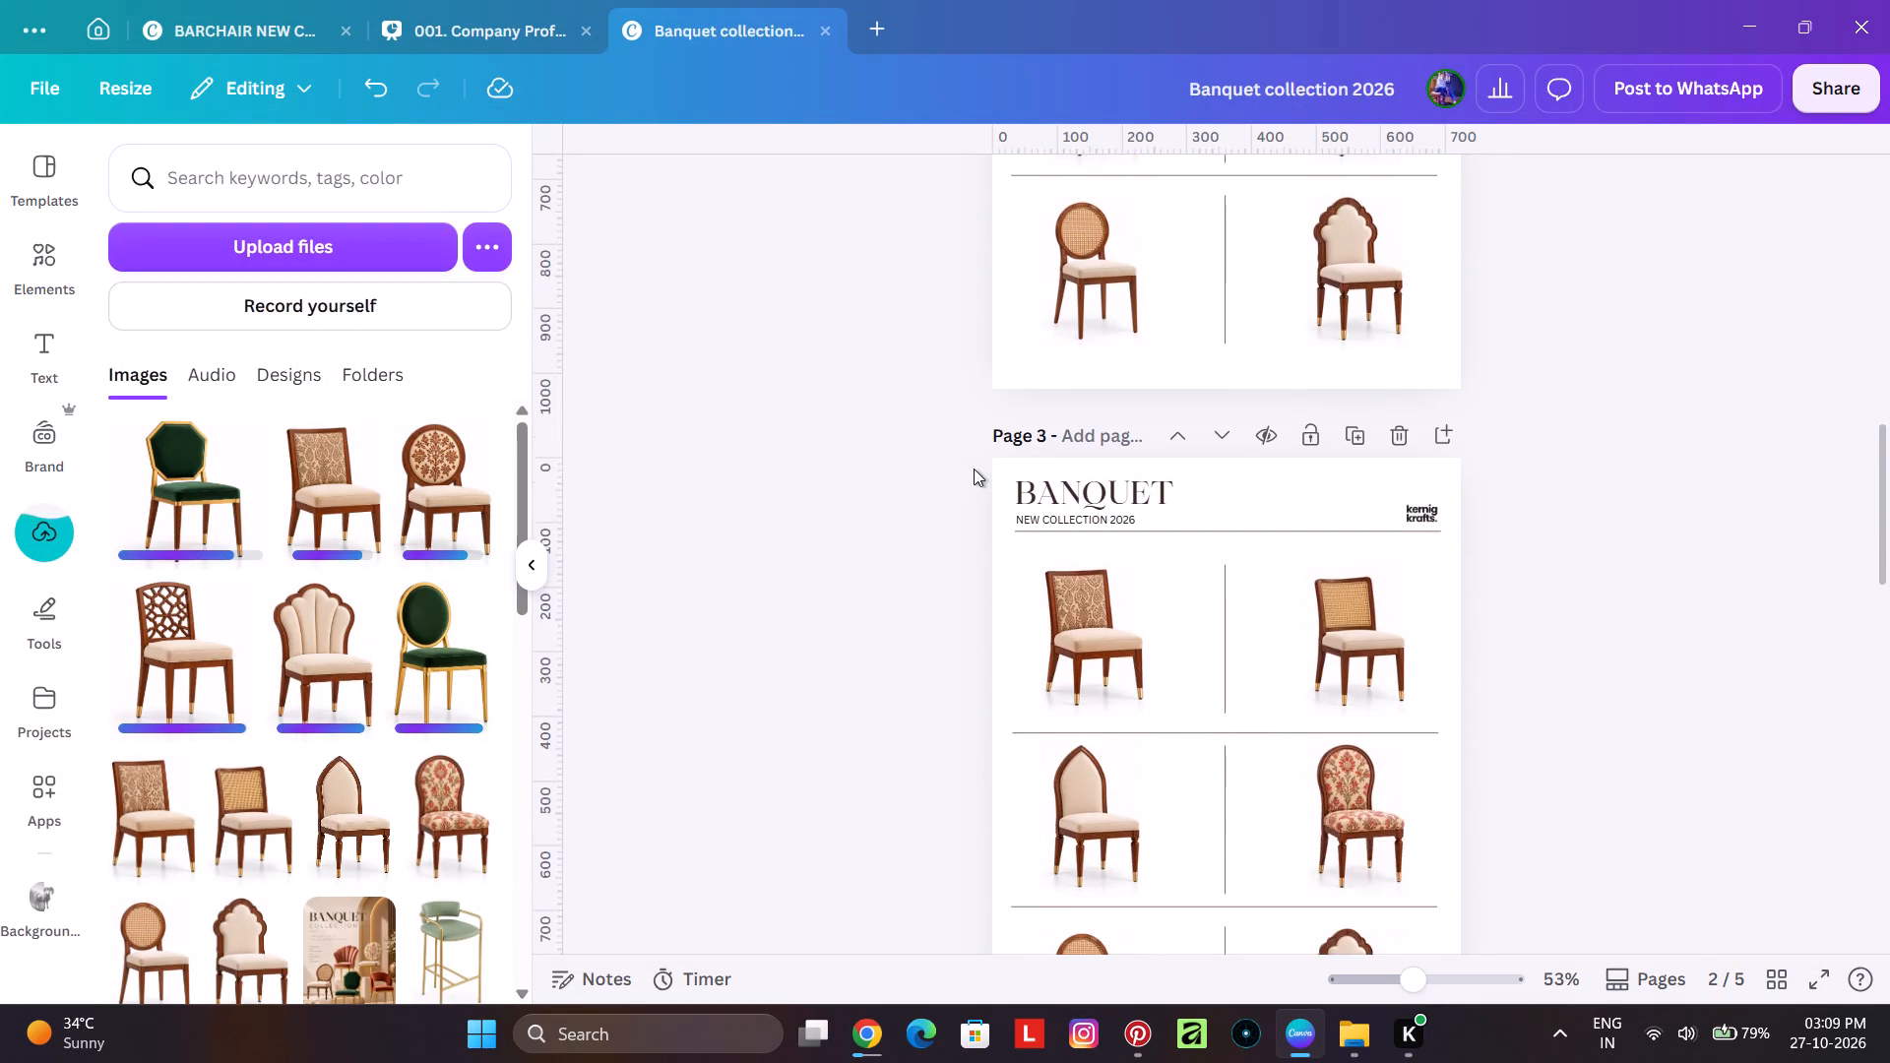
pyautogui.scroll(-2, 974, 469)
pyautogui.click(1085, 425)
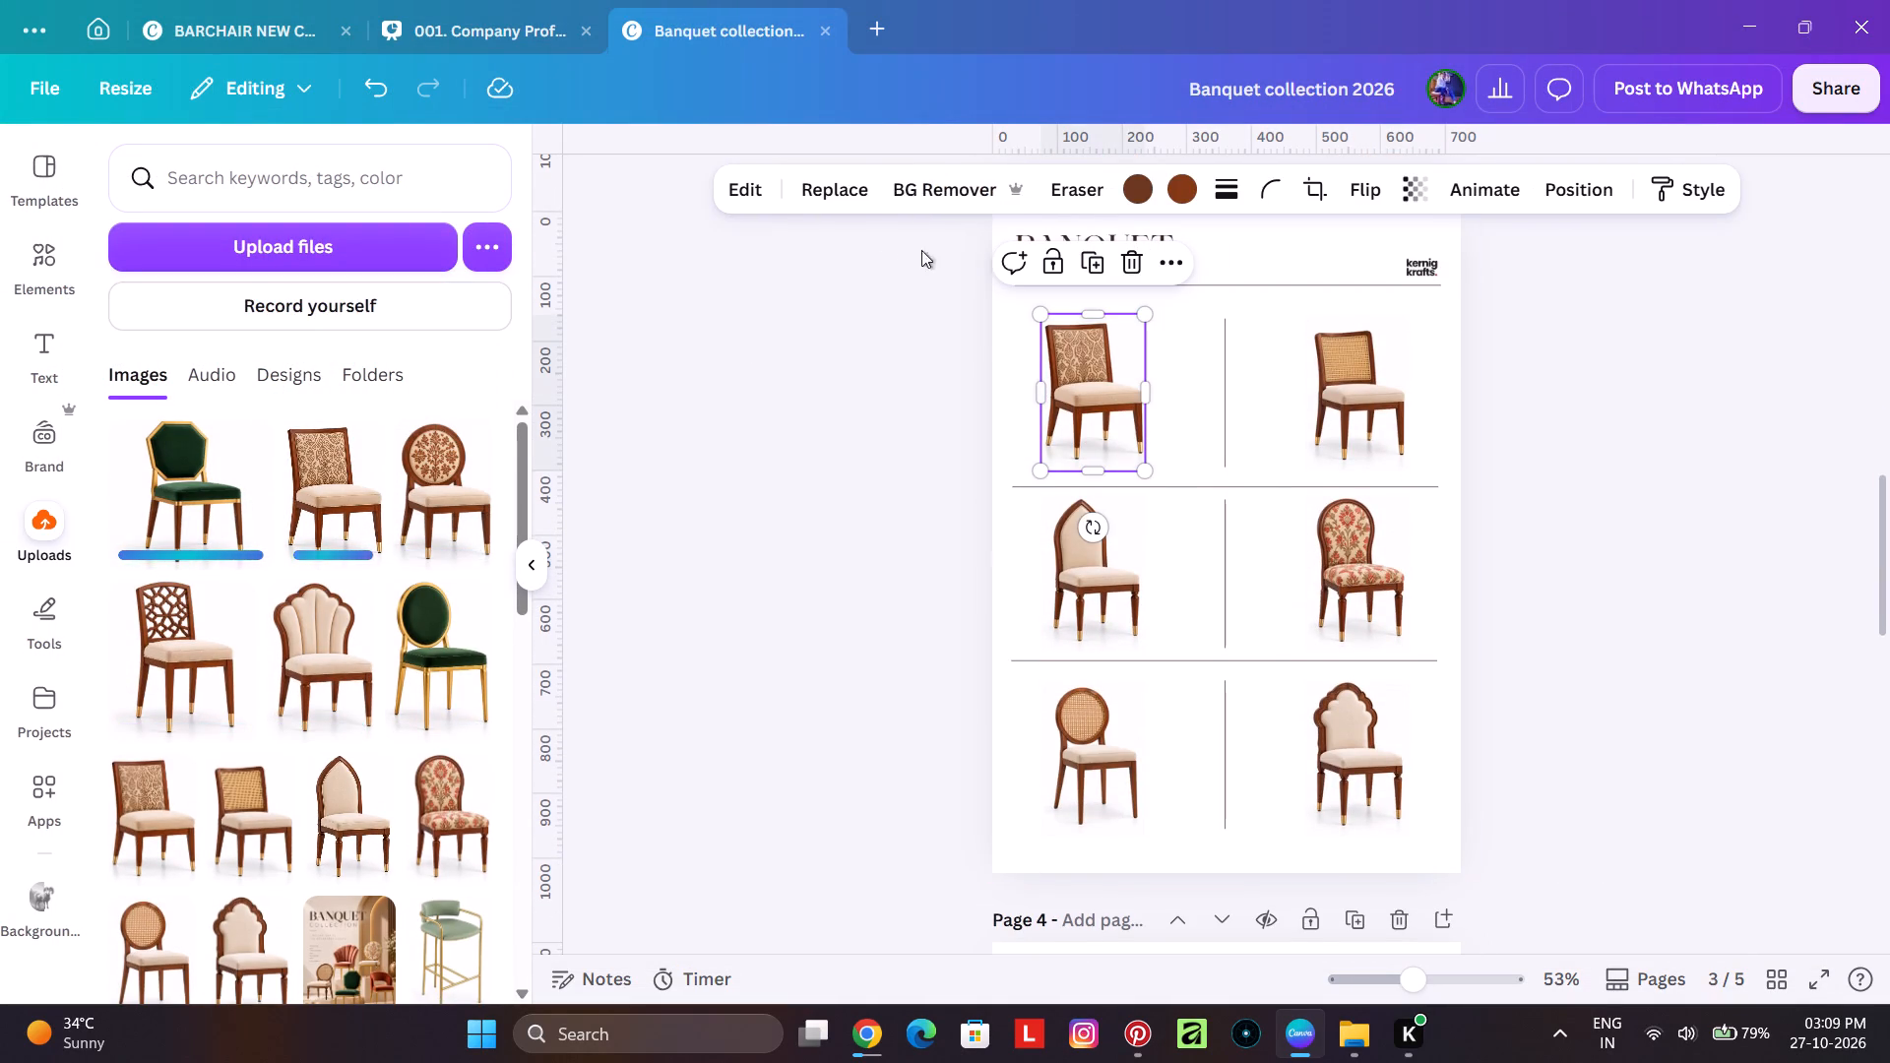
pyautogui.click(825, 191)
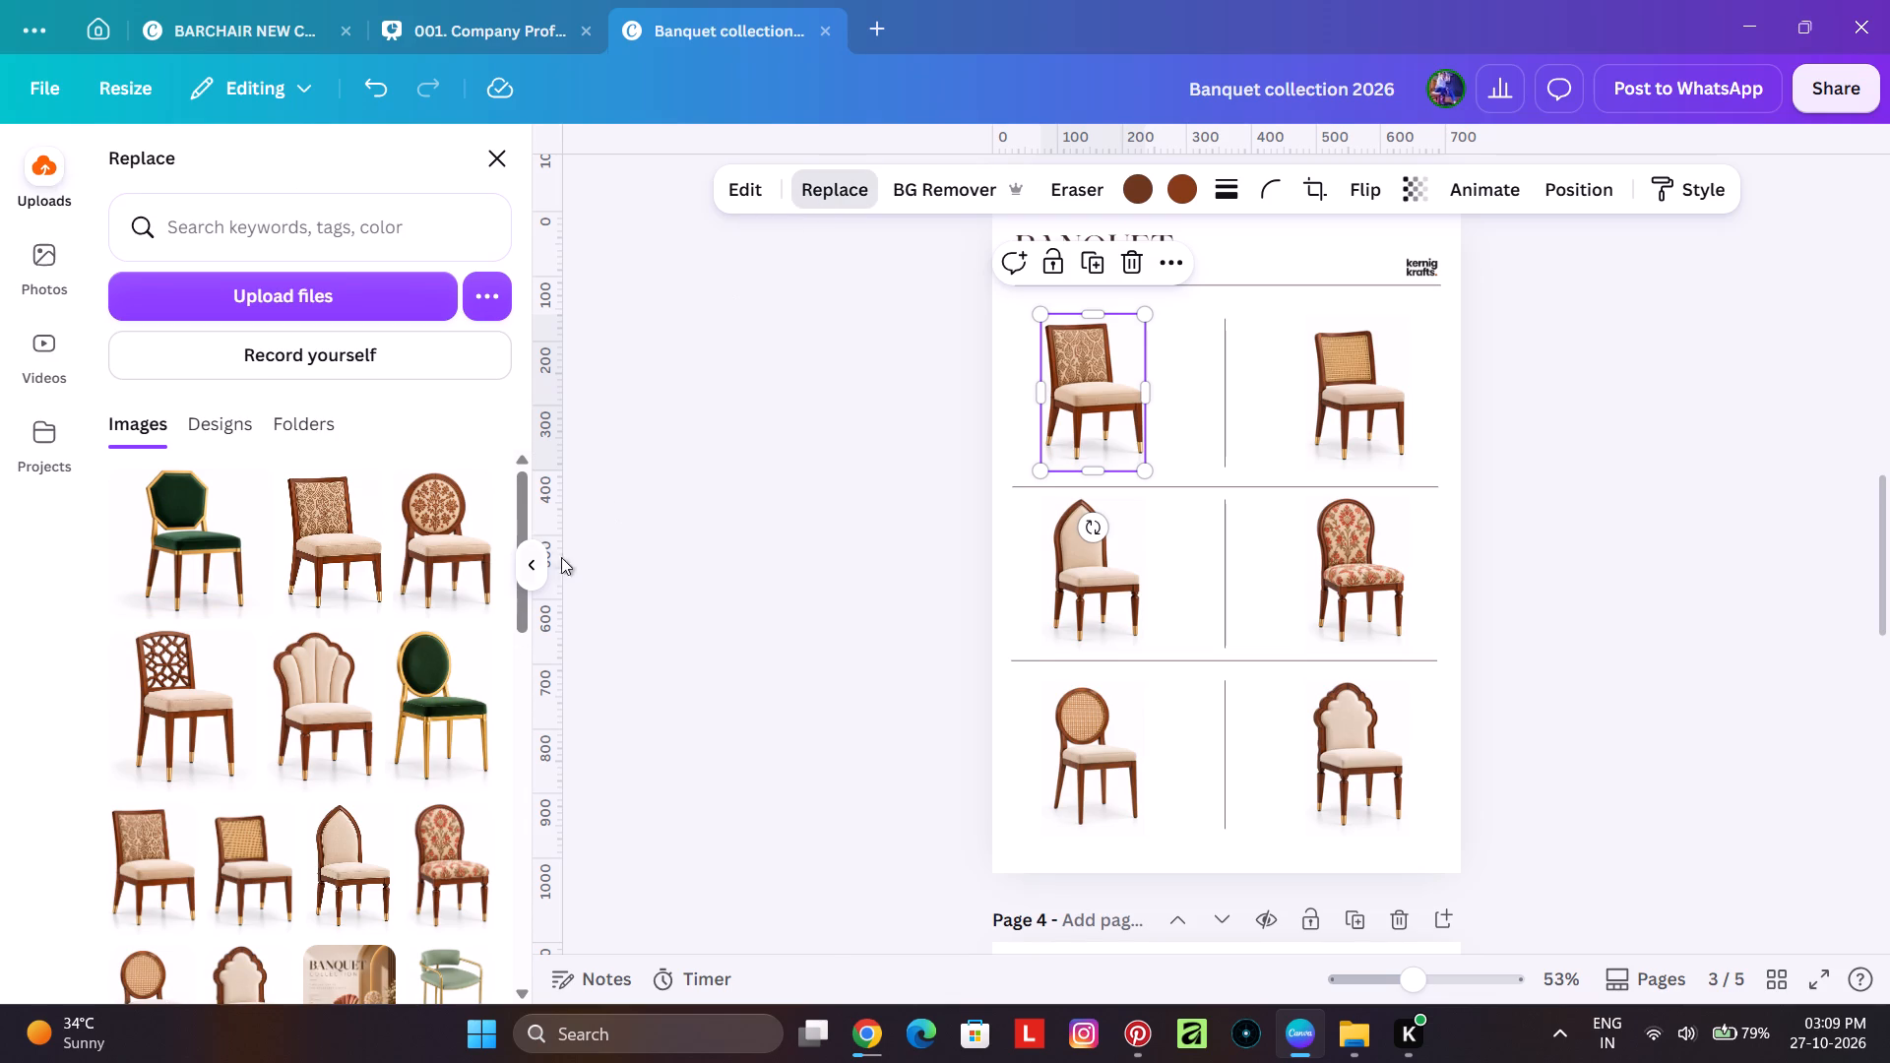
pyautogui.scroll(-1, 435, 681)
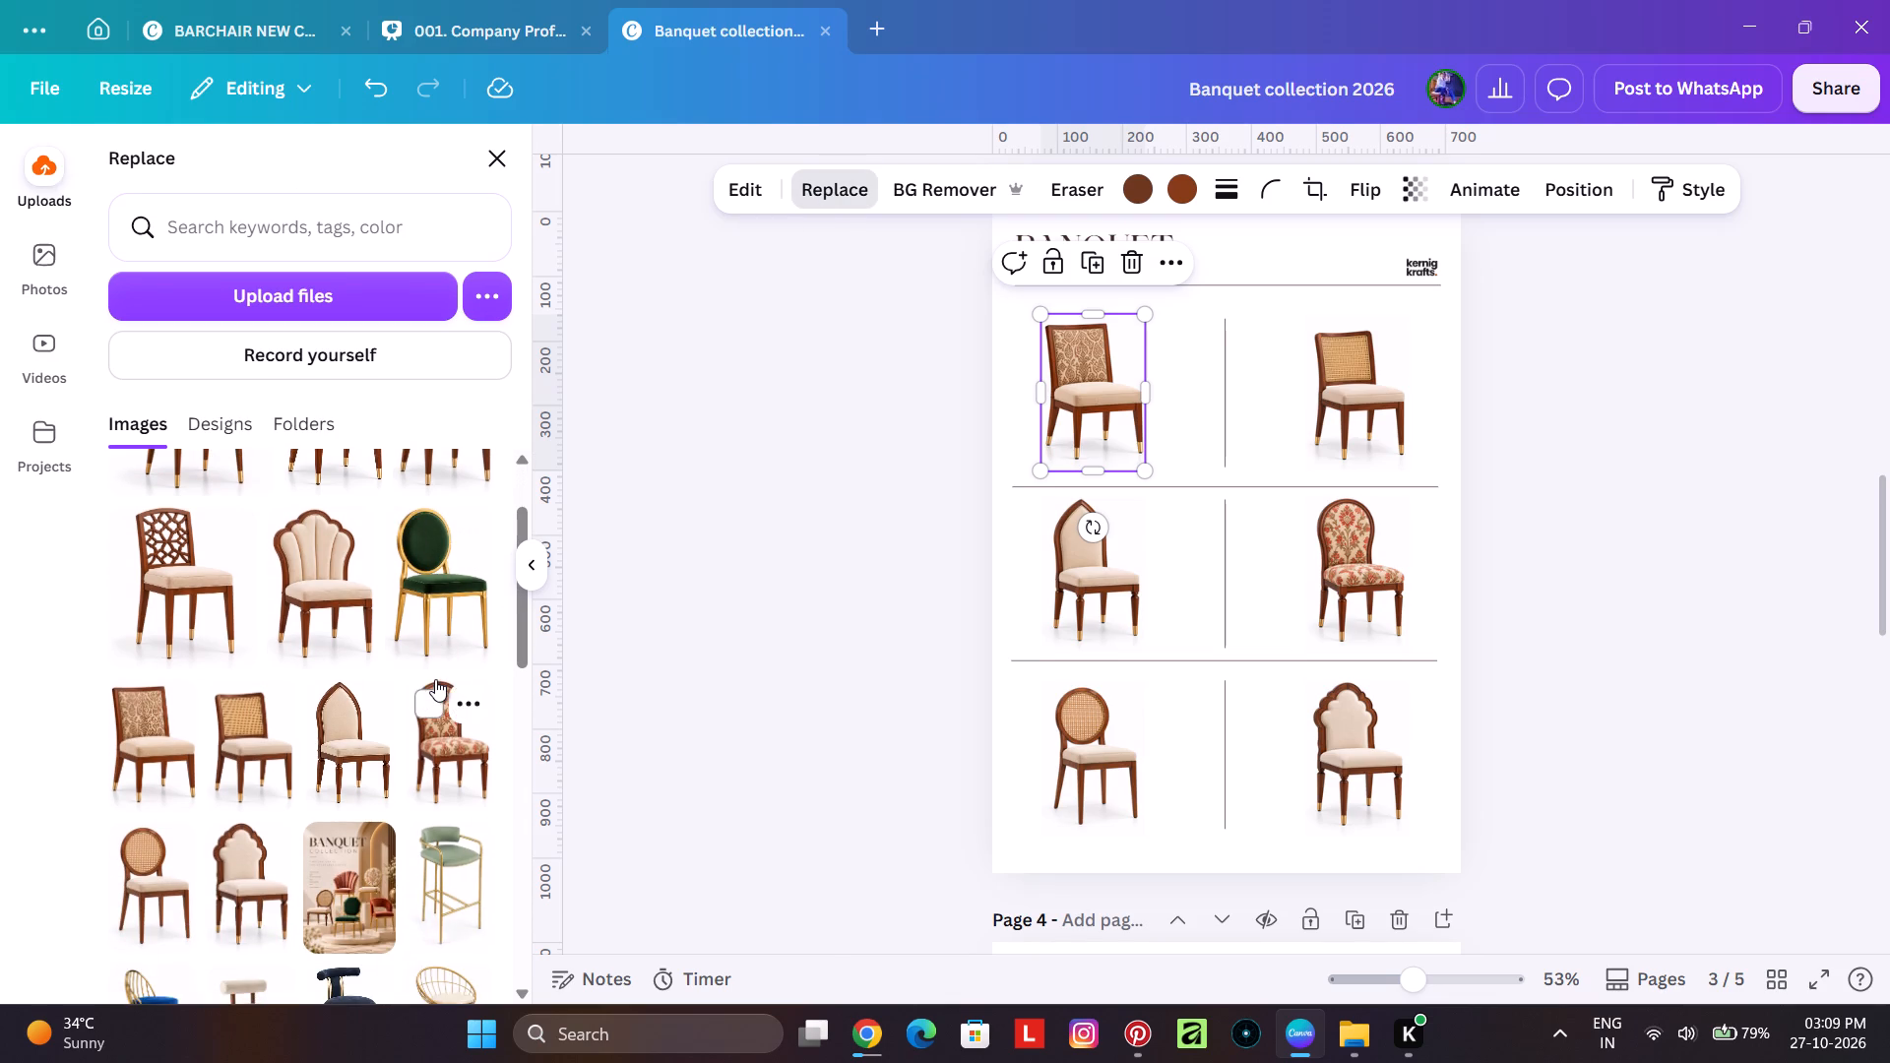
pyautogui.scroll(2, 435, 679)
pyautogui.scroll(-1, 443, 682)
pyautogui.scroll(2, 443, 682)
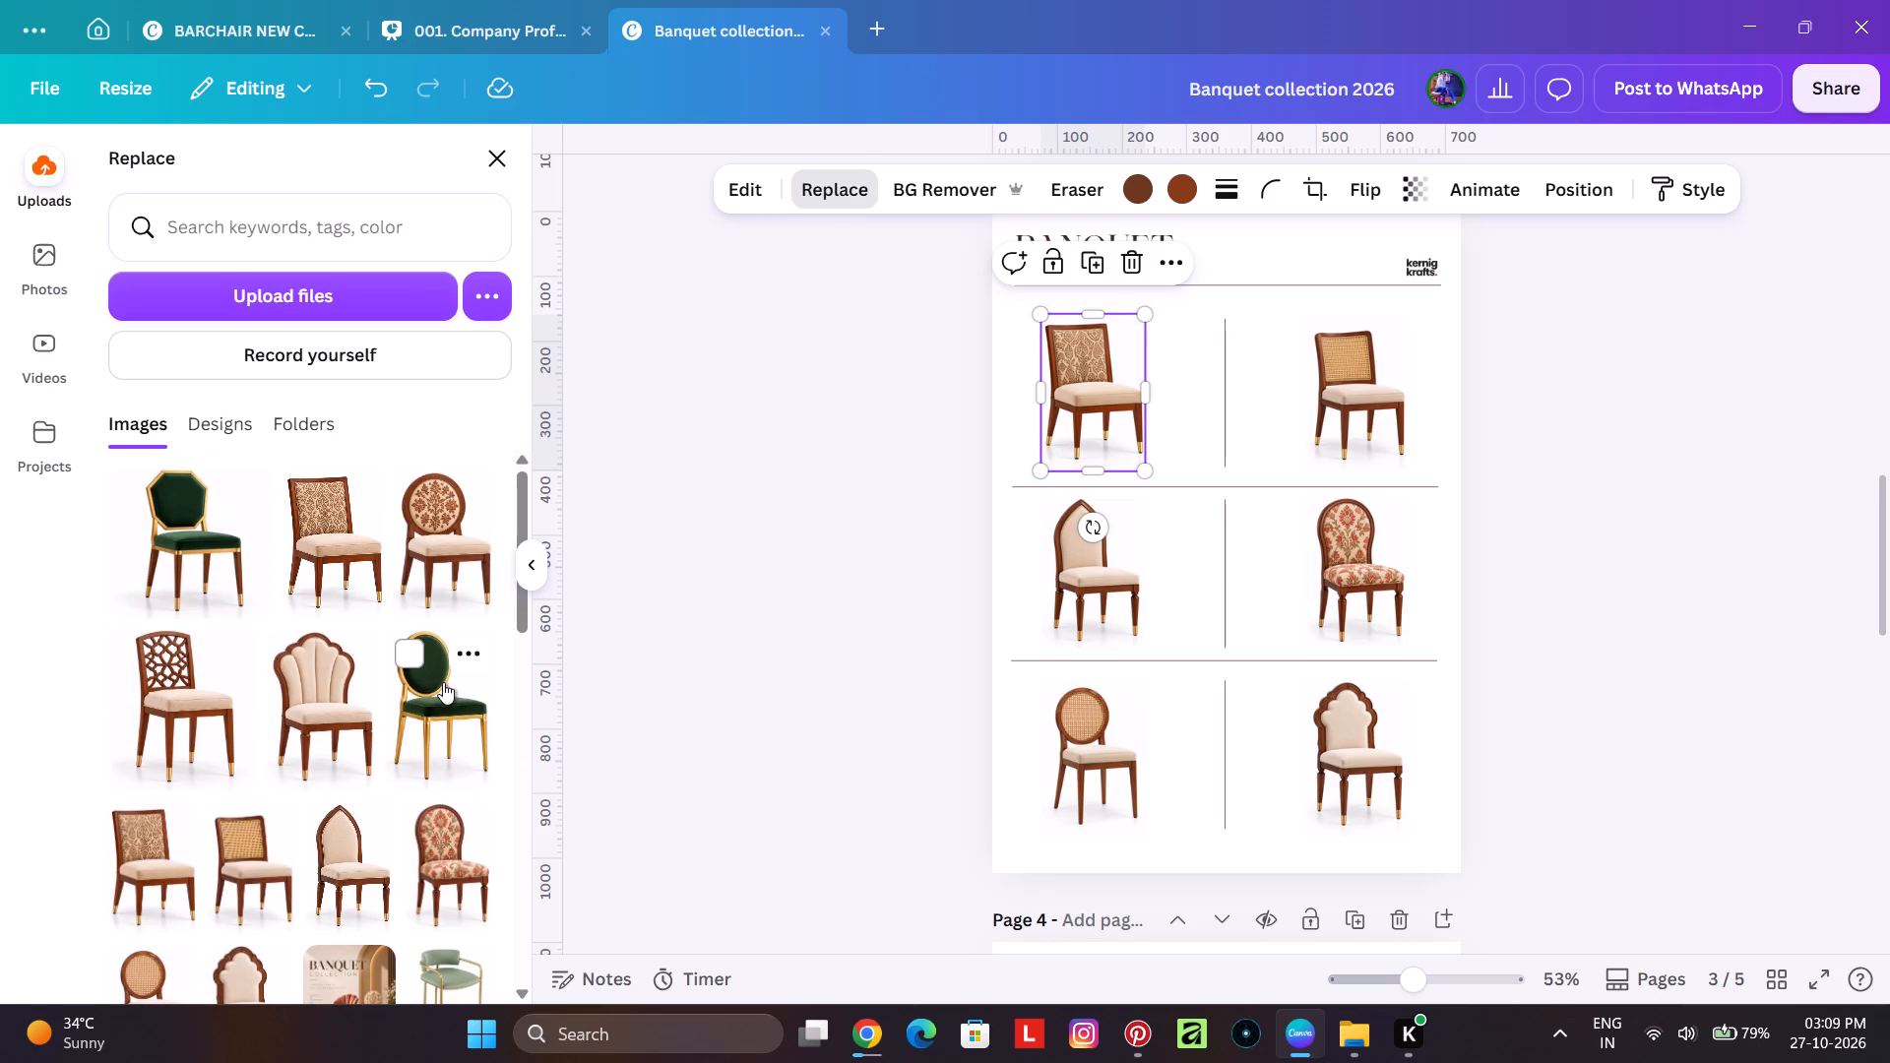
pyautogui.click(447, 708)
pyautogui.click(775, 489)
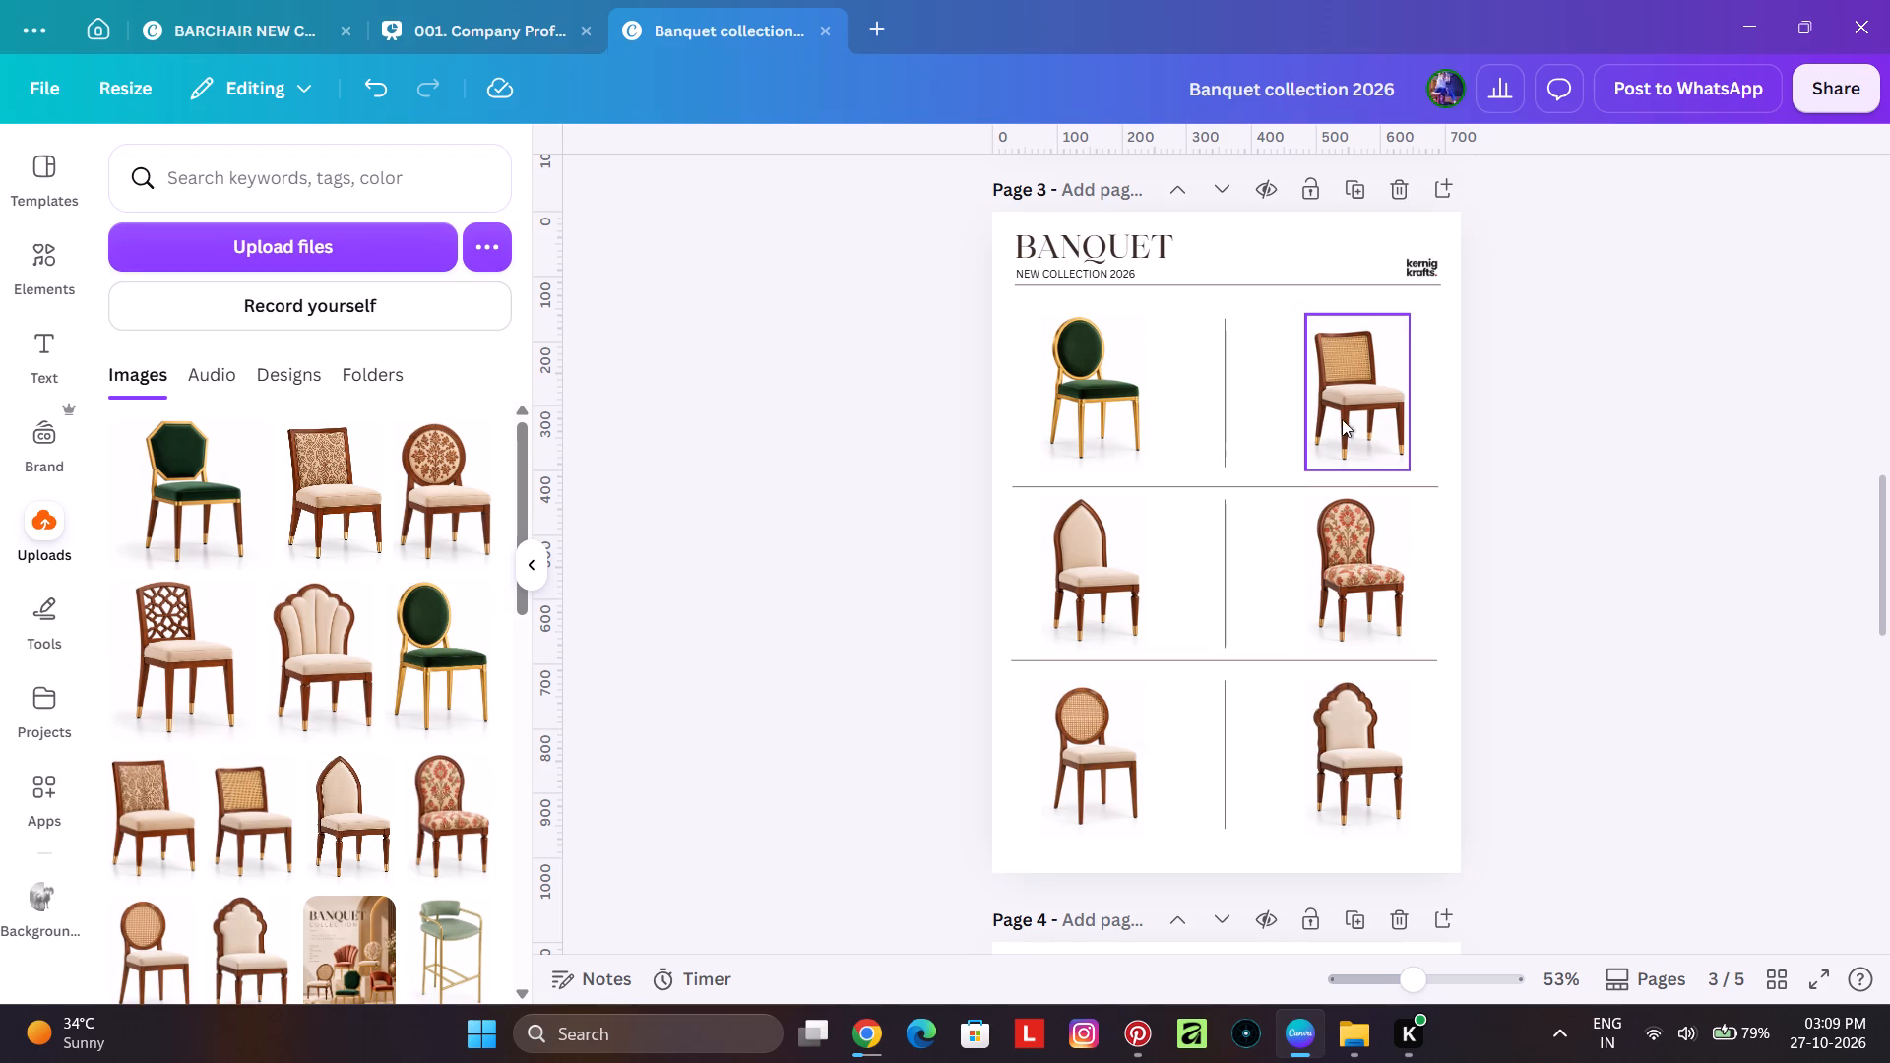
# Replace the second chair in page 3's upper row with the cream scalloped shell-back chair and check how it fits.
pyautogui.click(1378, 419)
pyautogui.click(855, 196)
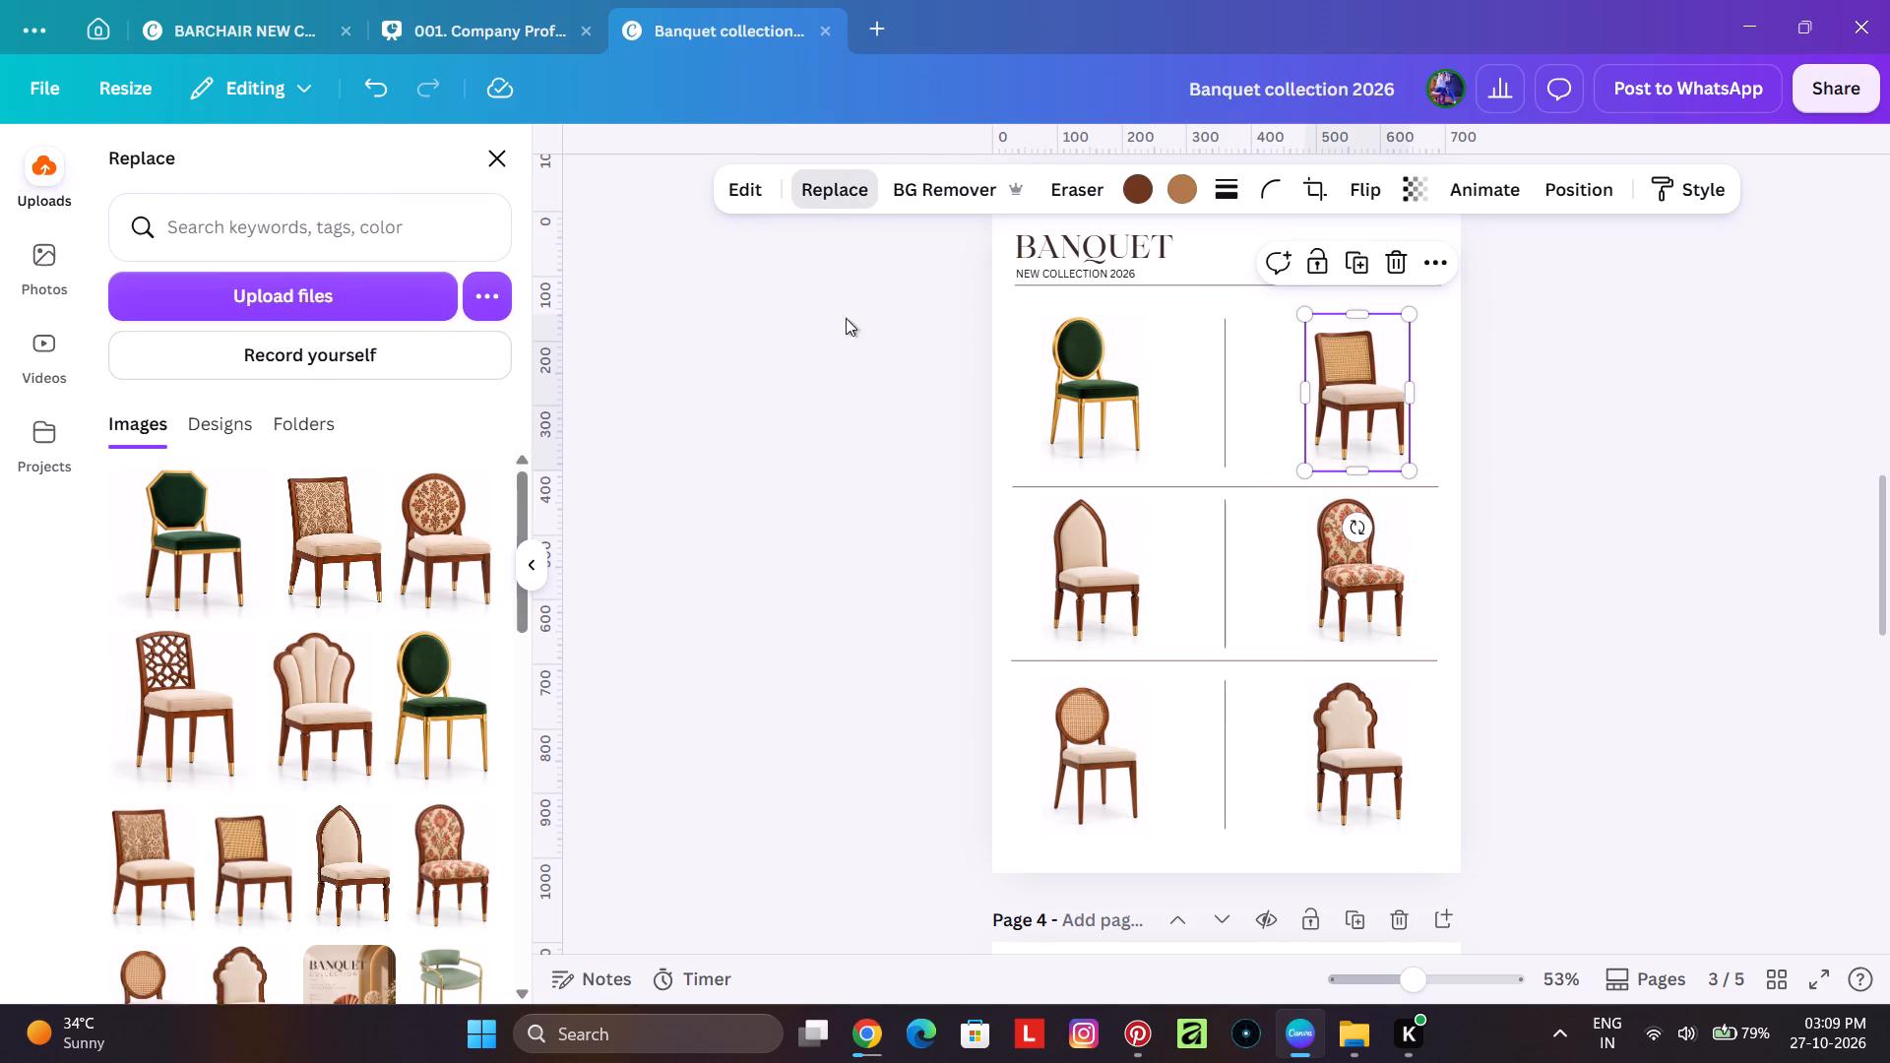
pyautogui.click(345, 757)
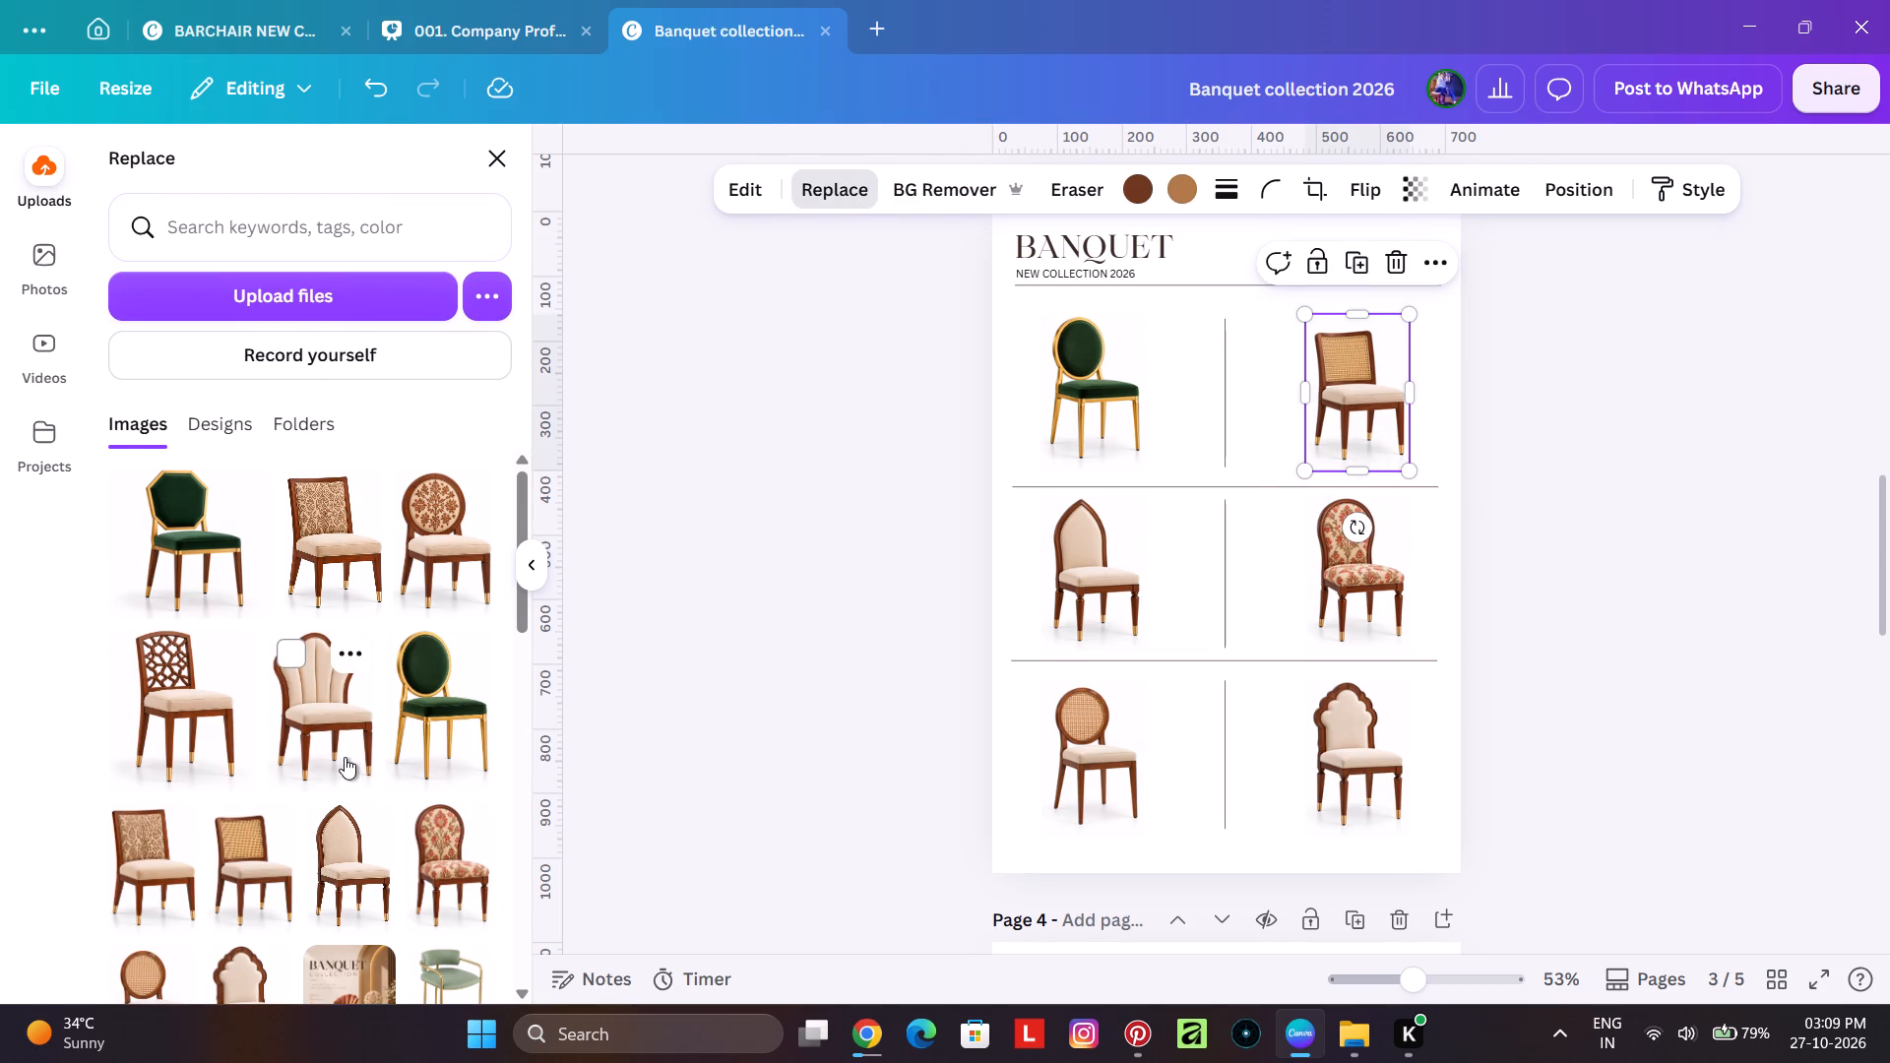
pyautogui.click(731, 535)
pyautogui.click(1370, 461)
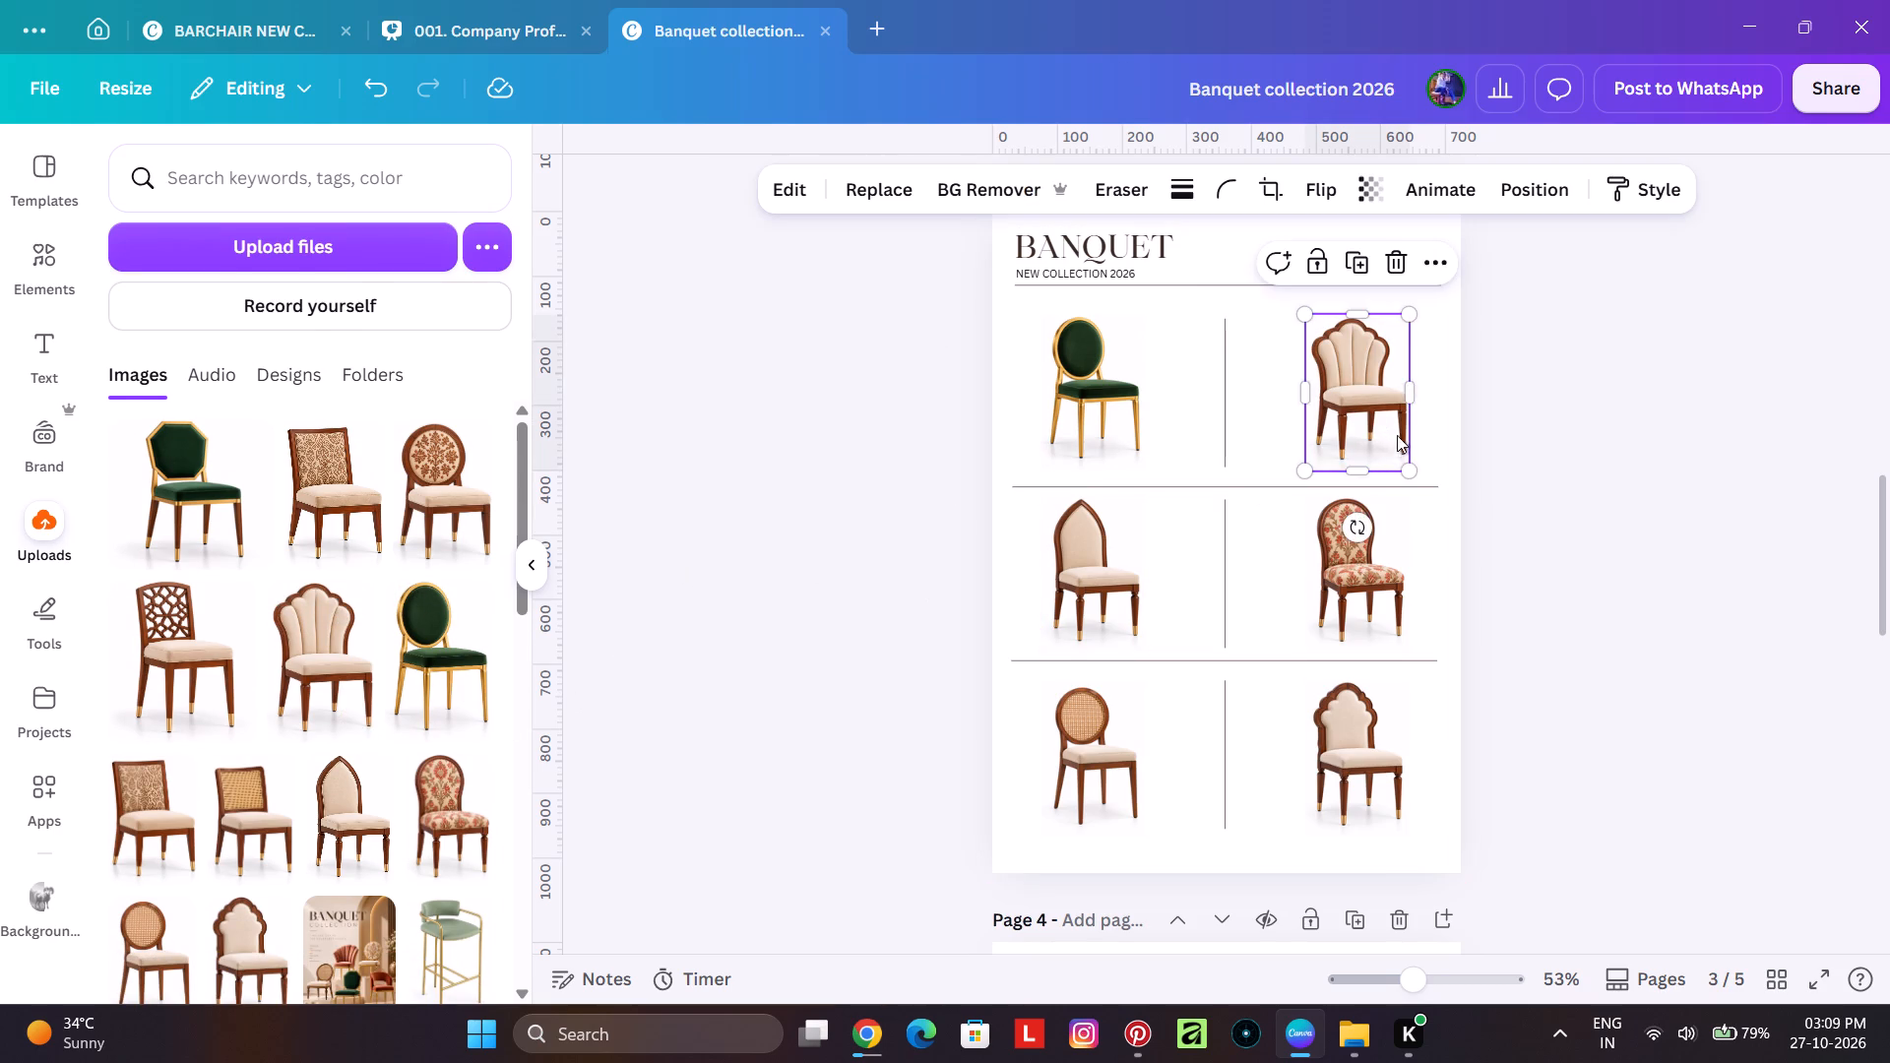
pyautogui.keyDown('ctrl'); pyautogui.scroll(7, 1404, 421); pyautogui.keyUp('ctrl')
pyautogui.keyDown('ctrl'); pyautogui.scroll(-5, 1638, 405); pyautogui.keyUp('ctrl')
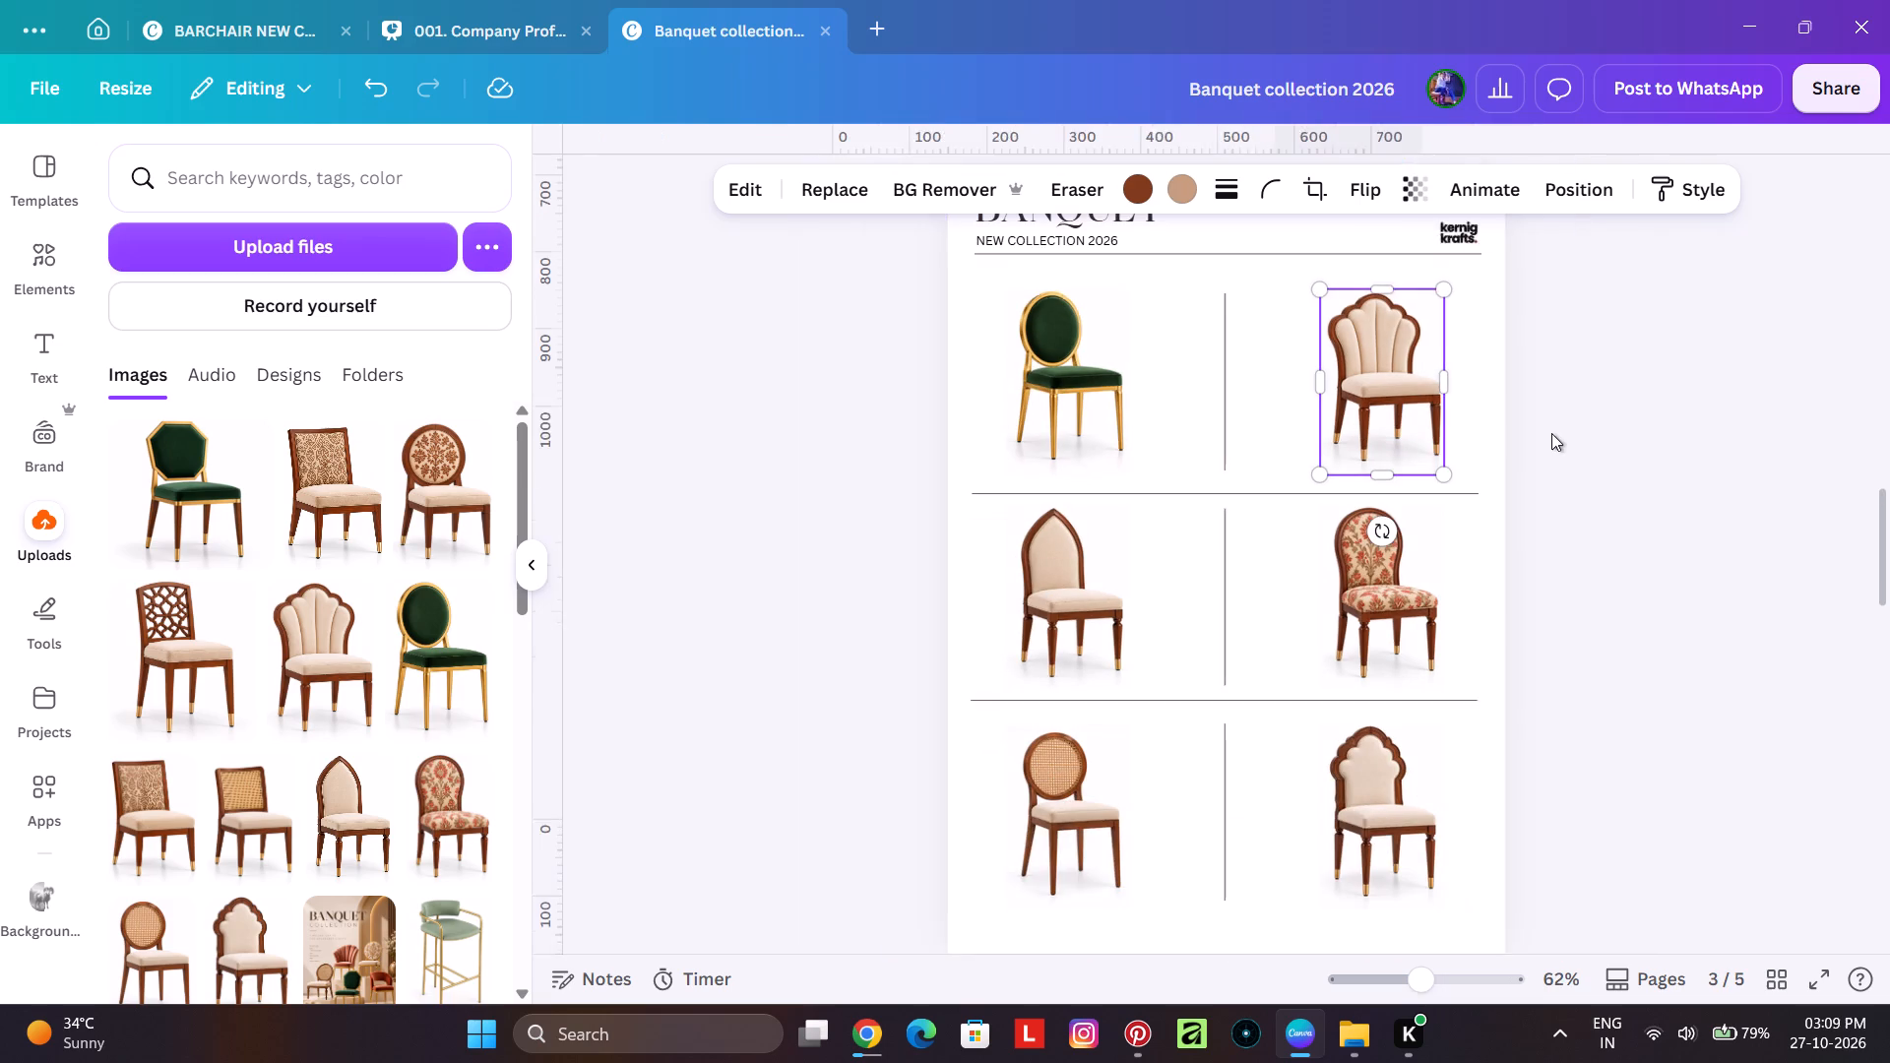
pyautogui.click(898, 446)
# Replace the pointed-arch chair in page 3's middle row with the lattice-back chair.
pyautogui.click(1065, 643)
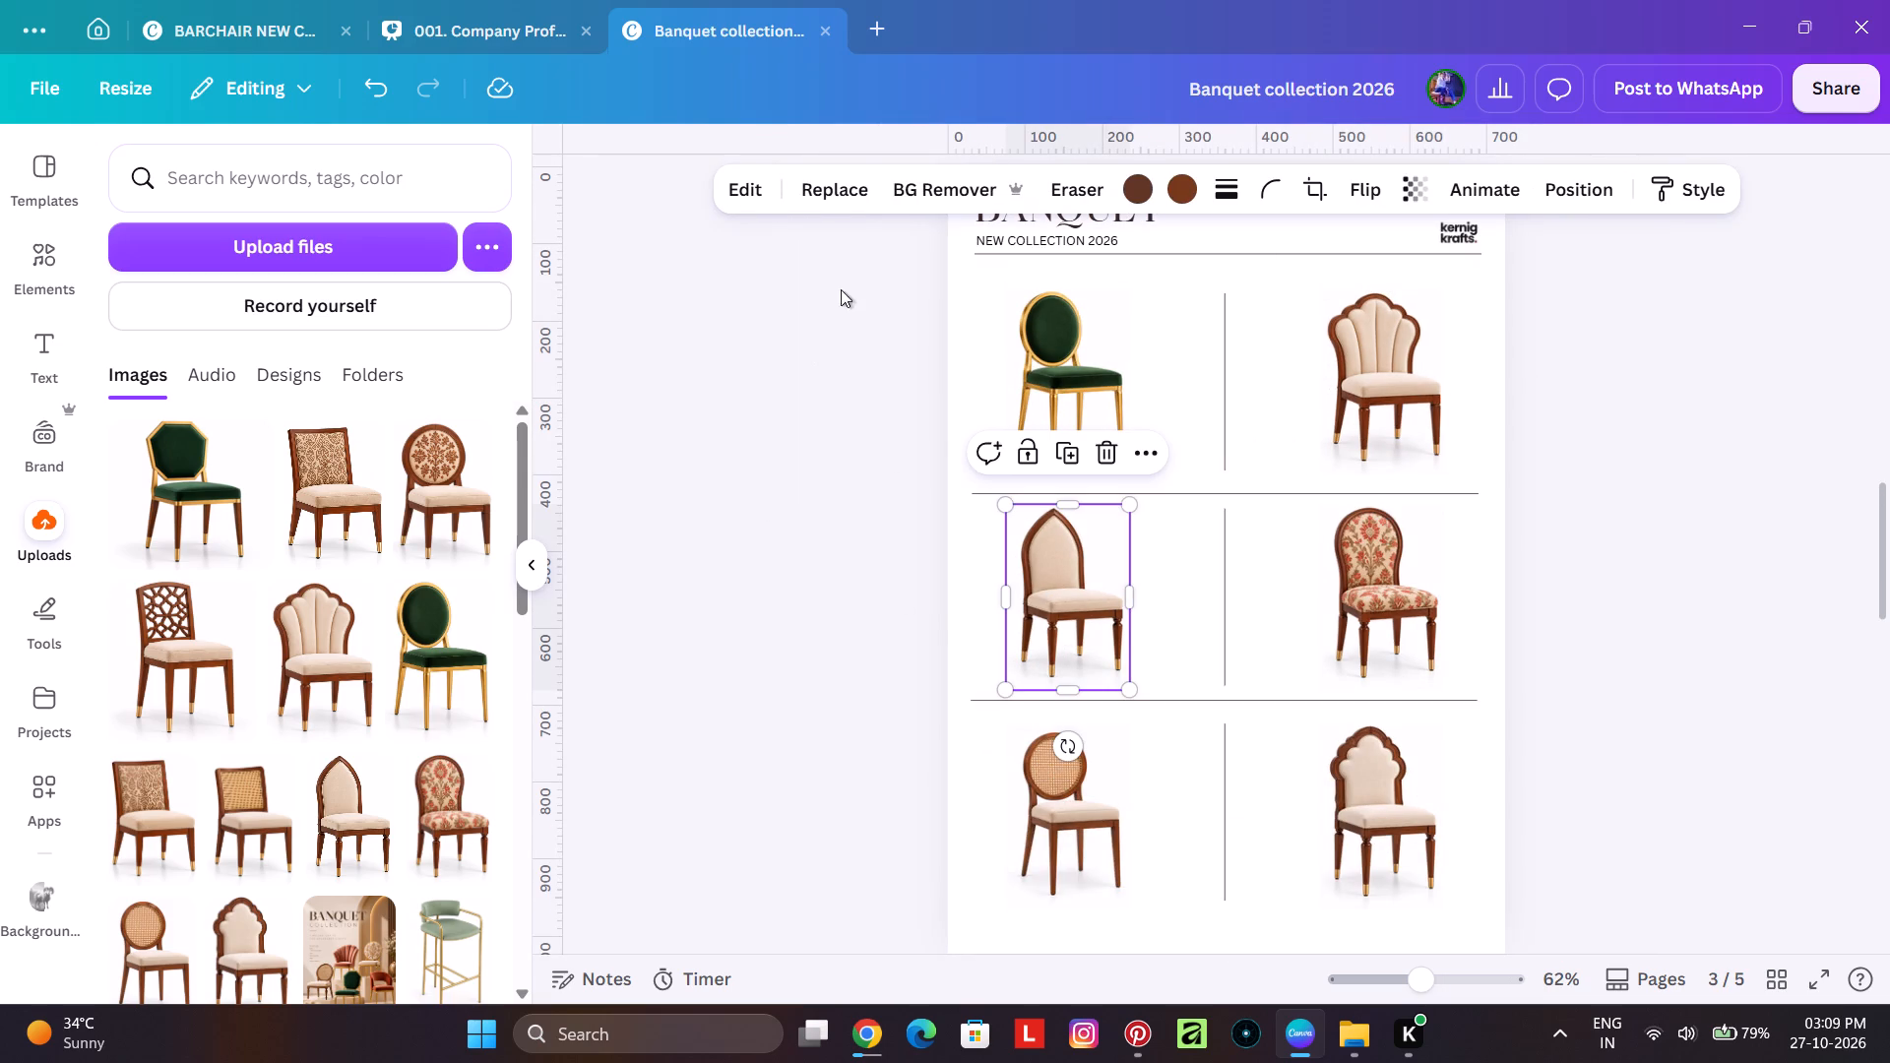
pyautogui.click(825, 202)
pyautogui.click(192, 688)
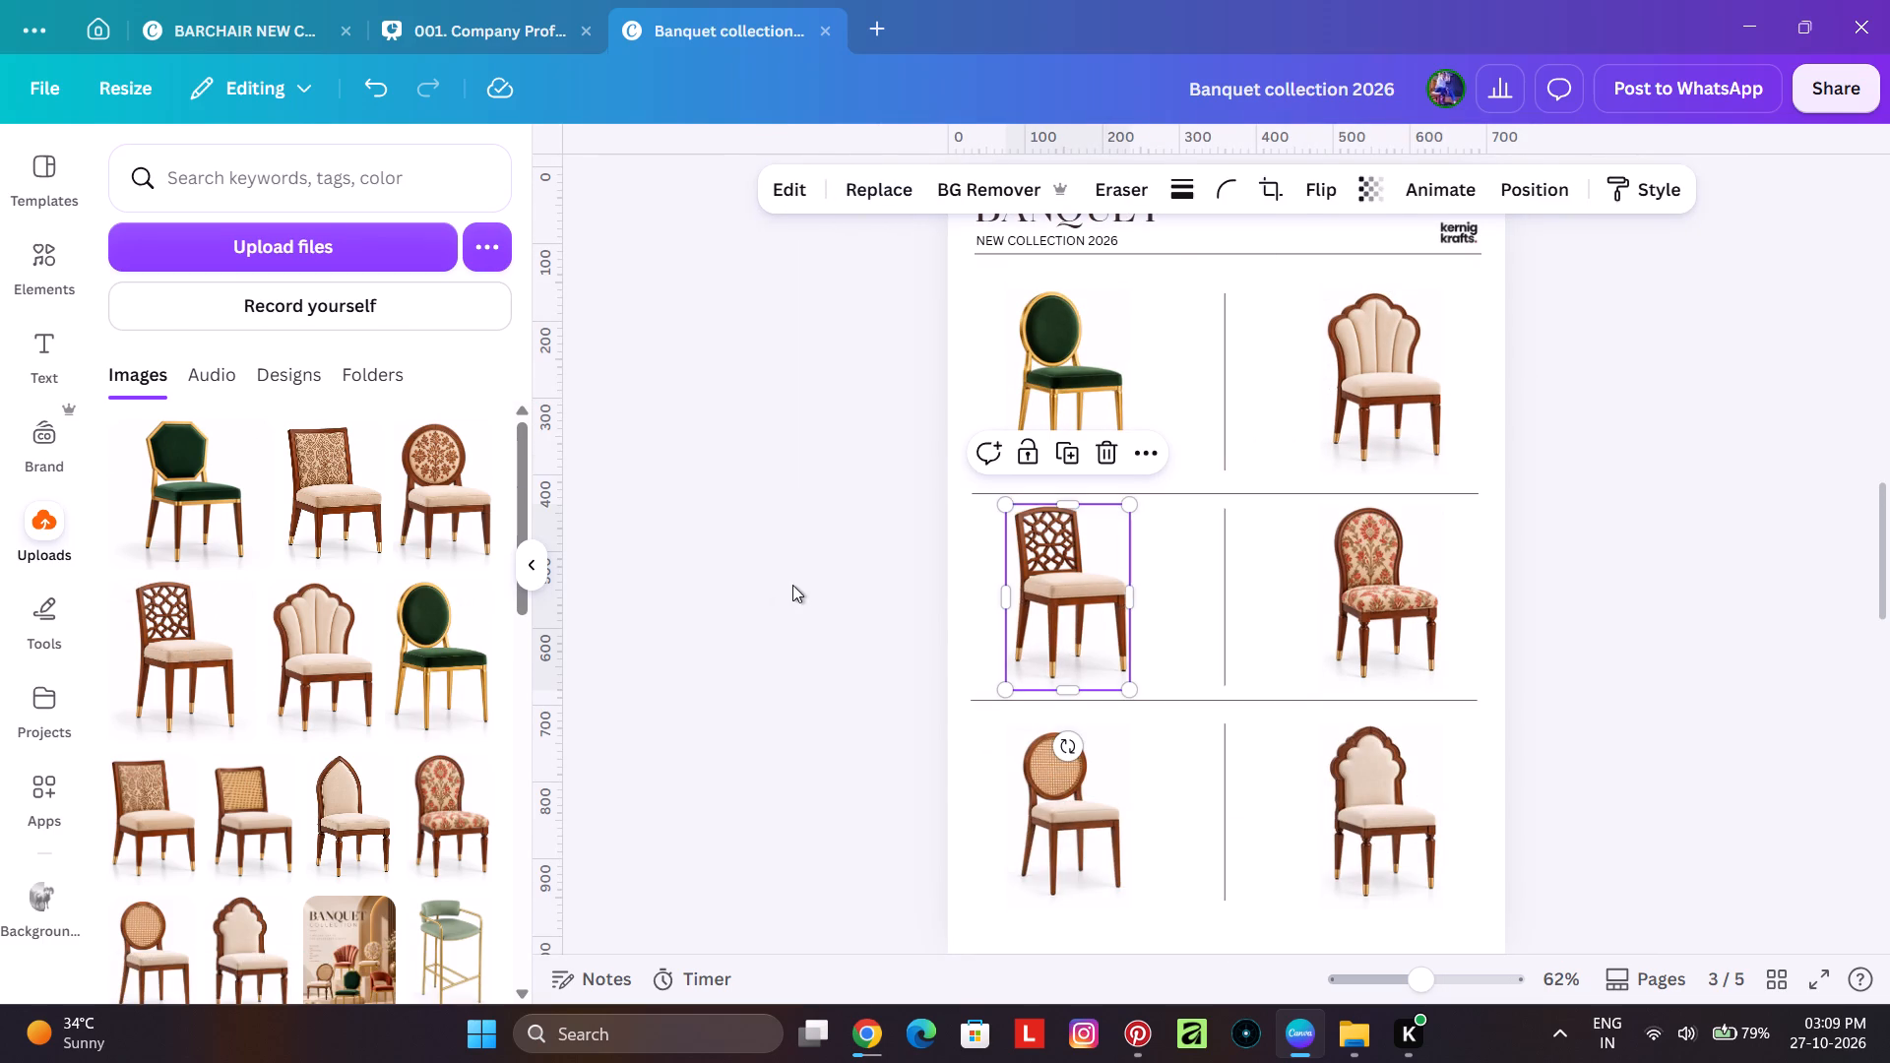
pyautogui.click(792, 585)
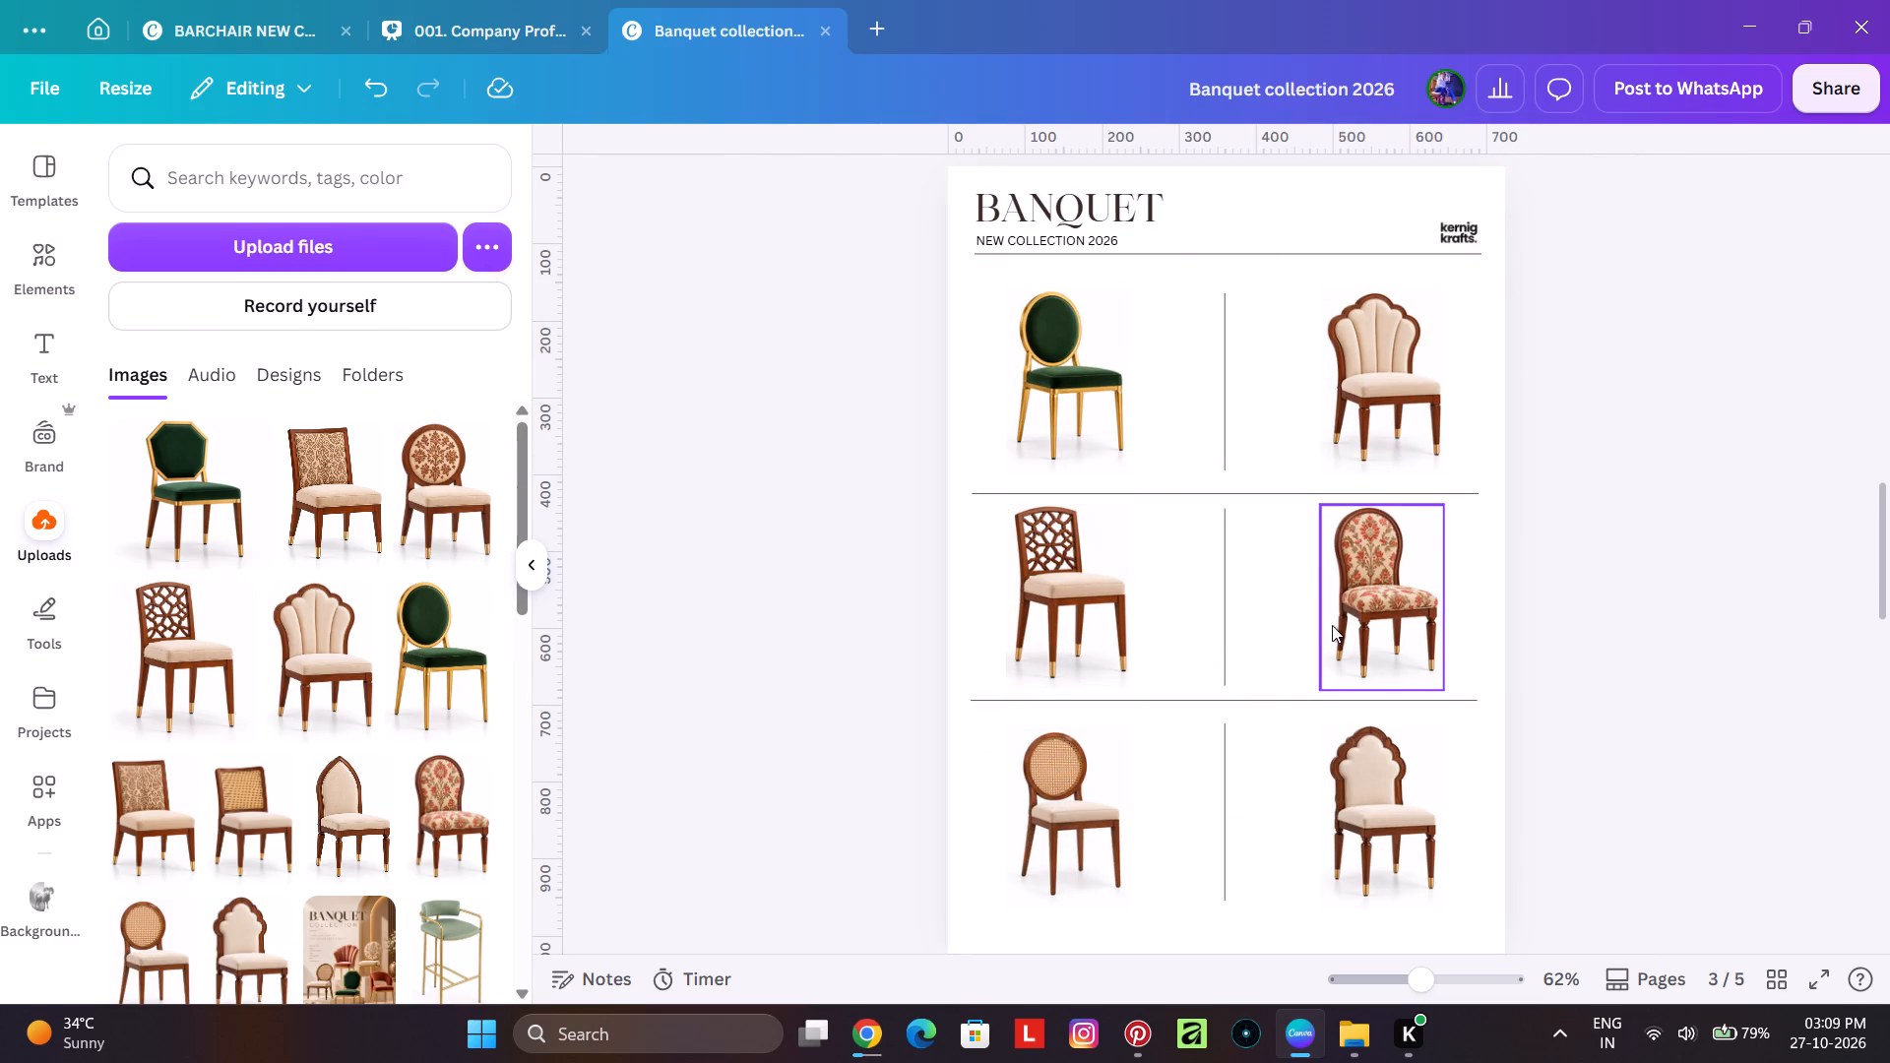
# Replace the red floral chair in page 3's middle row with the round floral-back chair and inspect it up close.
pyautogui.click(1335, 625)
pyautogui.click(832, 189)
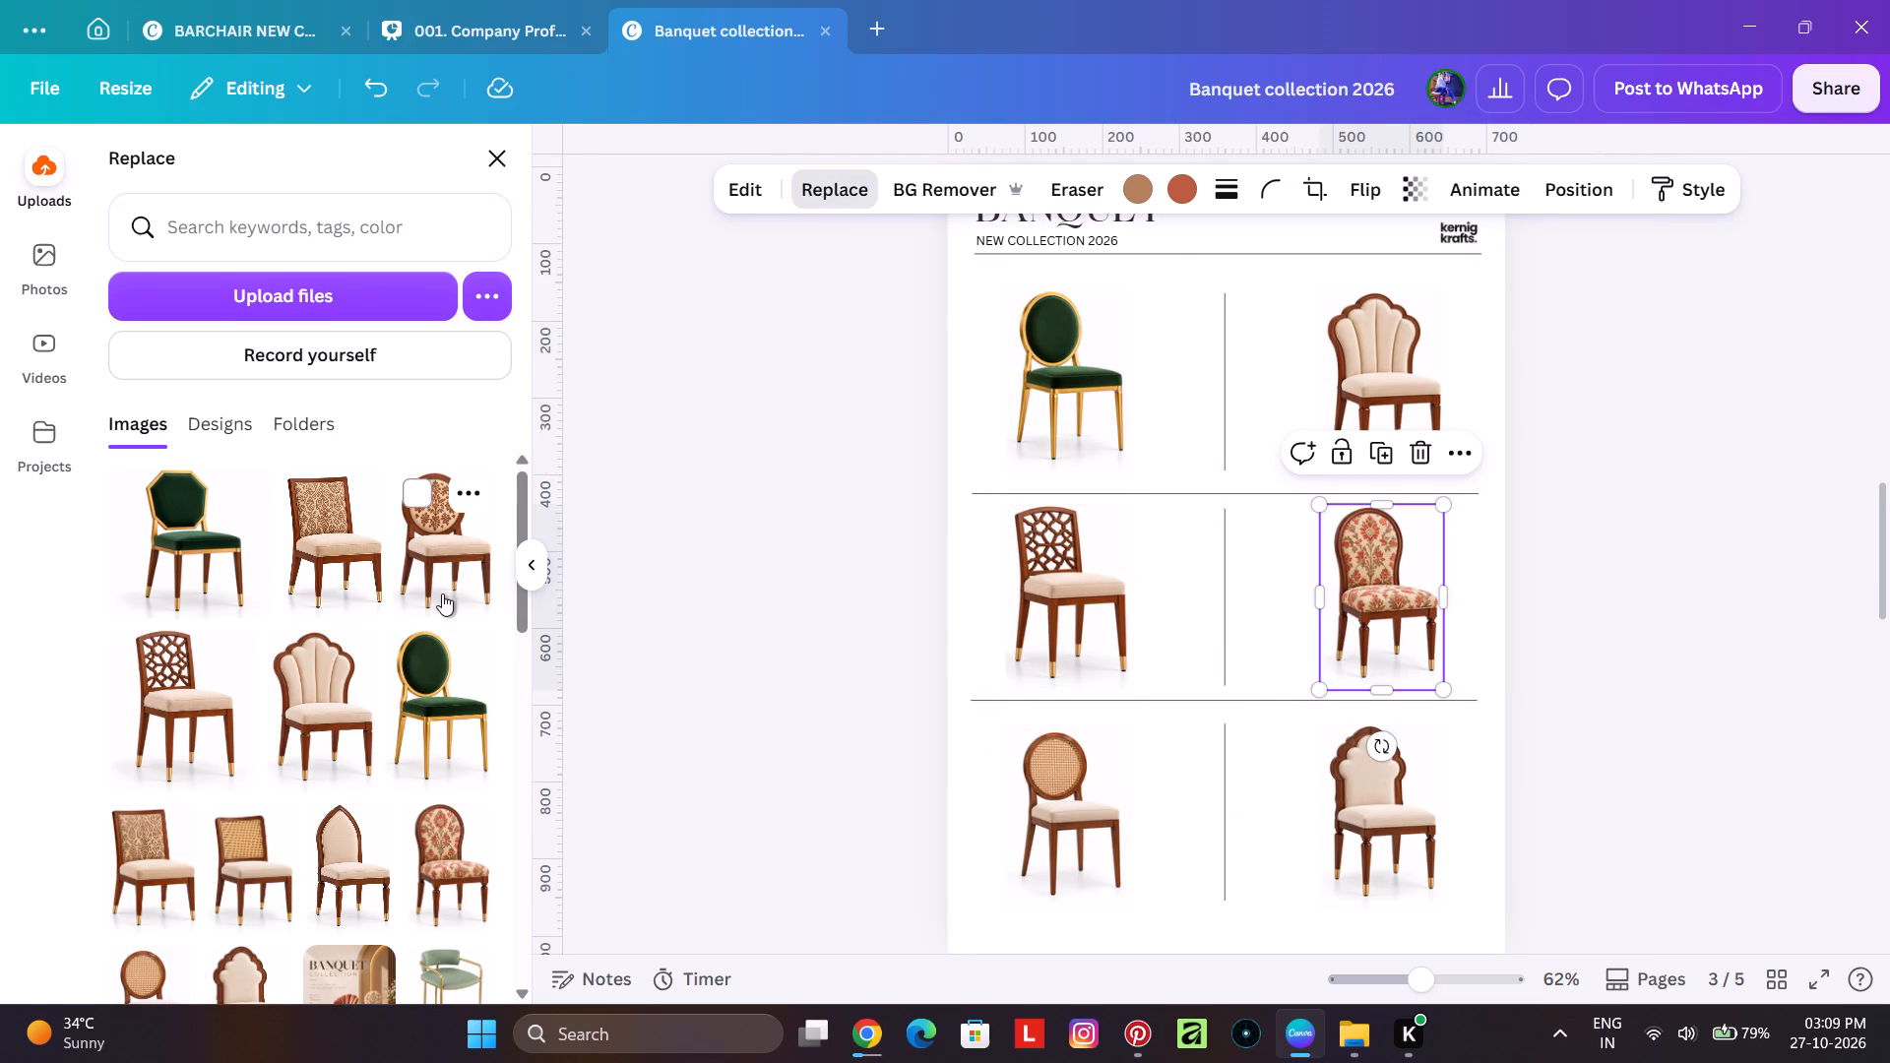
pyautogui.click(459, 591)
pyautogui.click(708, 547)
pyautogui.keyDown('ctrl'); pyautogui.scroll(3, 1498, 637); pyautogui.keyUp('ctrl')
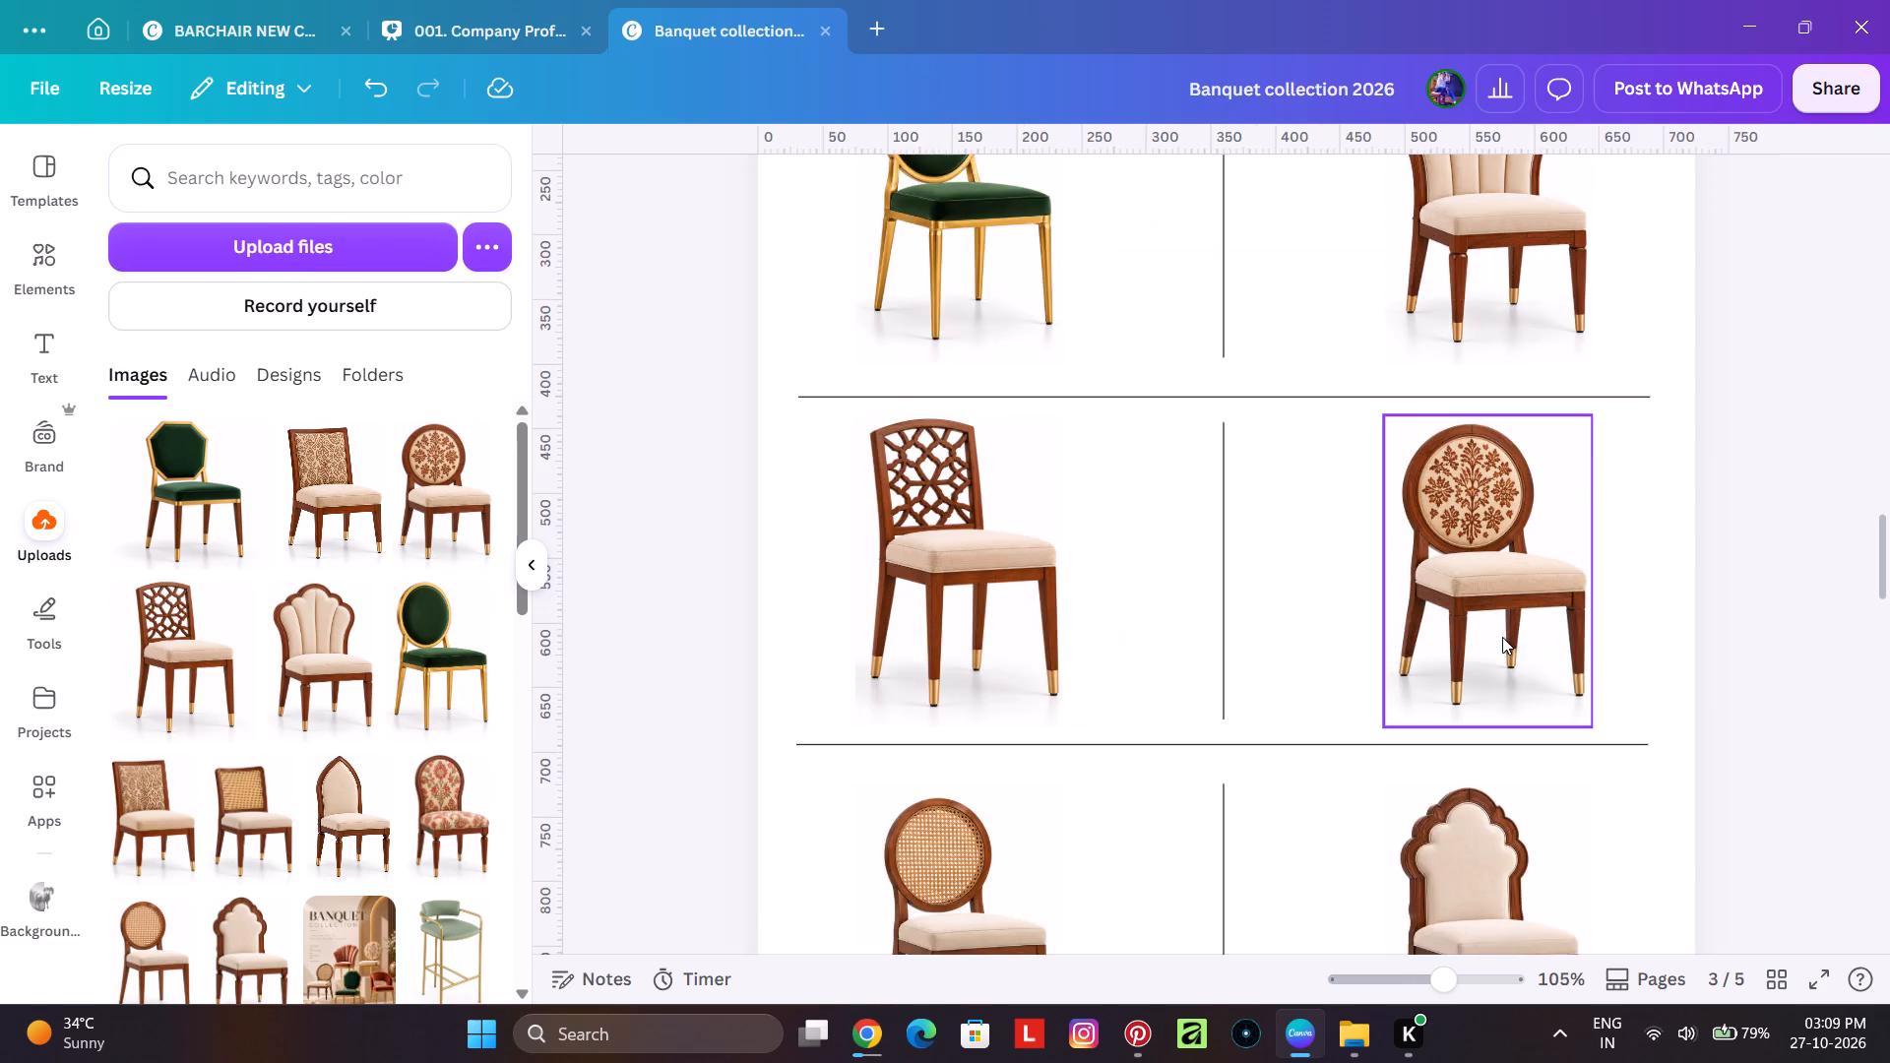
pyautogui.keyDown('ctrl'); pyautogui.scroll(2, 1502, 637); pyautogui.keyUp('ctrl')
pyautogui.keyDown('ctrl'); pyautogui.scroll(-5, 1501, 637); pyautogui.keyUp('ctrl')
pyautogui.scroll(-1, 802, 534)
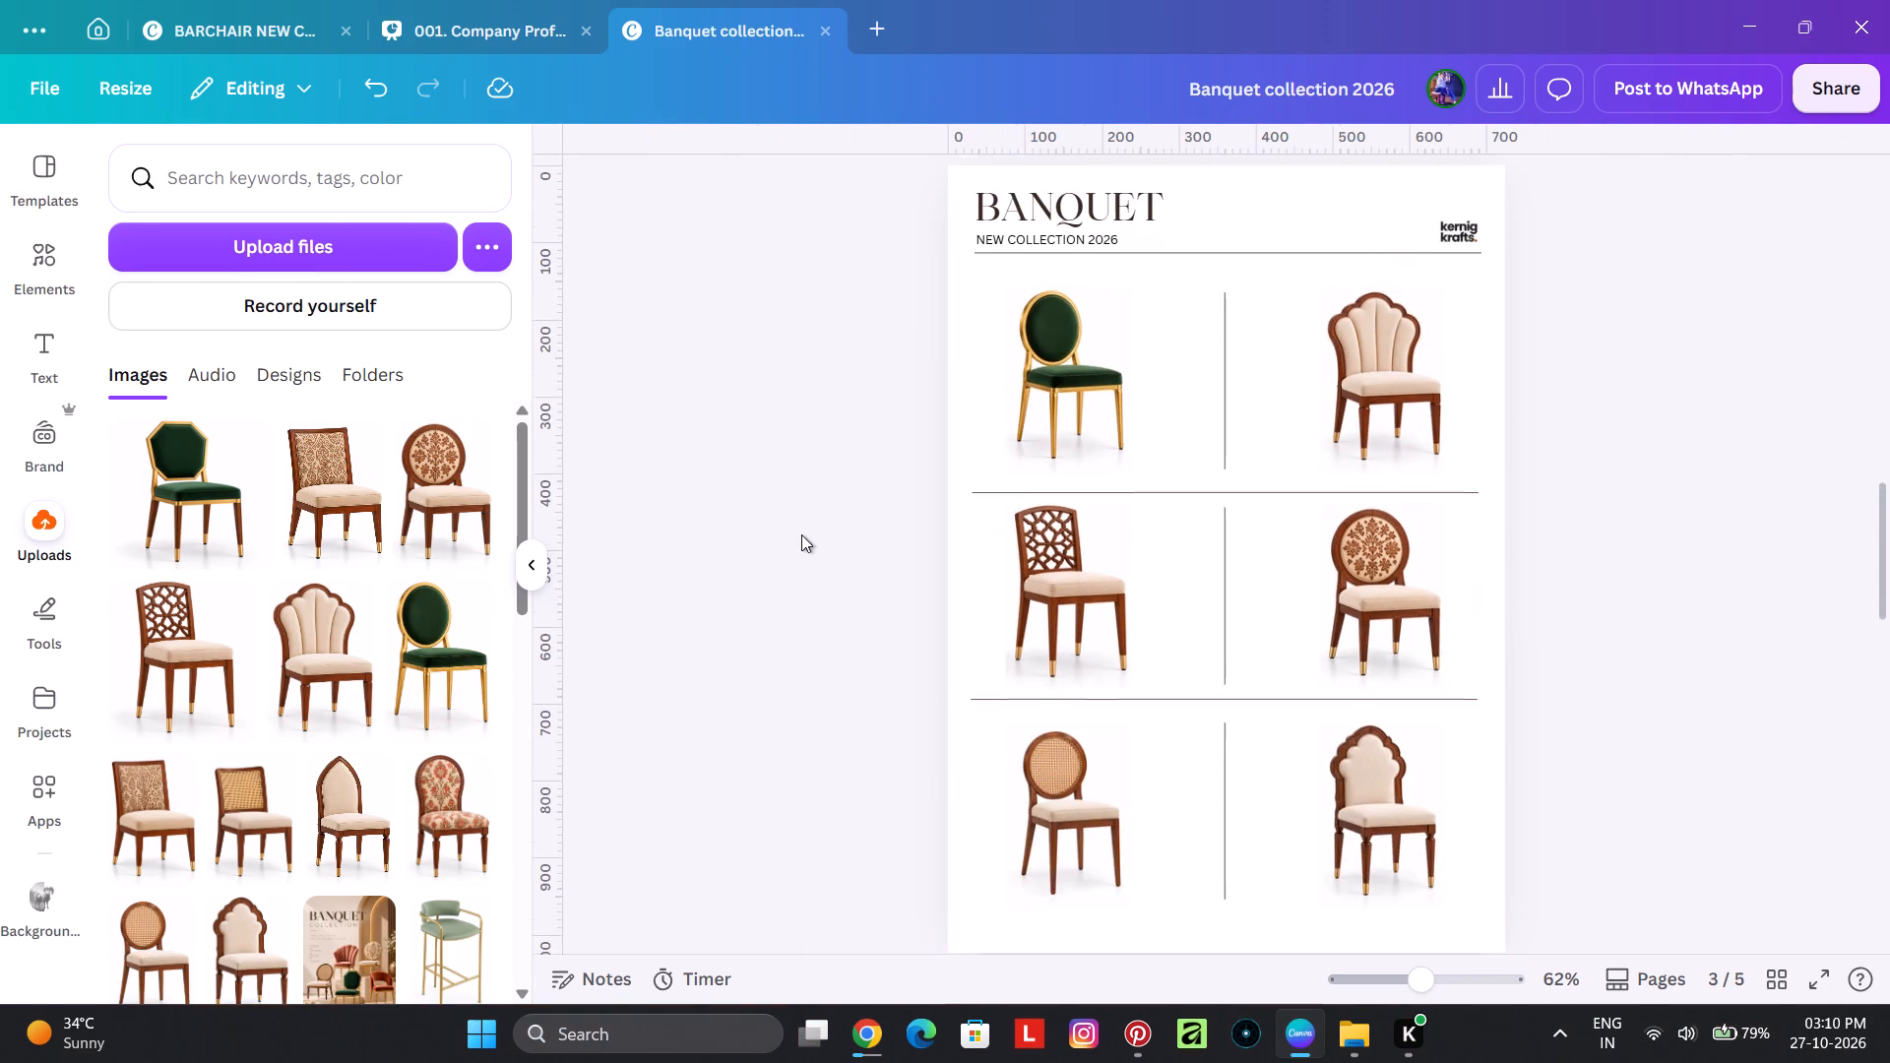
# Replace the round cane-back chair in page 3's bottom row with the green octagonal-back chair.
pyautogui.scroll(-1, 801, 534)
pyautogui.click(1102, 576)
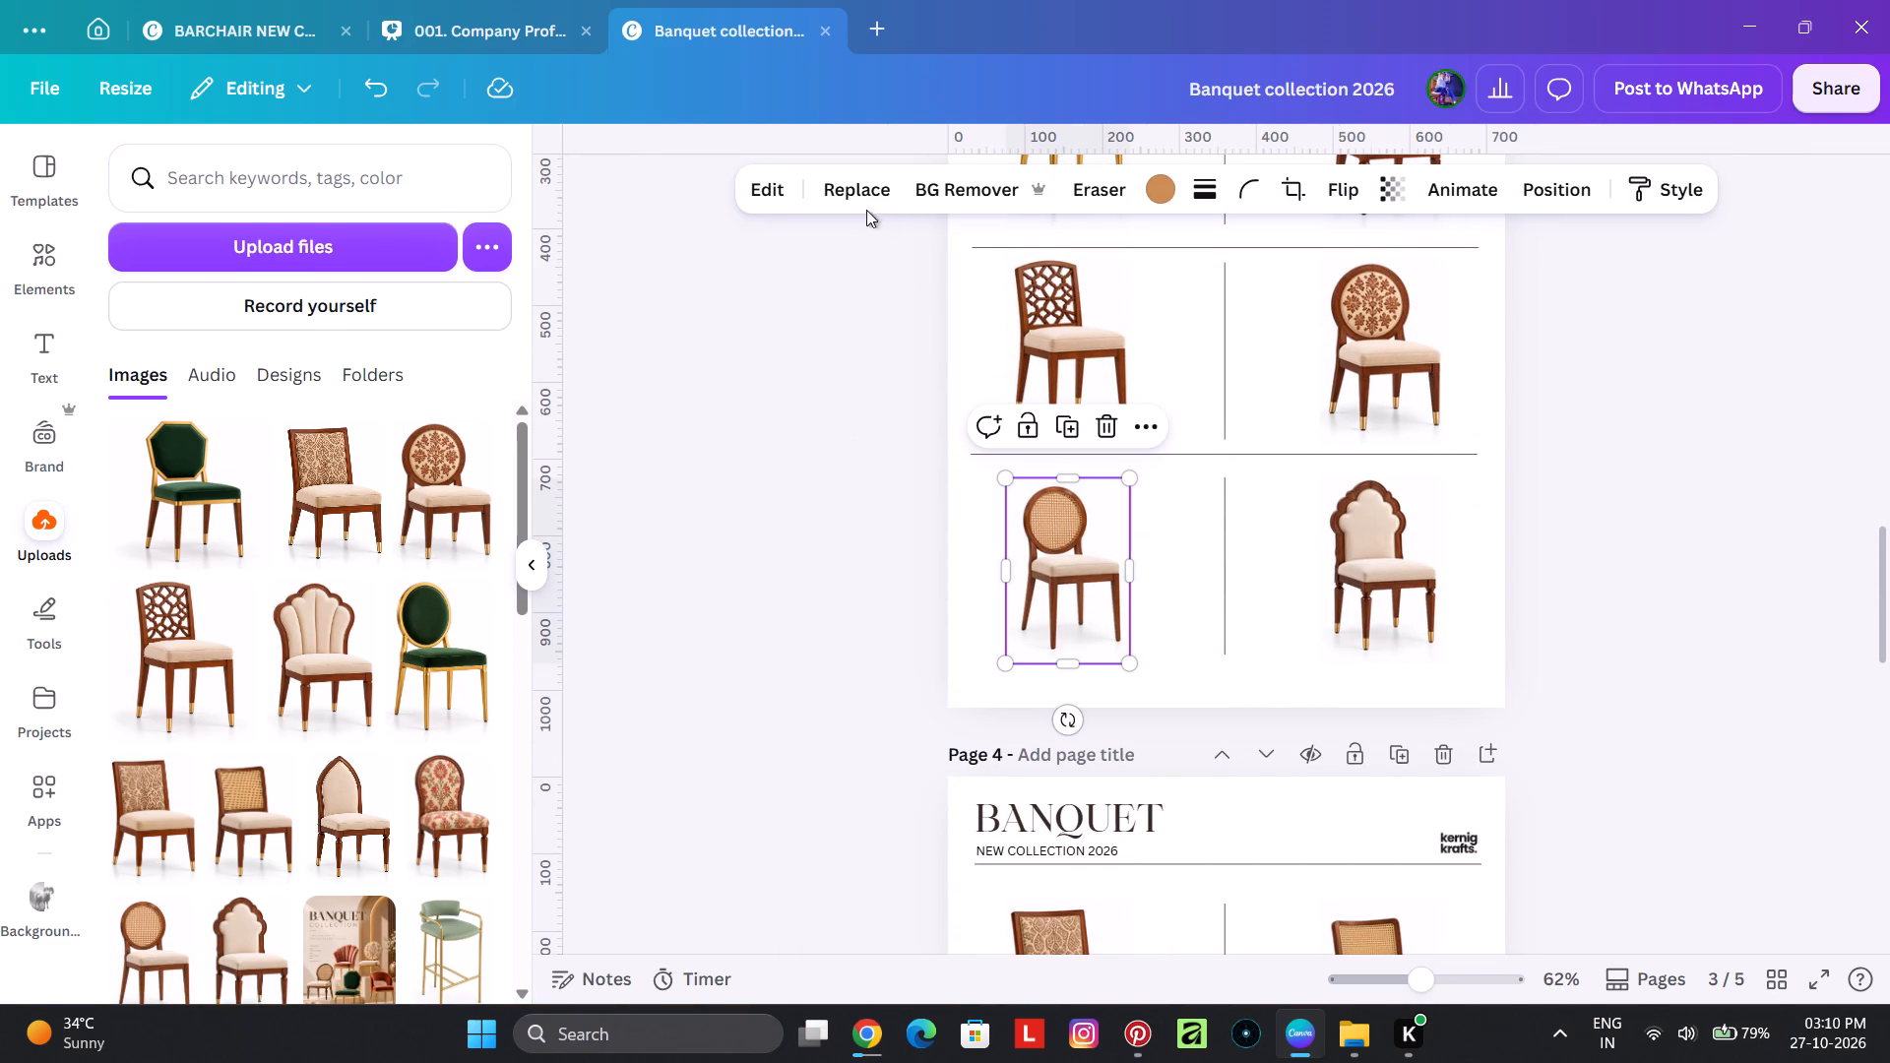
pyautogui.click(864, 208)
pyautogui.click(245, 566)
pyautogui.click(621, 511)
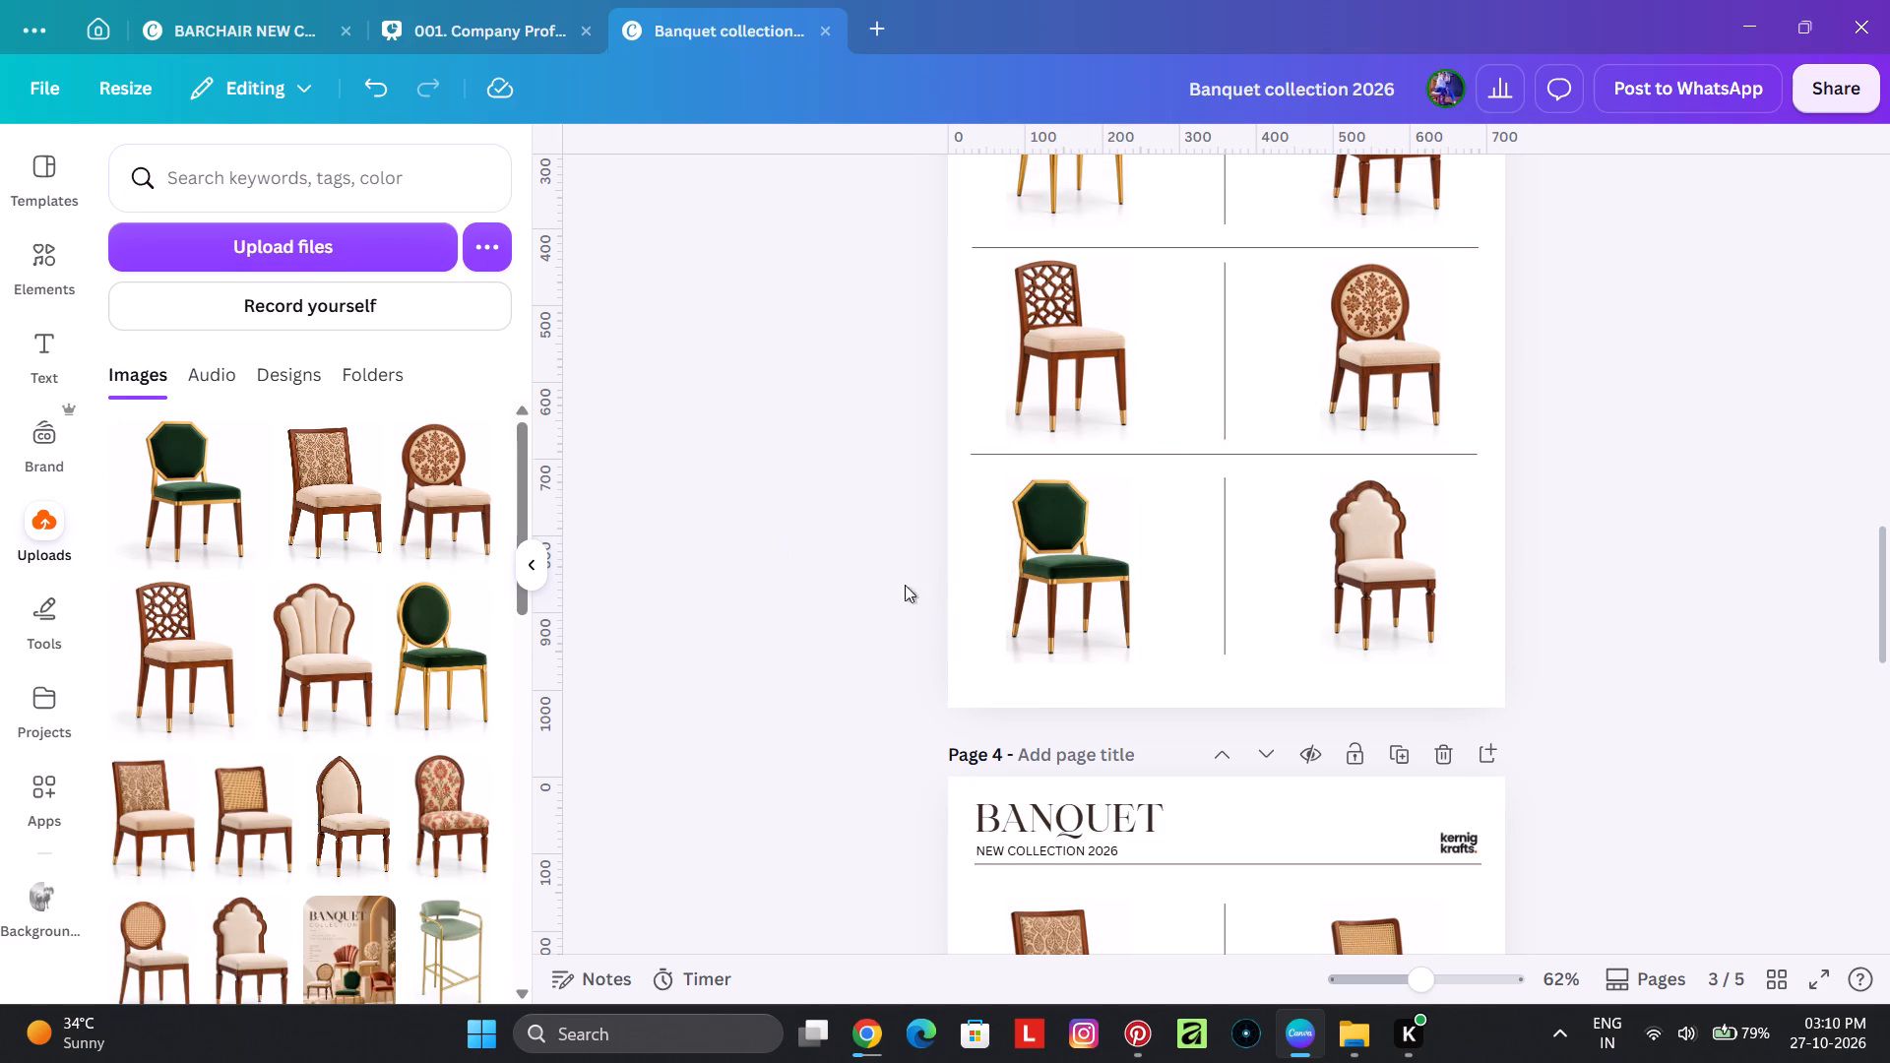
# Extend the right edge of the green octagonal-back chair's image slightly on page 3.
pyautogui.click(1078, 567)
pyautogui.keyDown('ctrl'); pyautogui.scroll(6, 1110, 571); pyautogui.keyUp('ctrl')
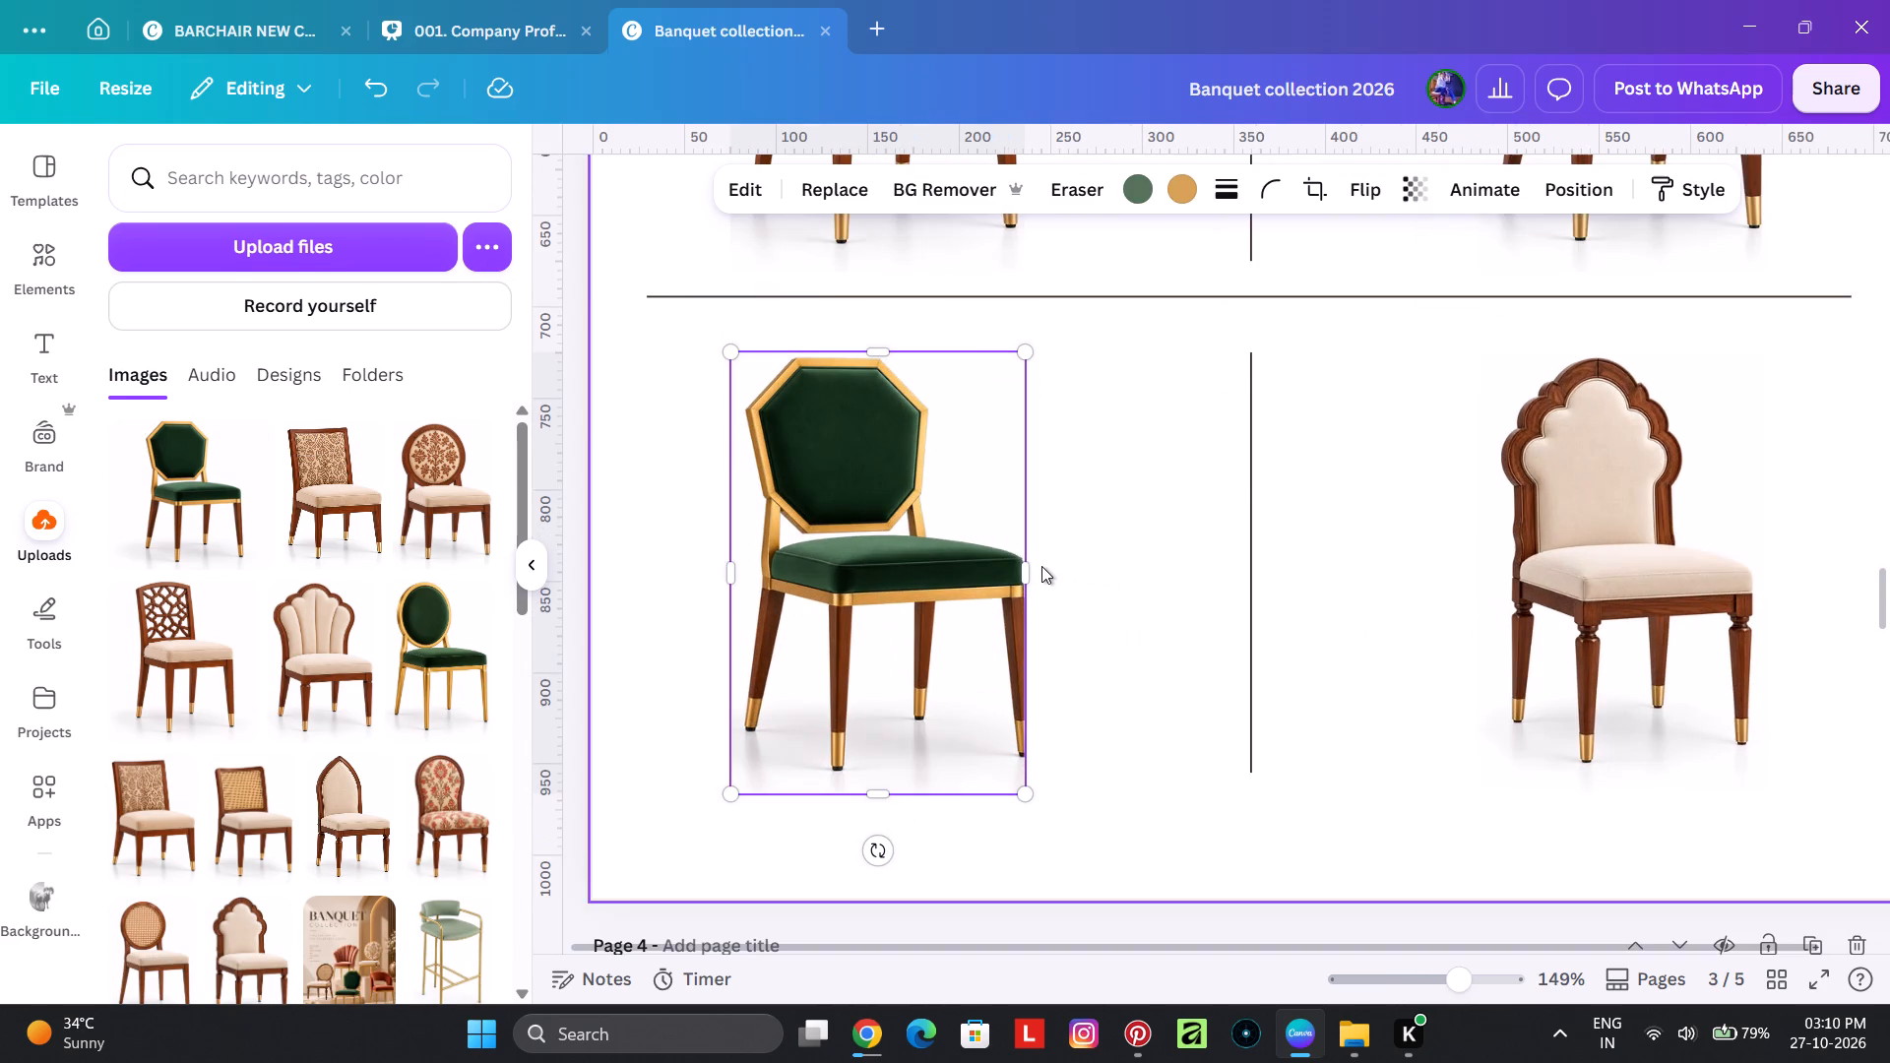
pyautogui.moveTo(1032, 569); pyautogui.dragTo(1045, 569)
pyautogui.keyDown('ctrl'); pyautogui.scroll(-4, 1039, 576); pyautogui.keyUp('ctrl')
pyautogui.click(825, 588)
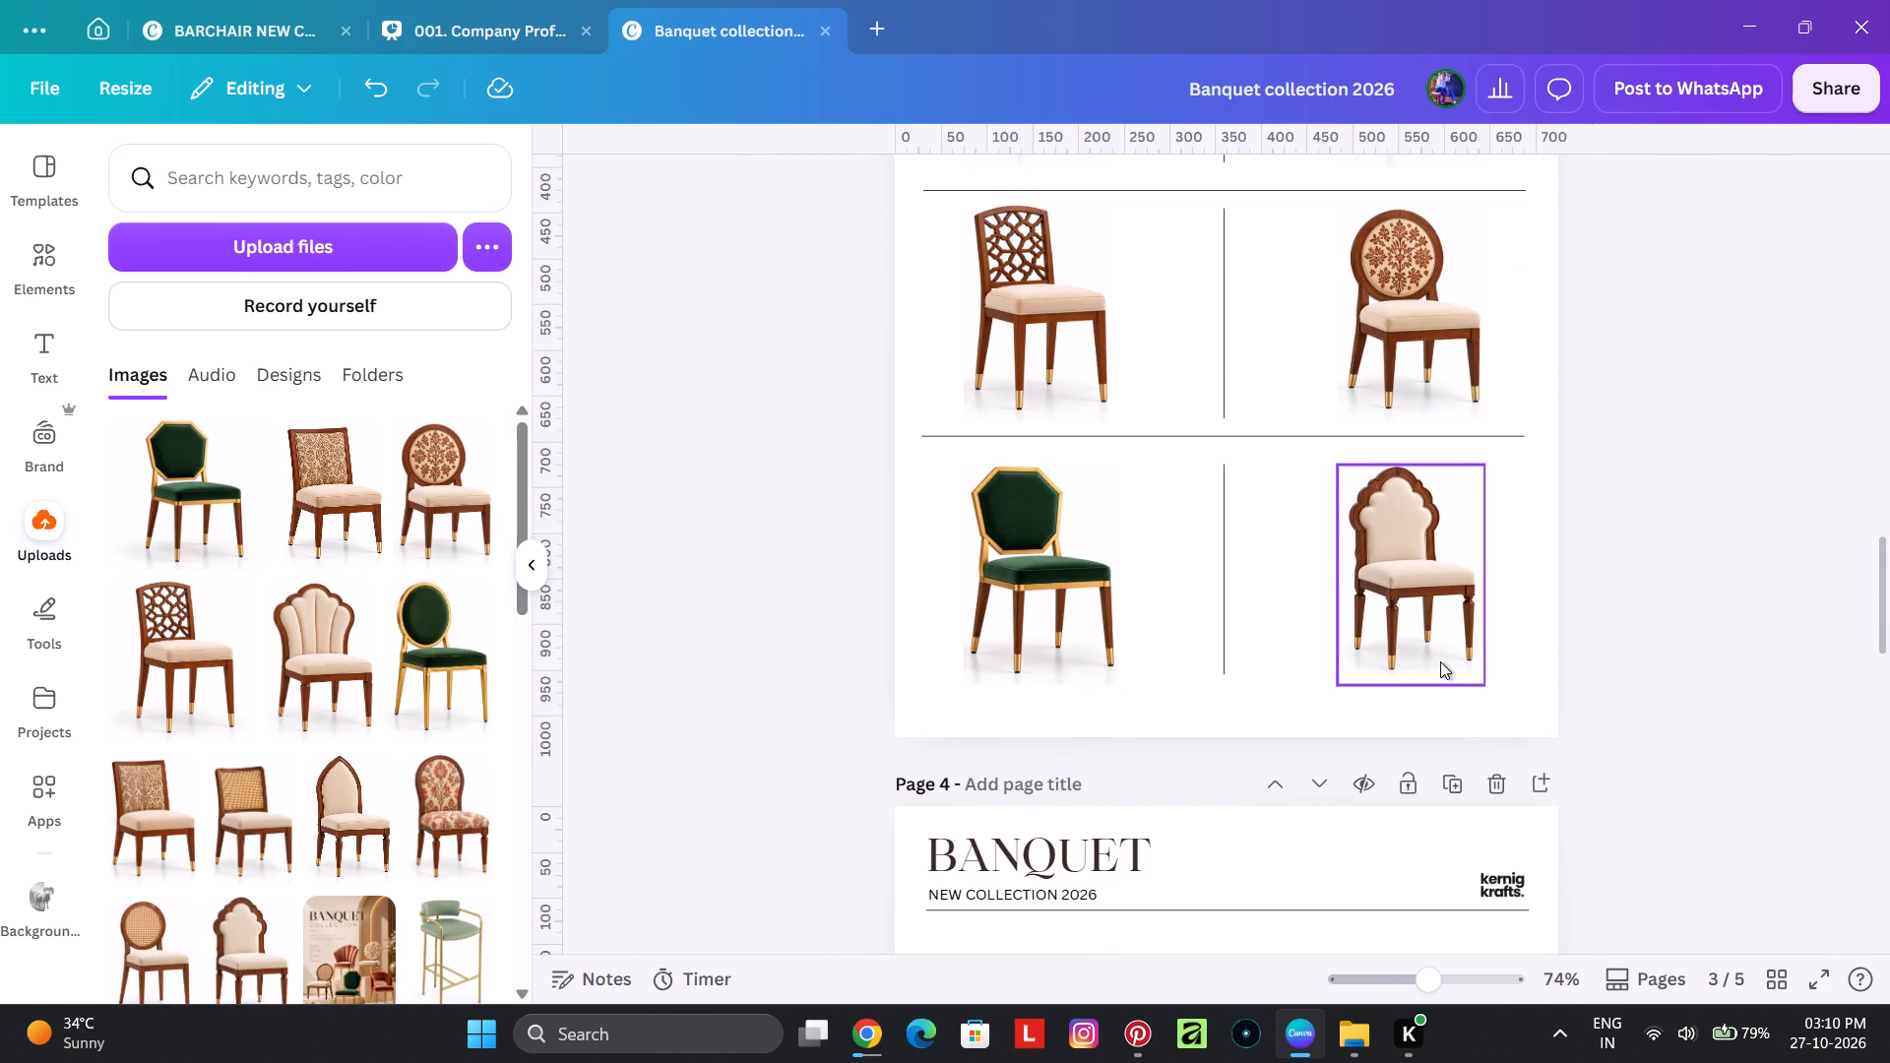
# Upload the image Chair_17 for the remaining old chair in page 3's bottom row.
pyautogui.click(1438, 635)
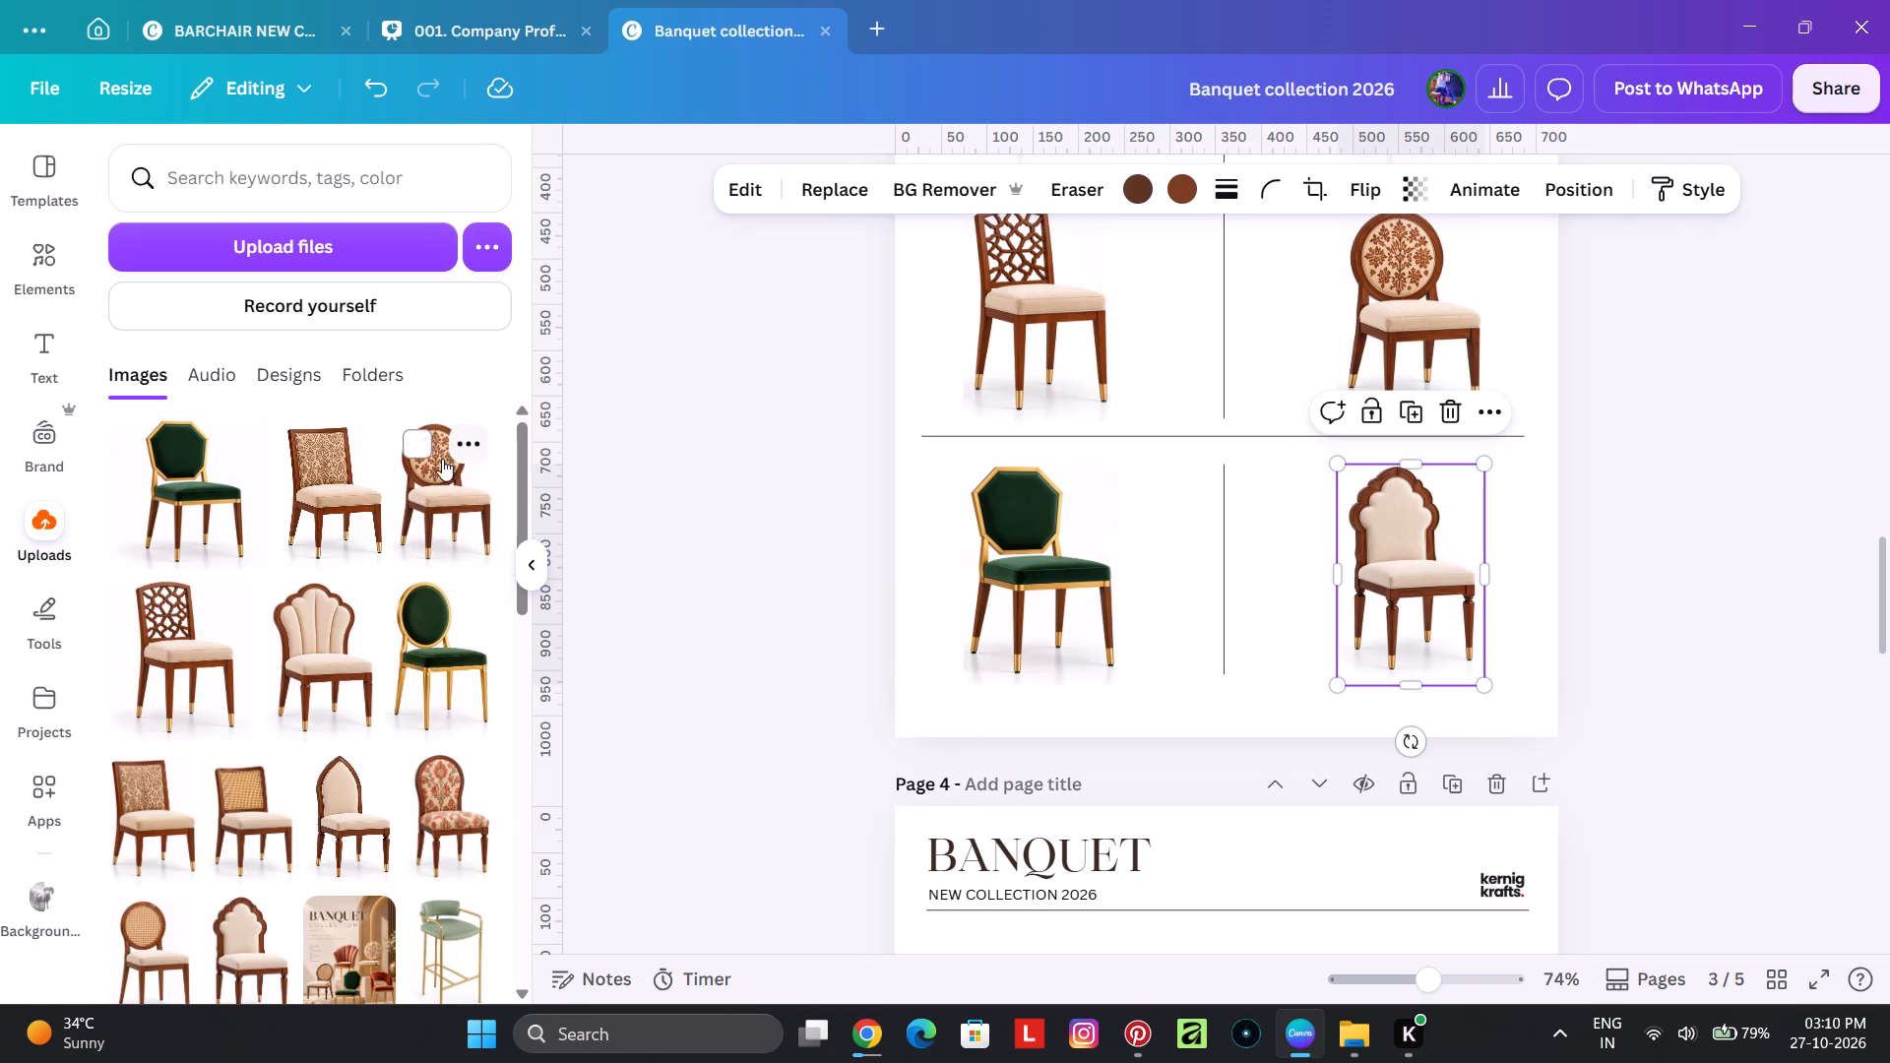
pyautogui.click(311, 265)
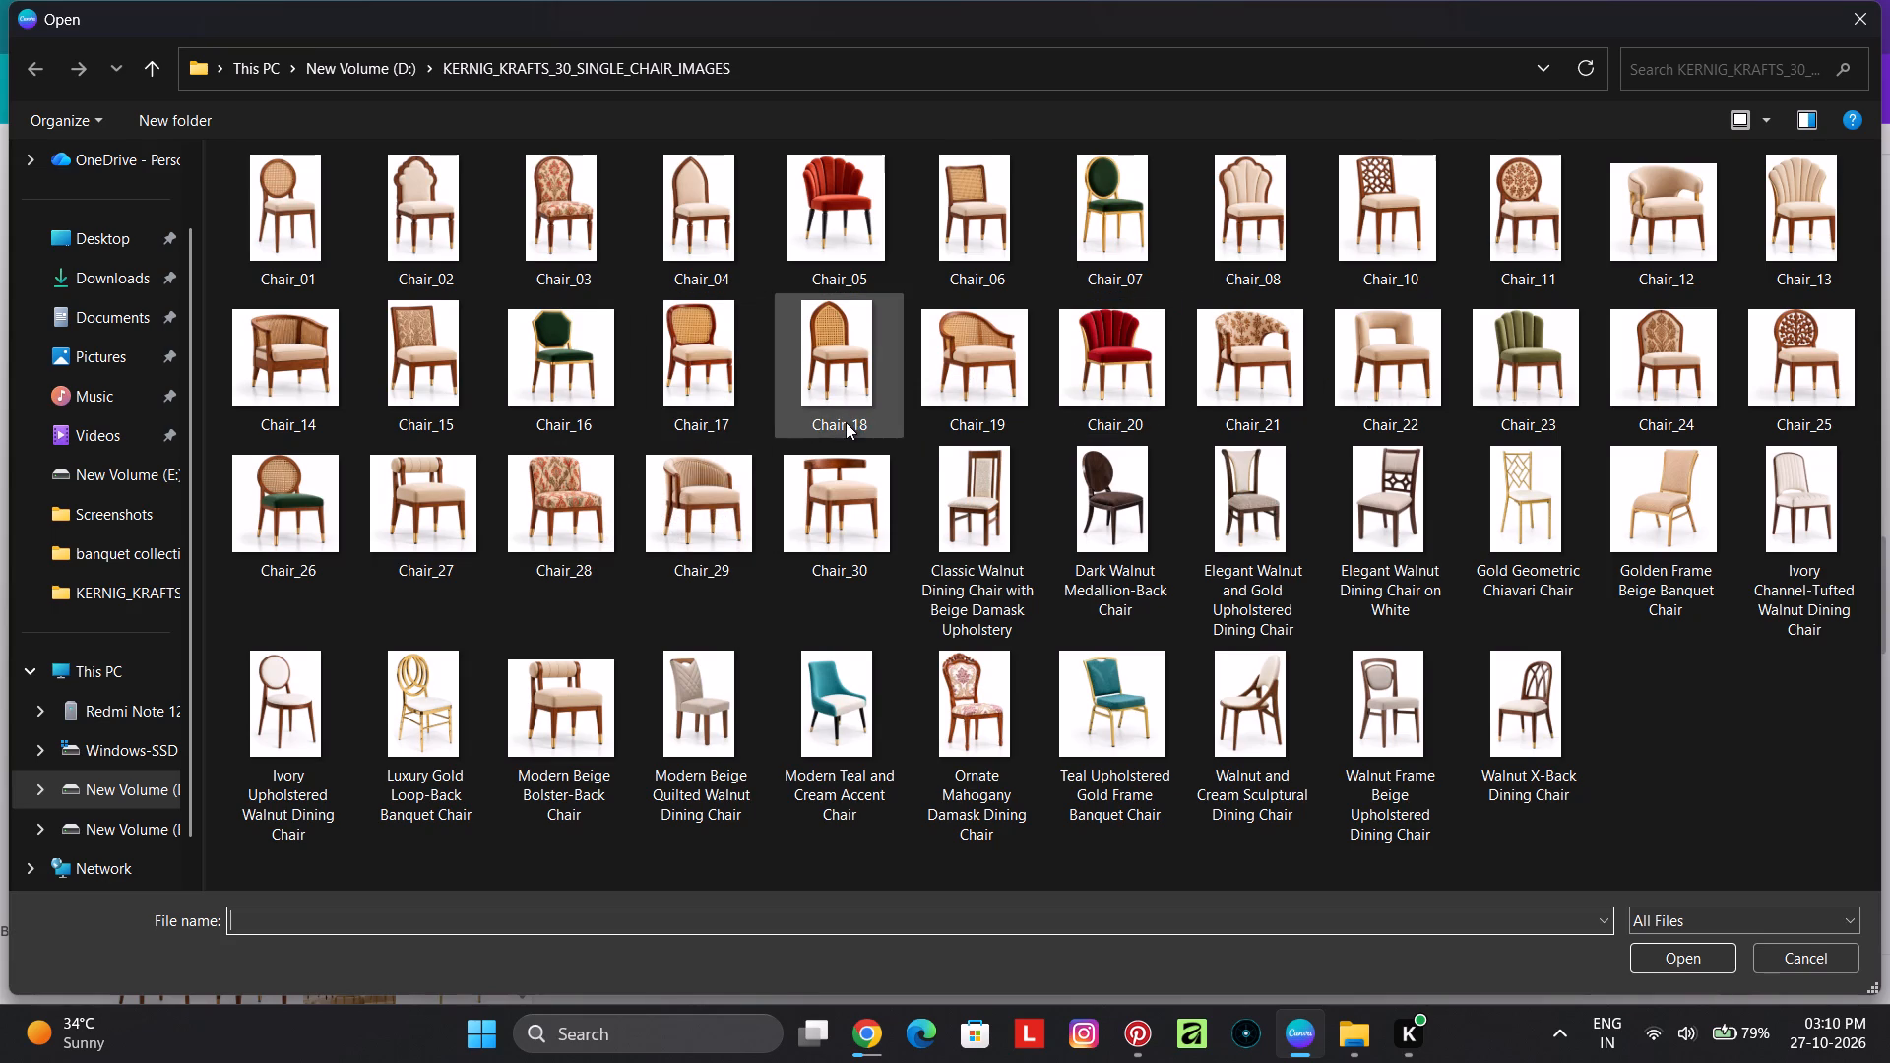
pyautogui.click(723, 419)
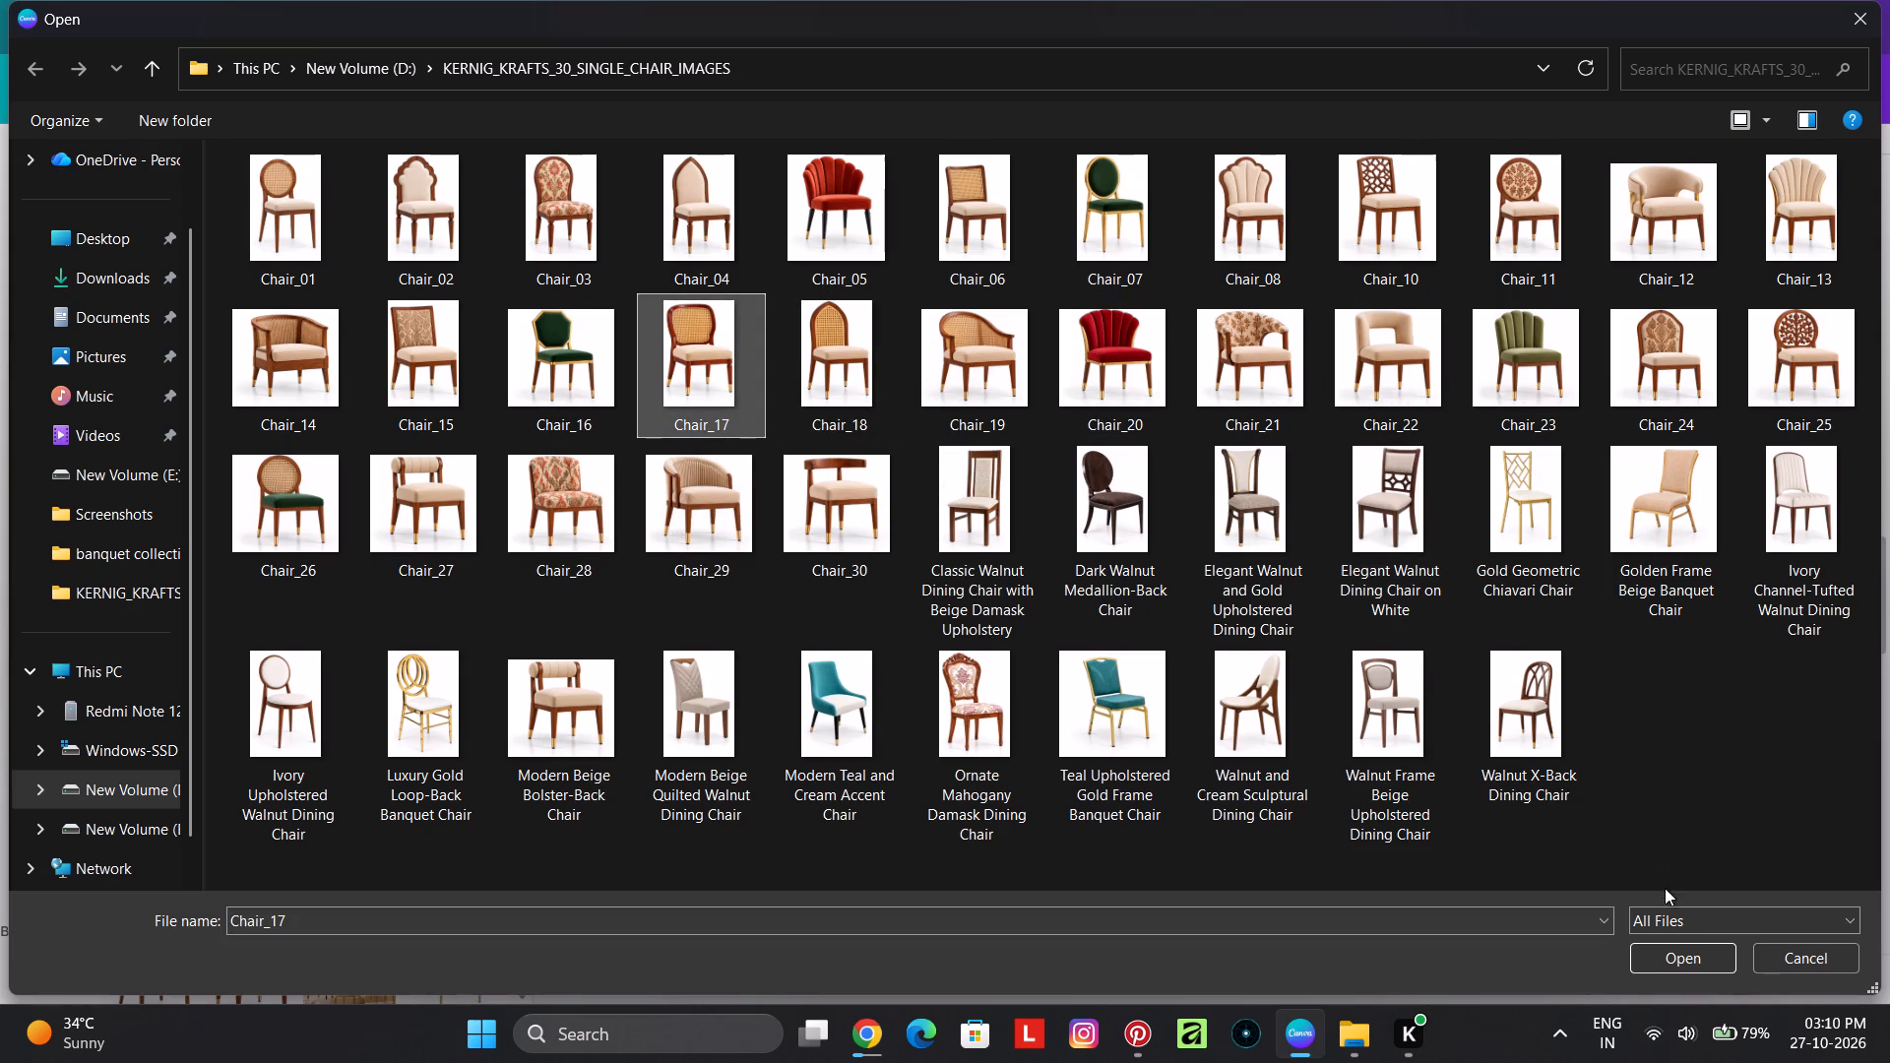
pyautogui.click(1682, 954)
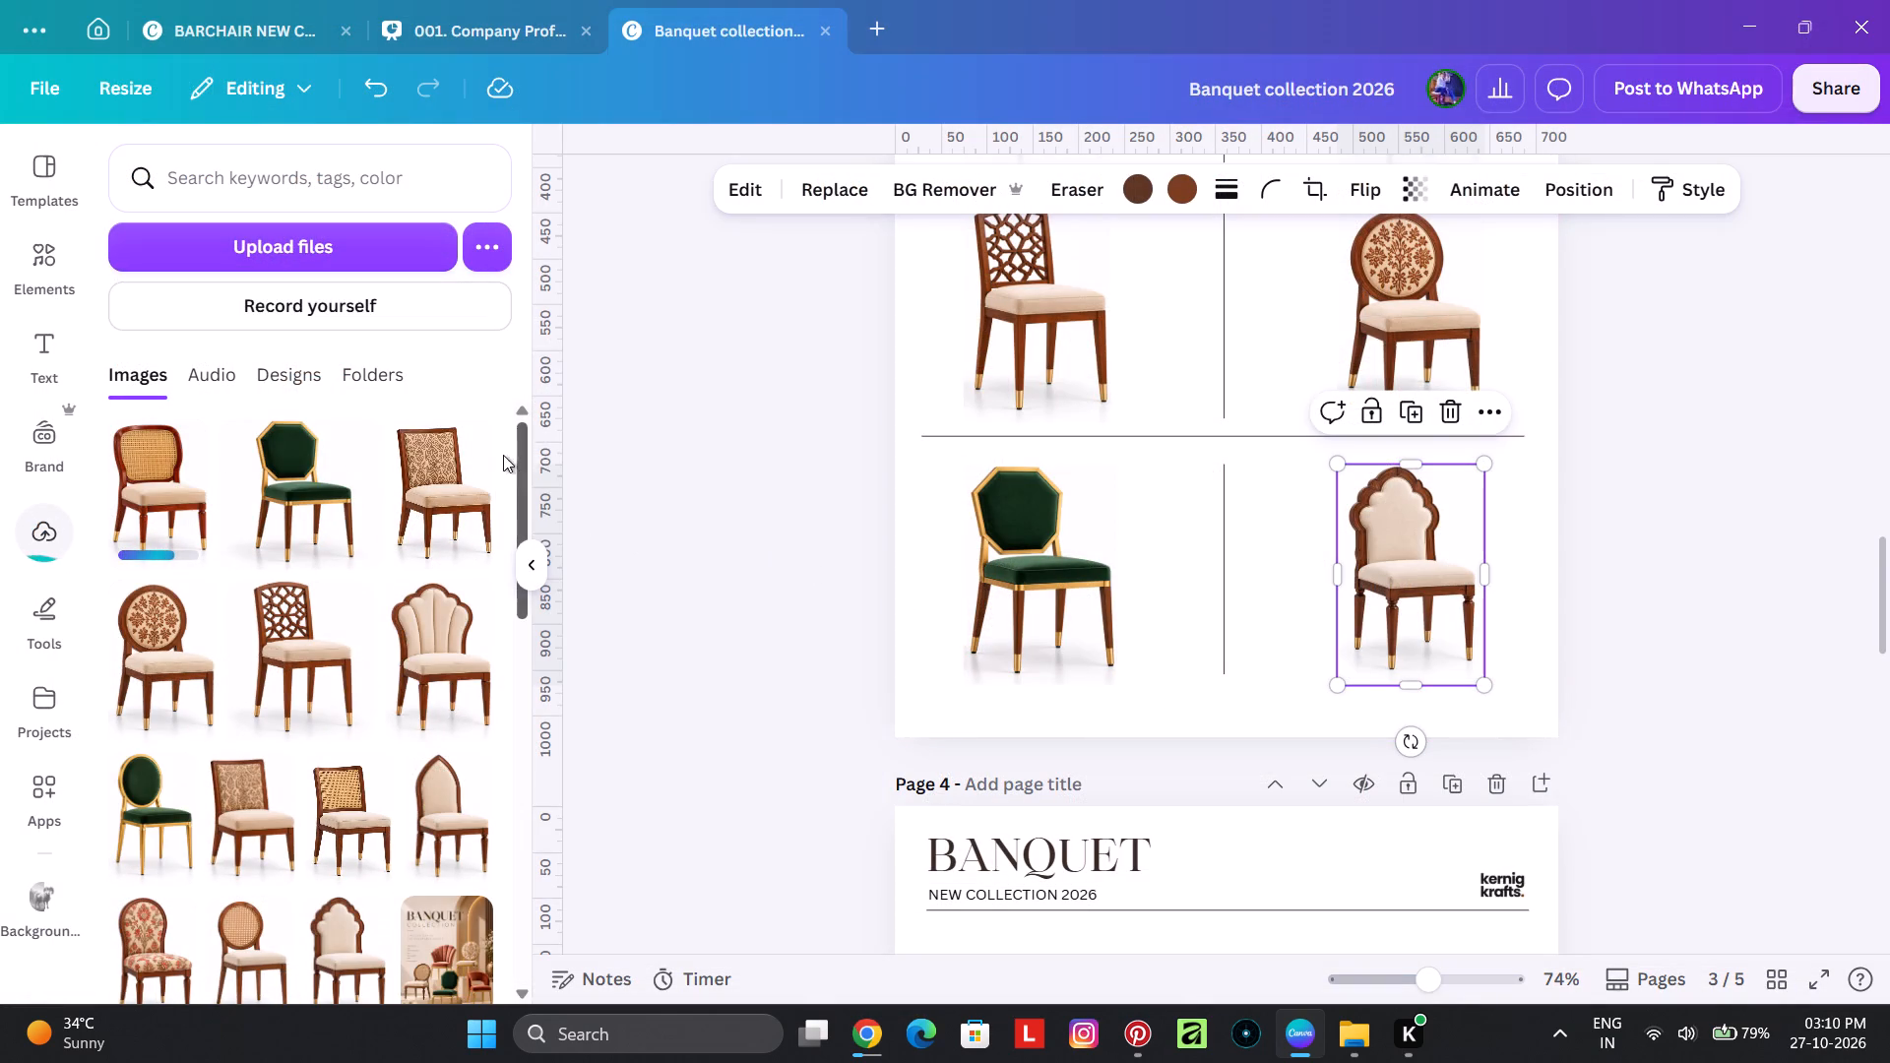
# Move the uploaded image Chair_15 to the trash.
pyautogui.click(487, 441)
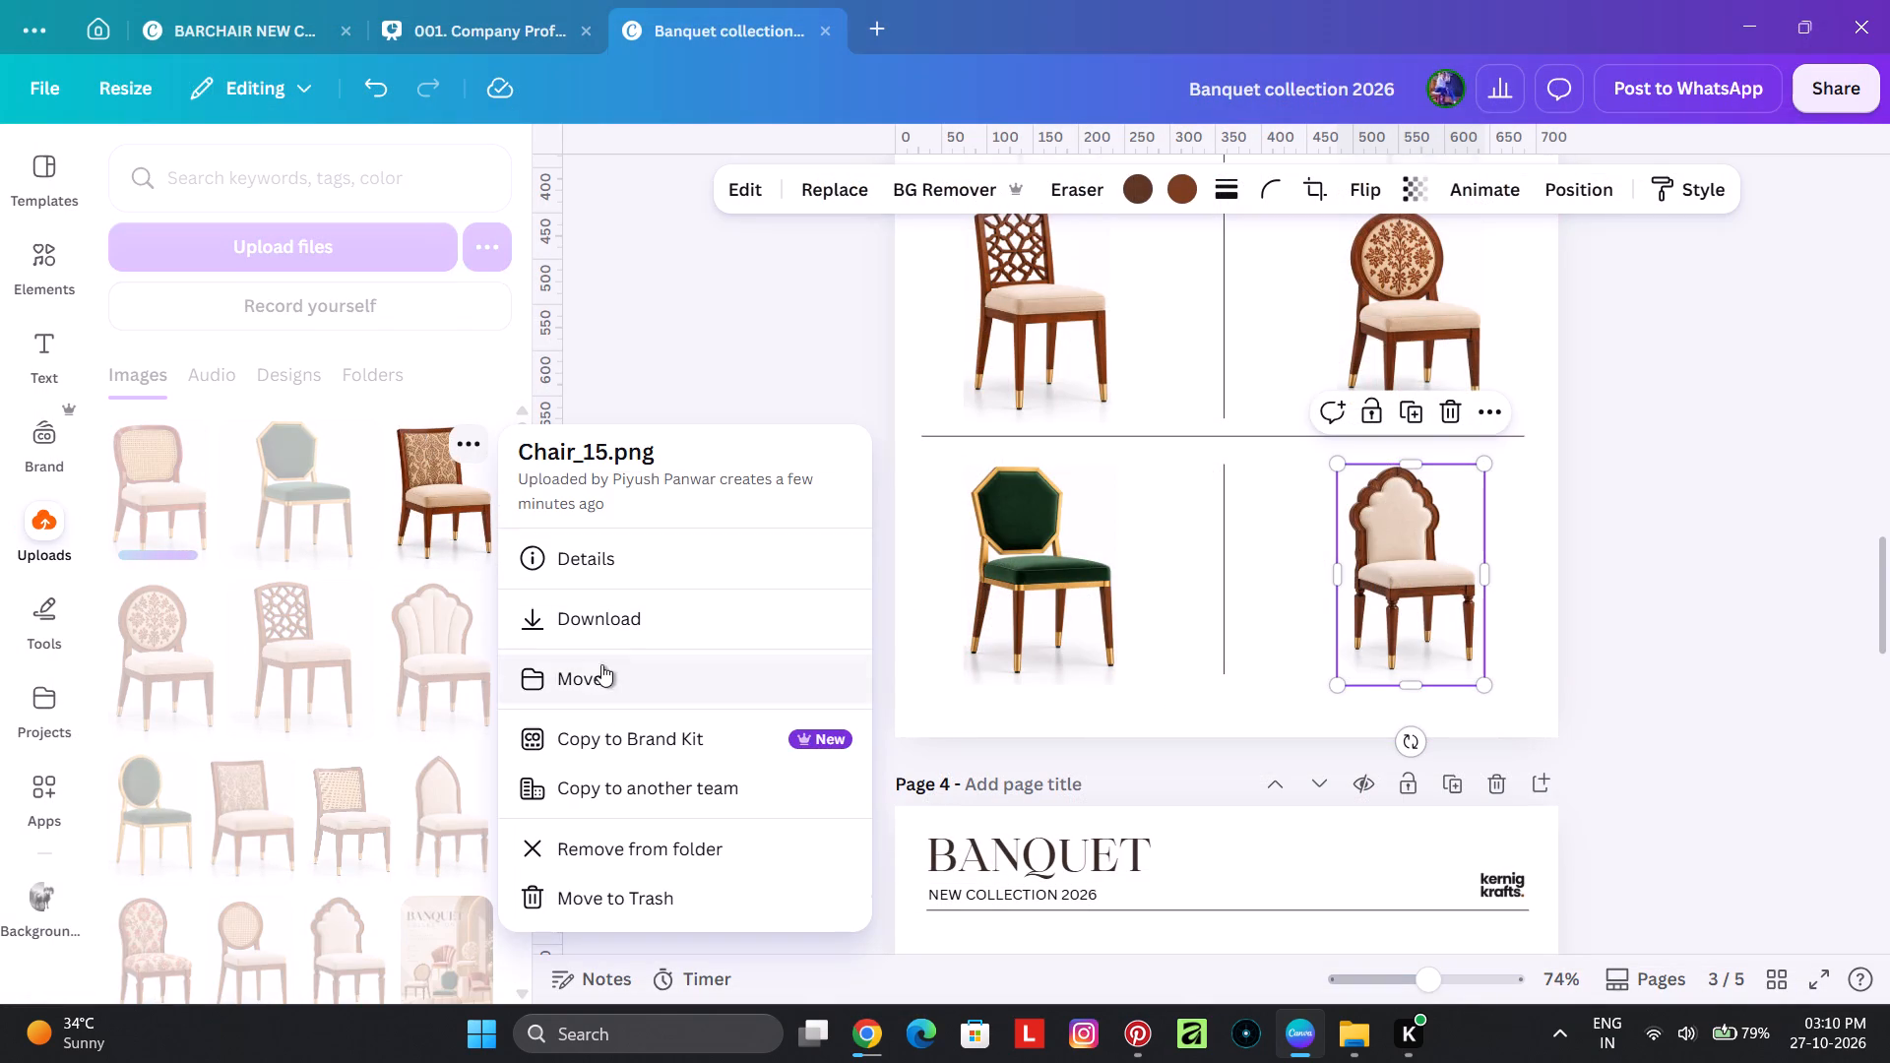
pyautogui.click(605, 888)
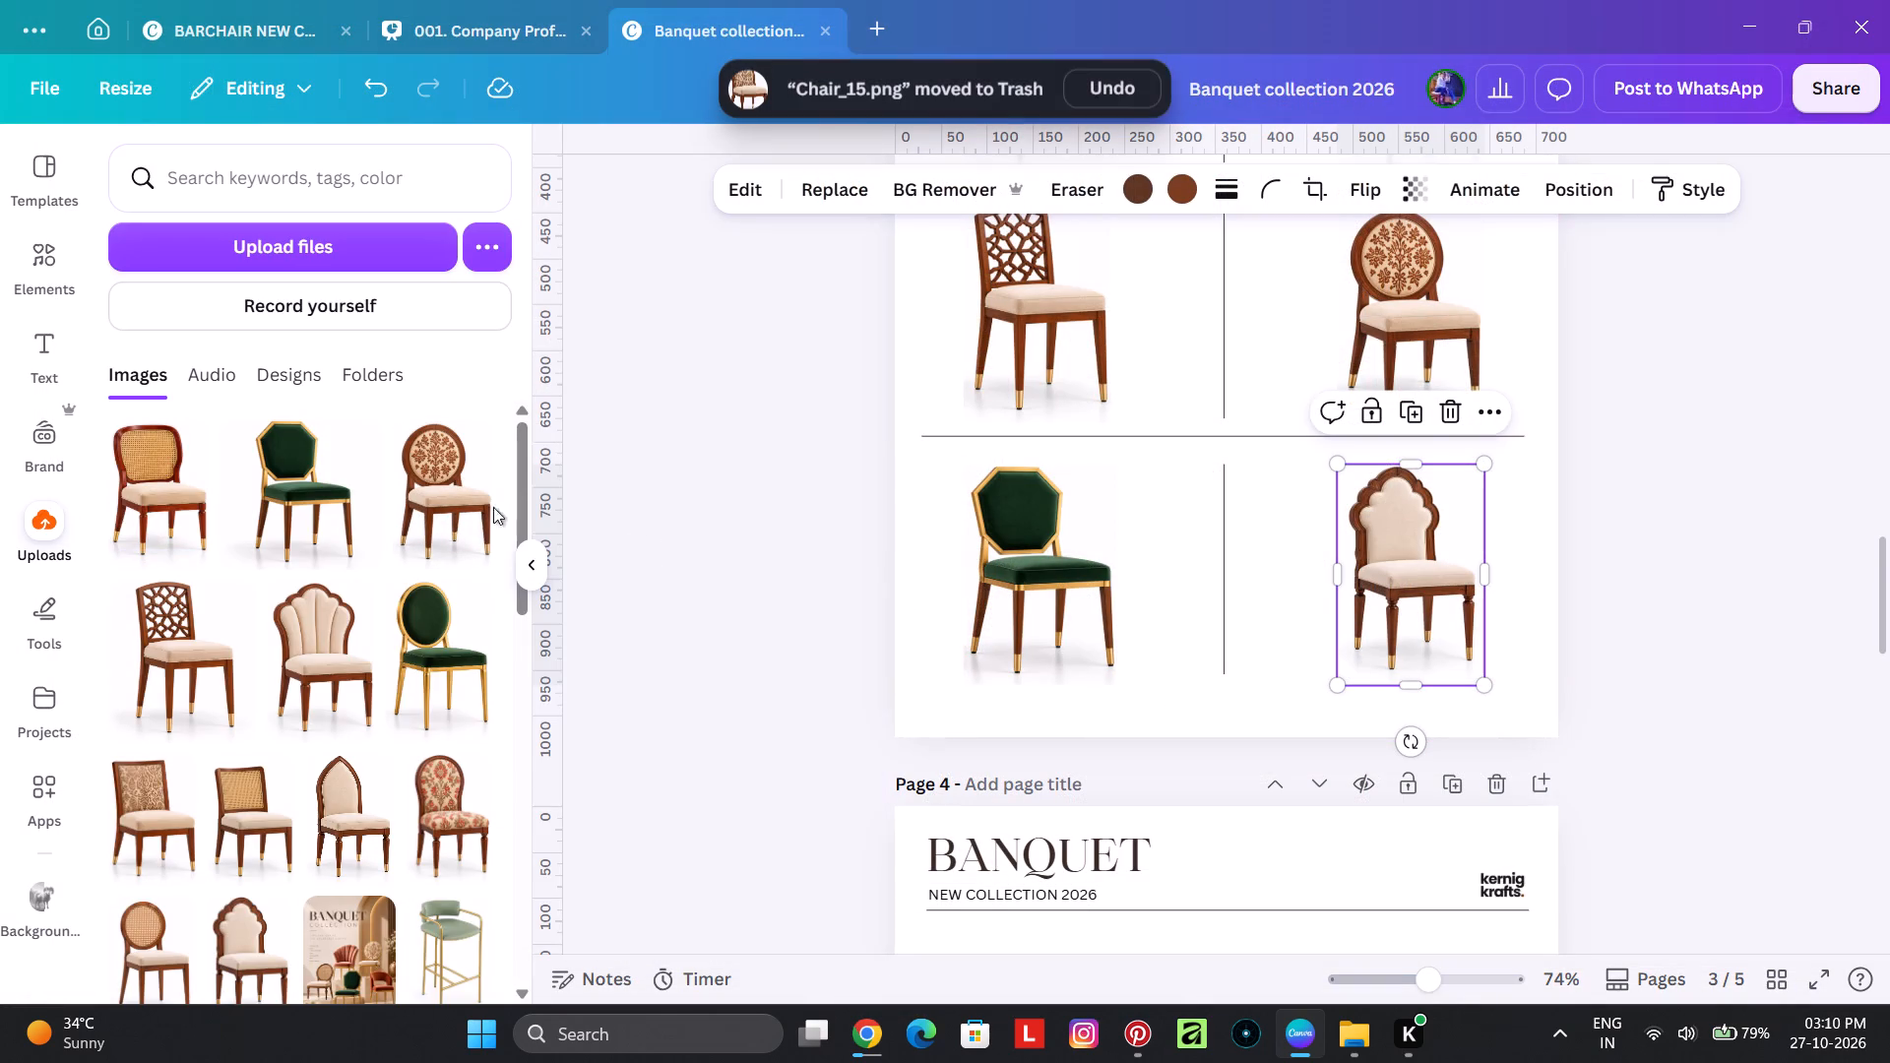
# Replace the cream scalloped-back chair in page 3's bottom row with the newly uploaded rounded cane-back chair.
pyautogui.scroll(2, 1264, 570)
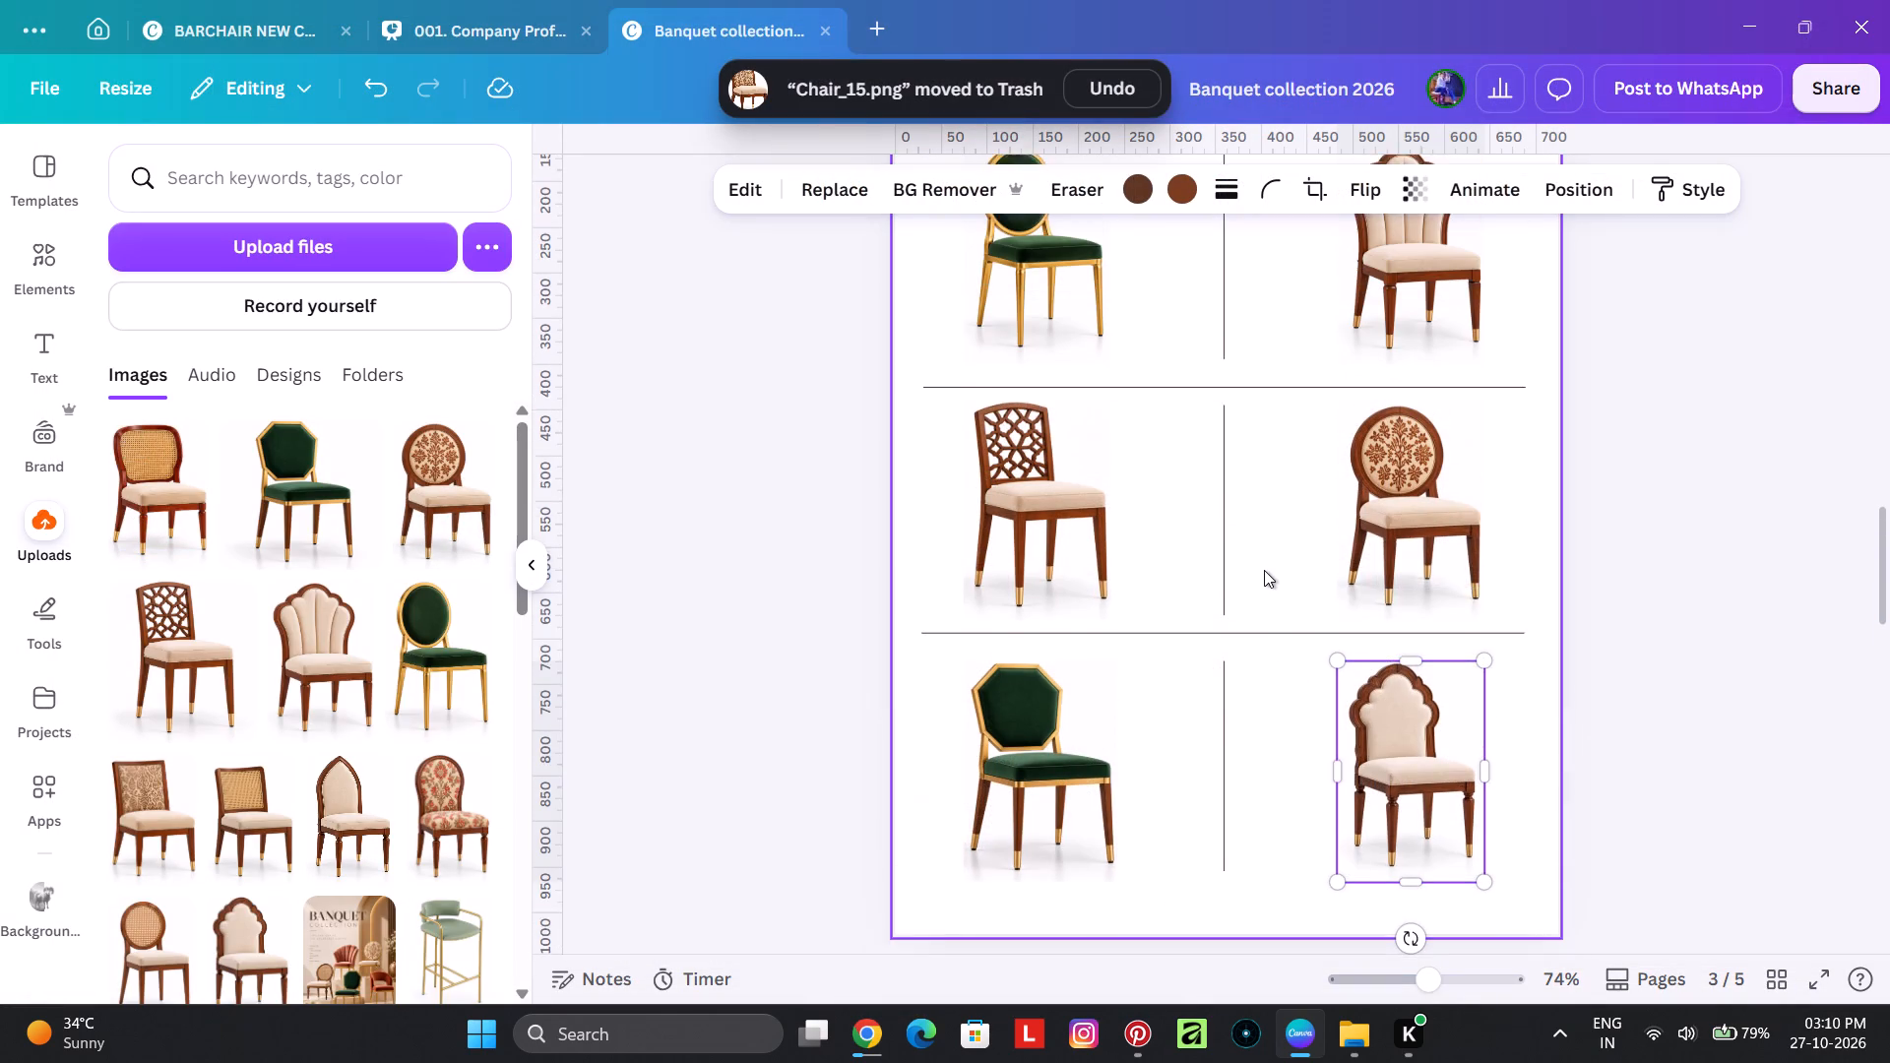
pyautogui.scroll(1, 1264, 585)
pyautogui.scroll(-2, 1264, 585)
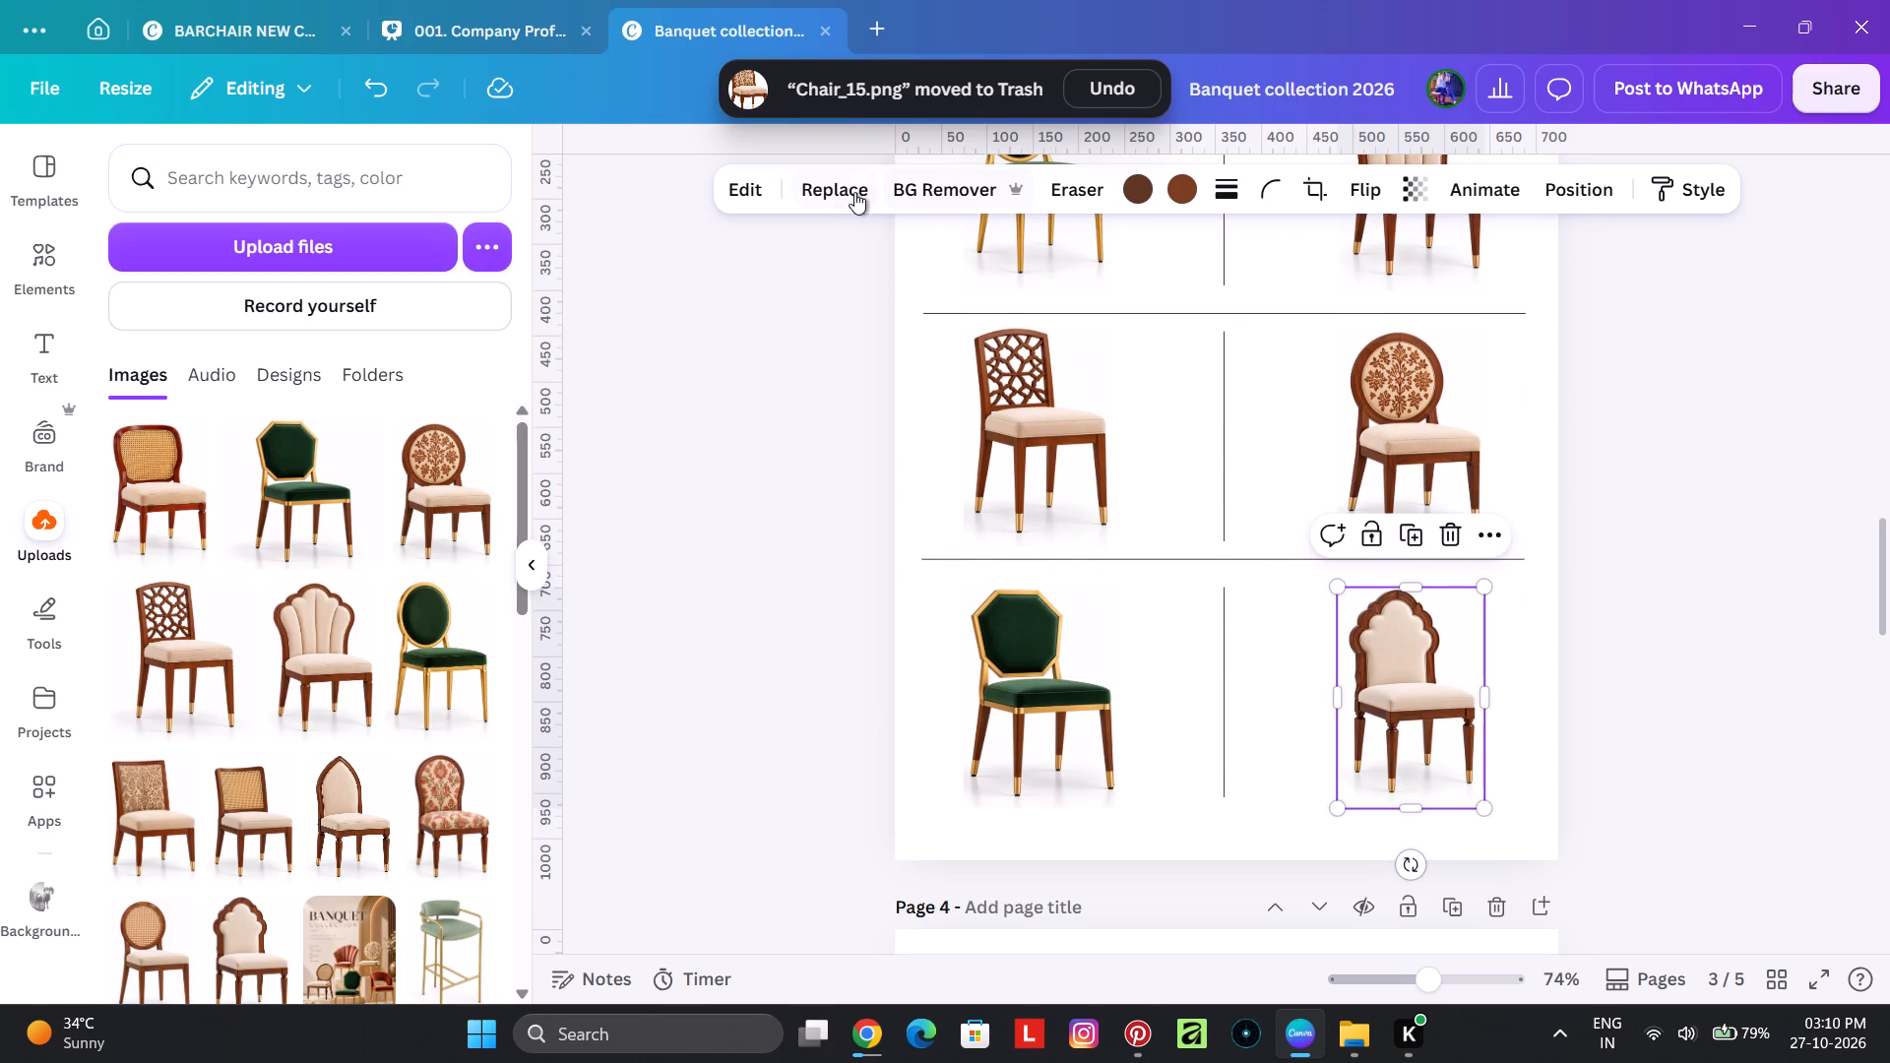
pyautogui.click(853, 191)
pyautogui.click(171, 536)
pyautogui.click(683, 589)
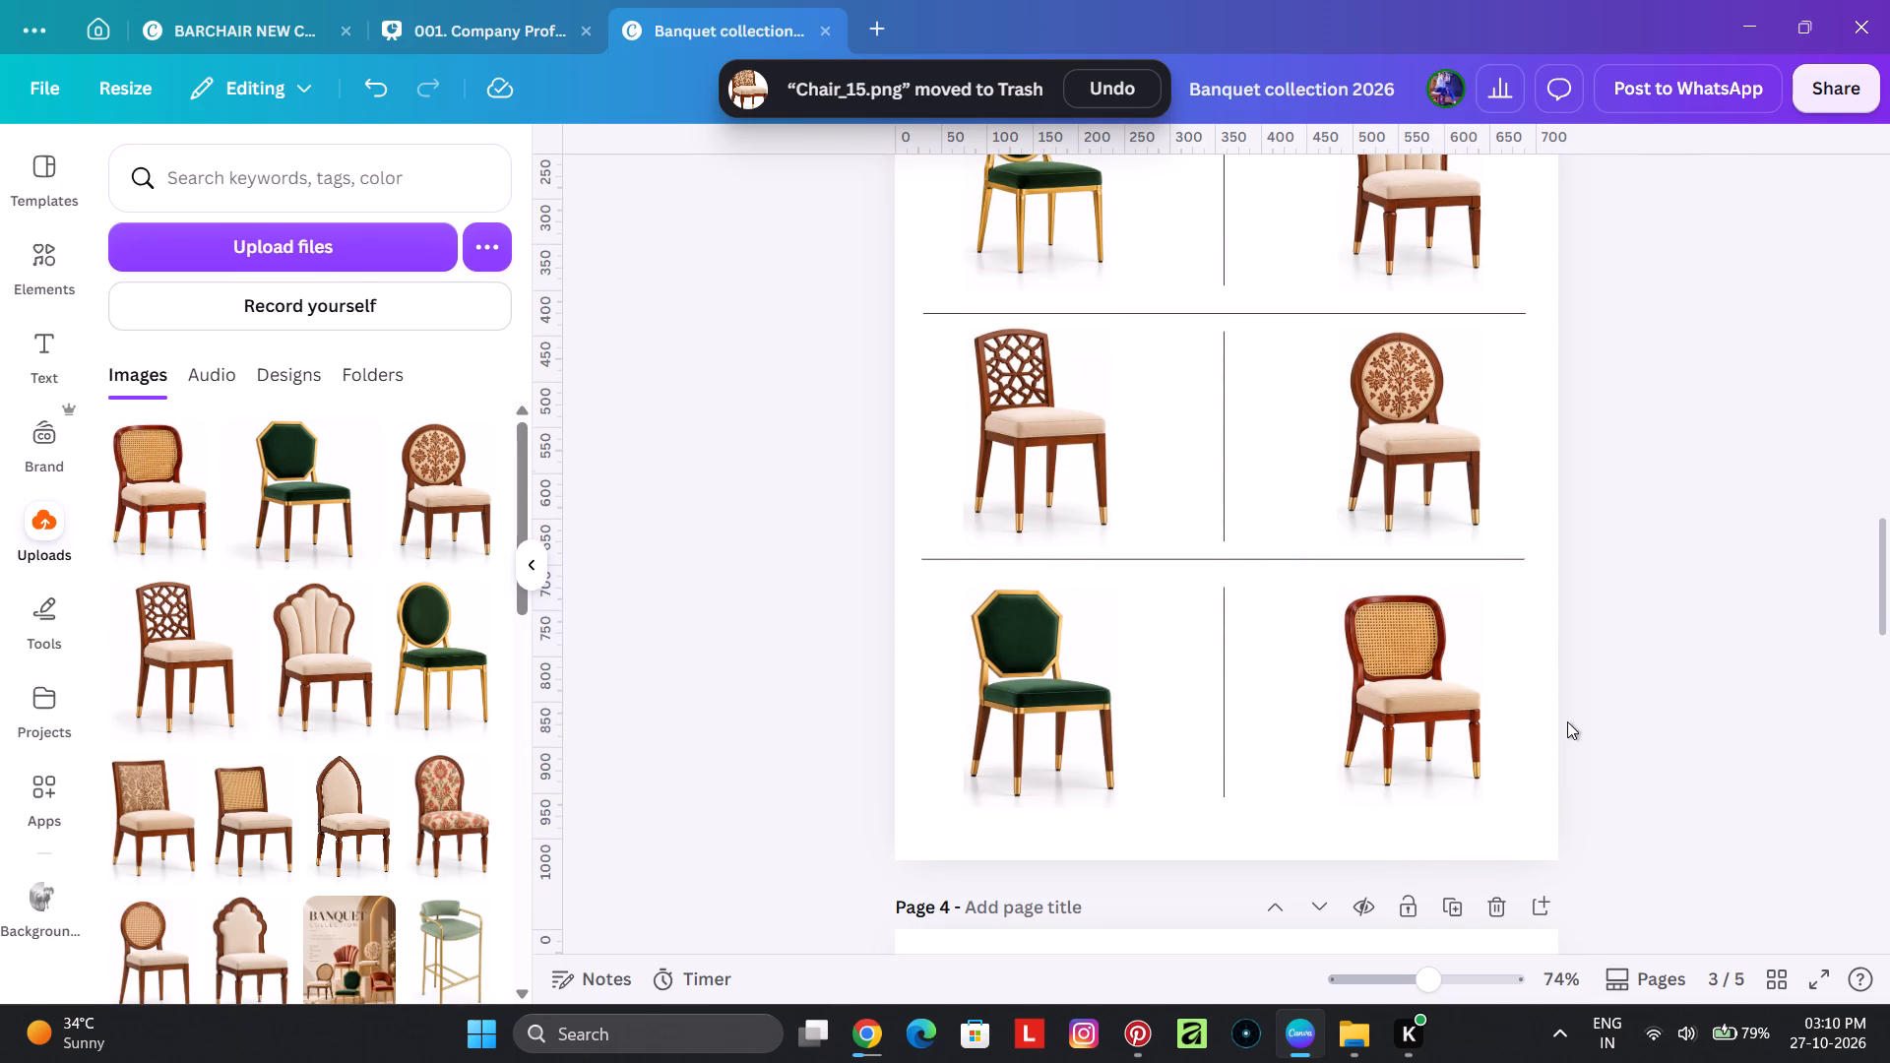
pyautogui.click(1466, 725)
pyautogui.keyDown('ctrl'); pyautogui.scroll(3, 1487, 733); pyautogui.keyUp('ctrl')
pyautogui.keyDown('ctrl'); pyautogui.scroll(-5, 1491, 733); pyautogui.keyUp('ctrl')
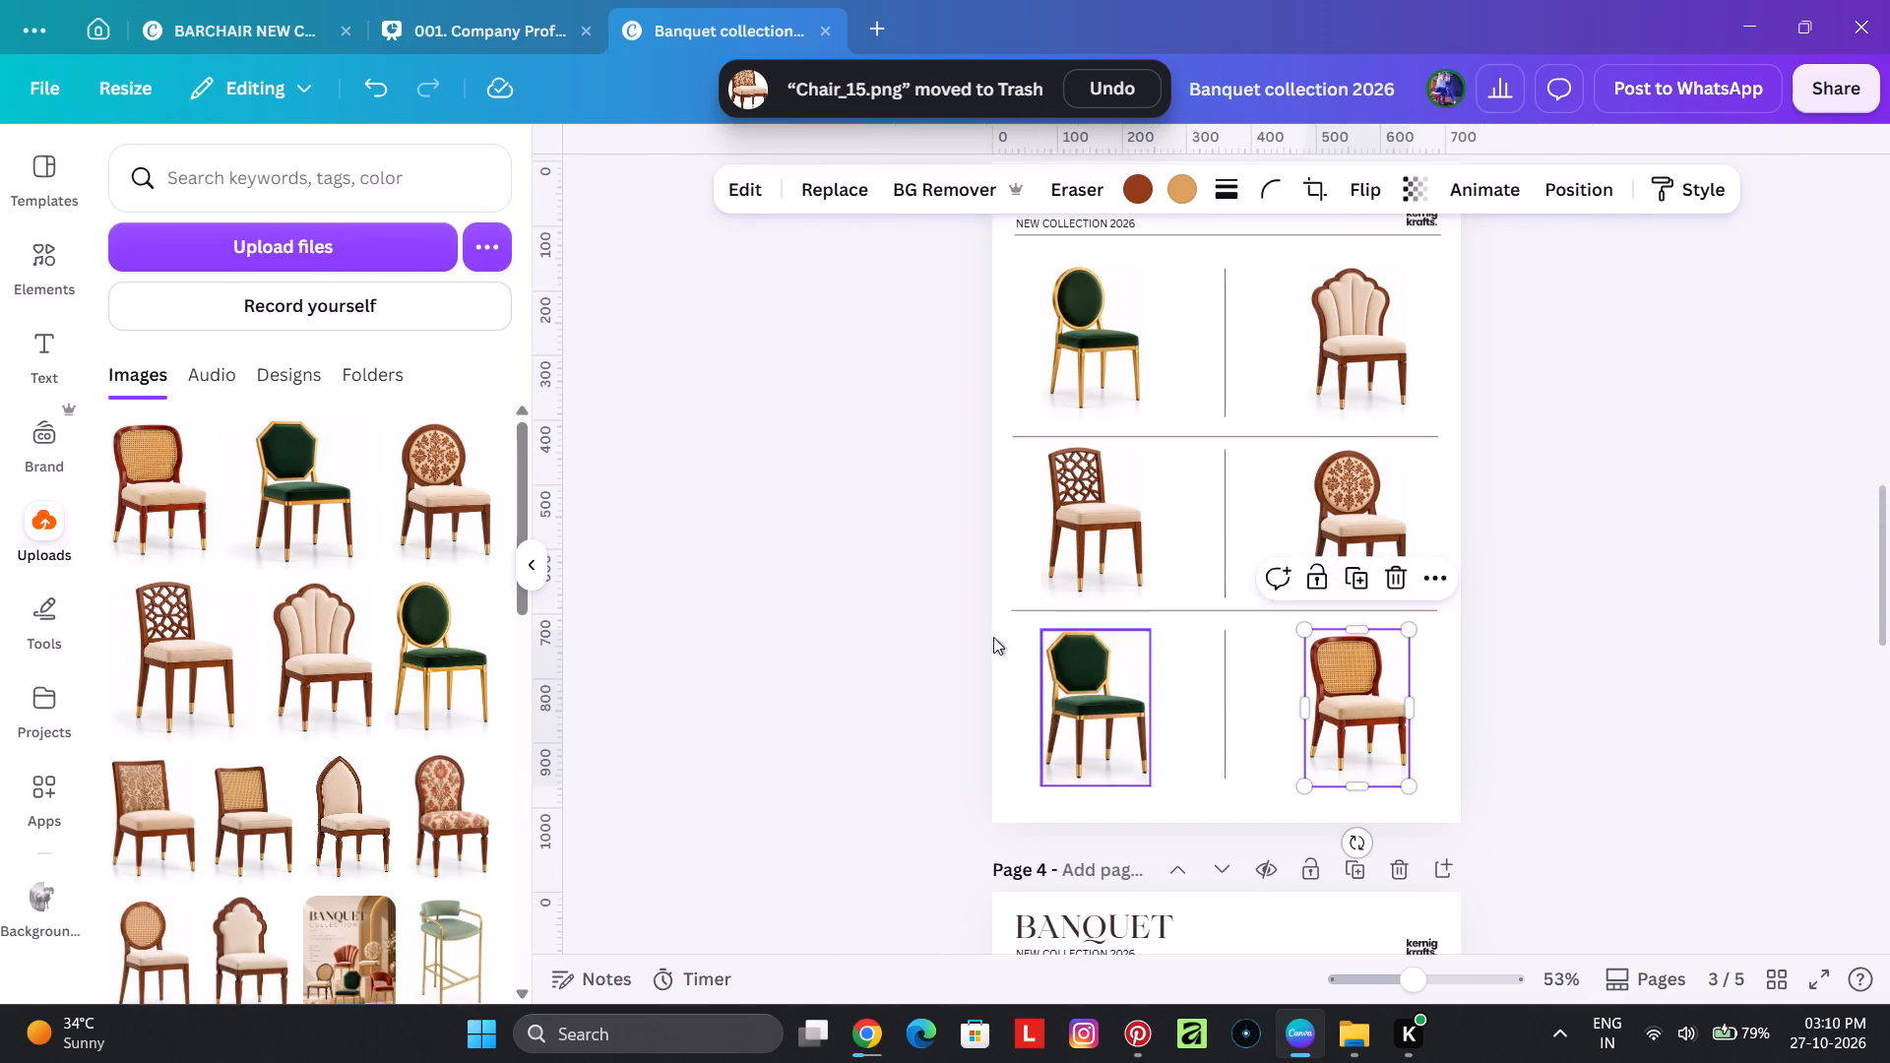
pyautogui.click(797, 563)
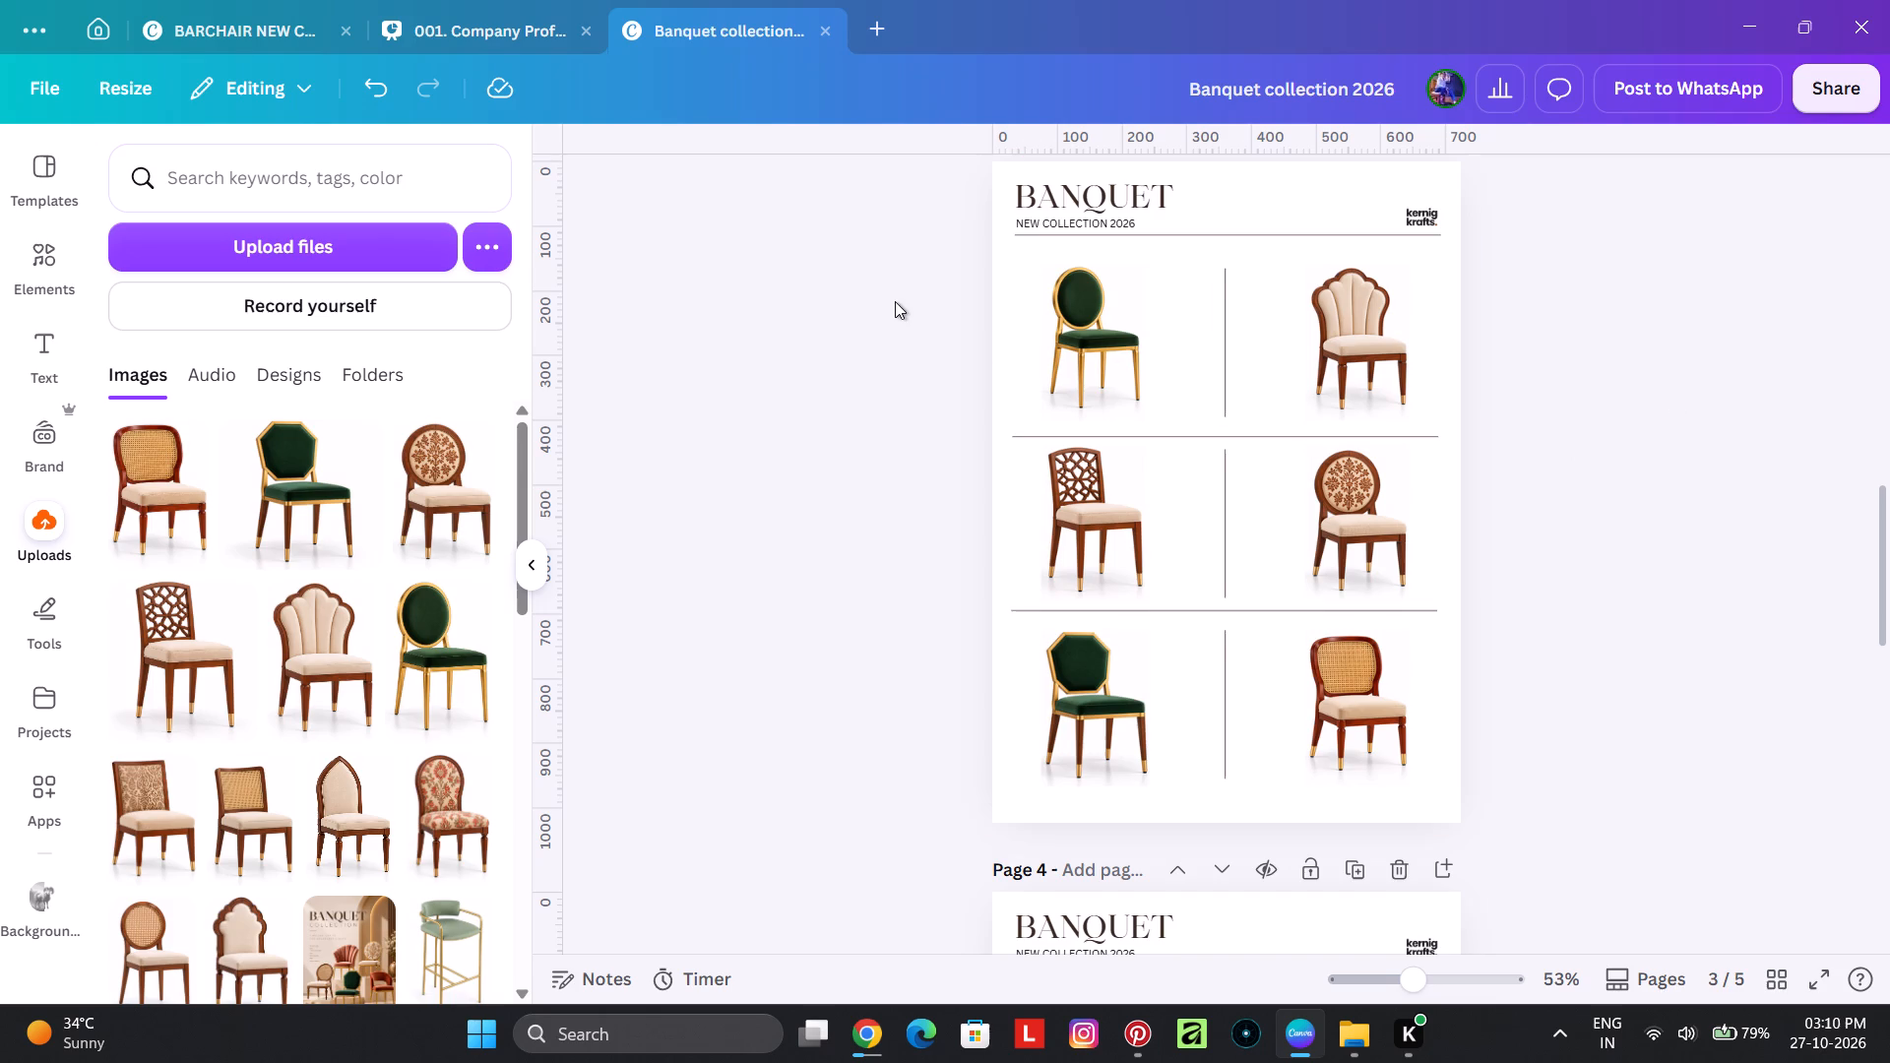
# Group page 3's six chairs with their divider lines and center the group horizontally on the page.
pyautogui.moveTo(893, 299); pyautogui.dragTo(1509, 737)
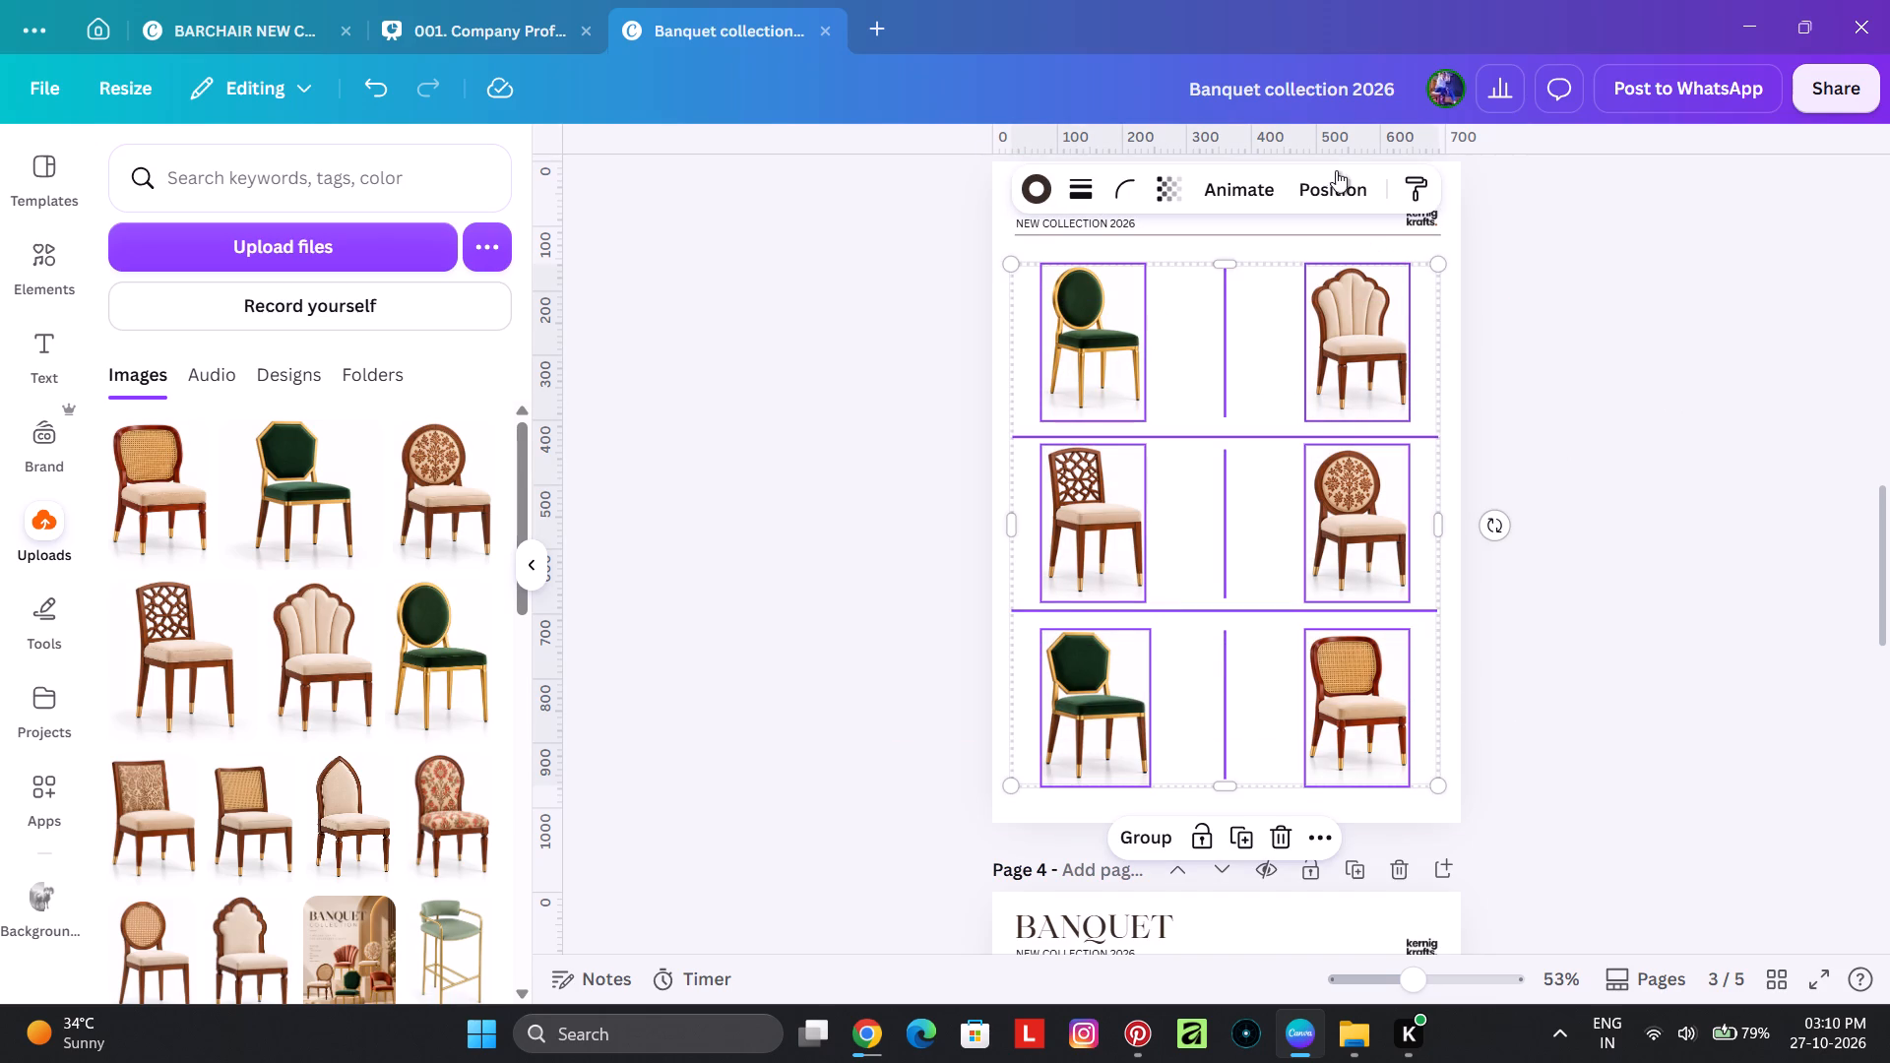
pyautogui.scroll(3, 1251, 366)
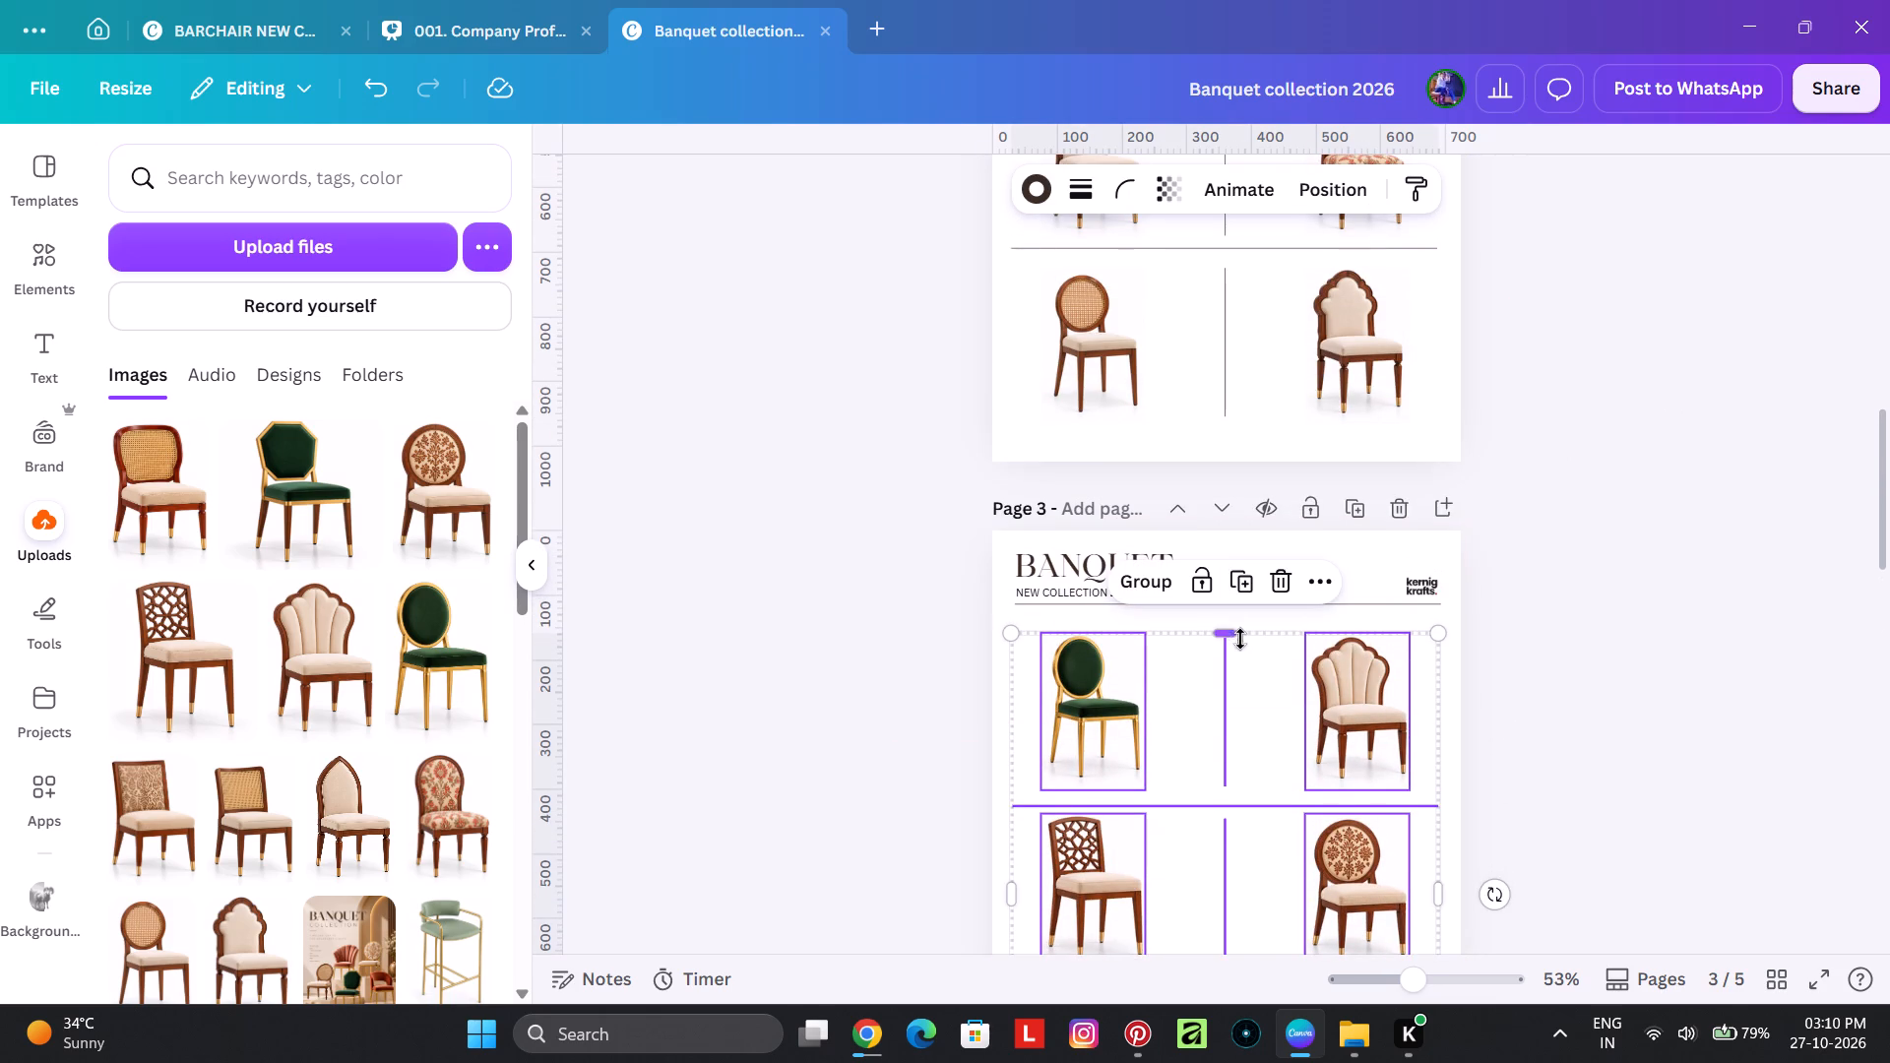
pyautogui.click(1165, 577)
pyautogui.scroll(-3, 1659, 531)
pyautogui.click(1698, 528)
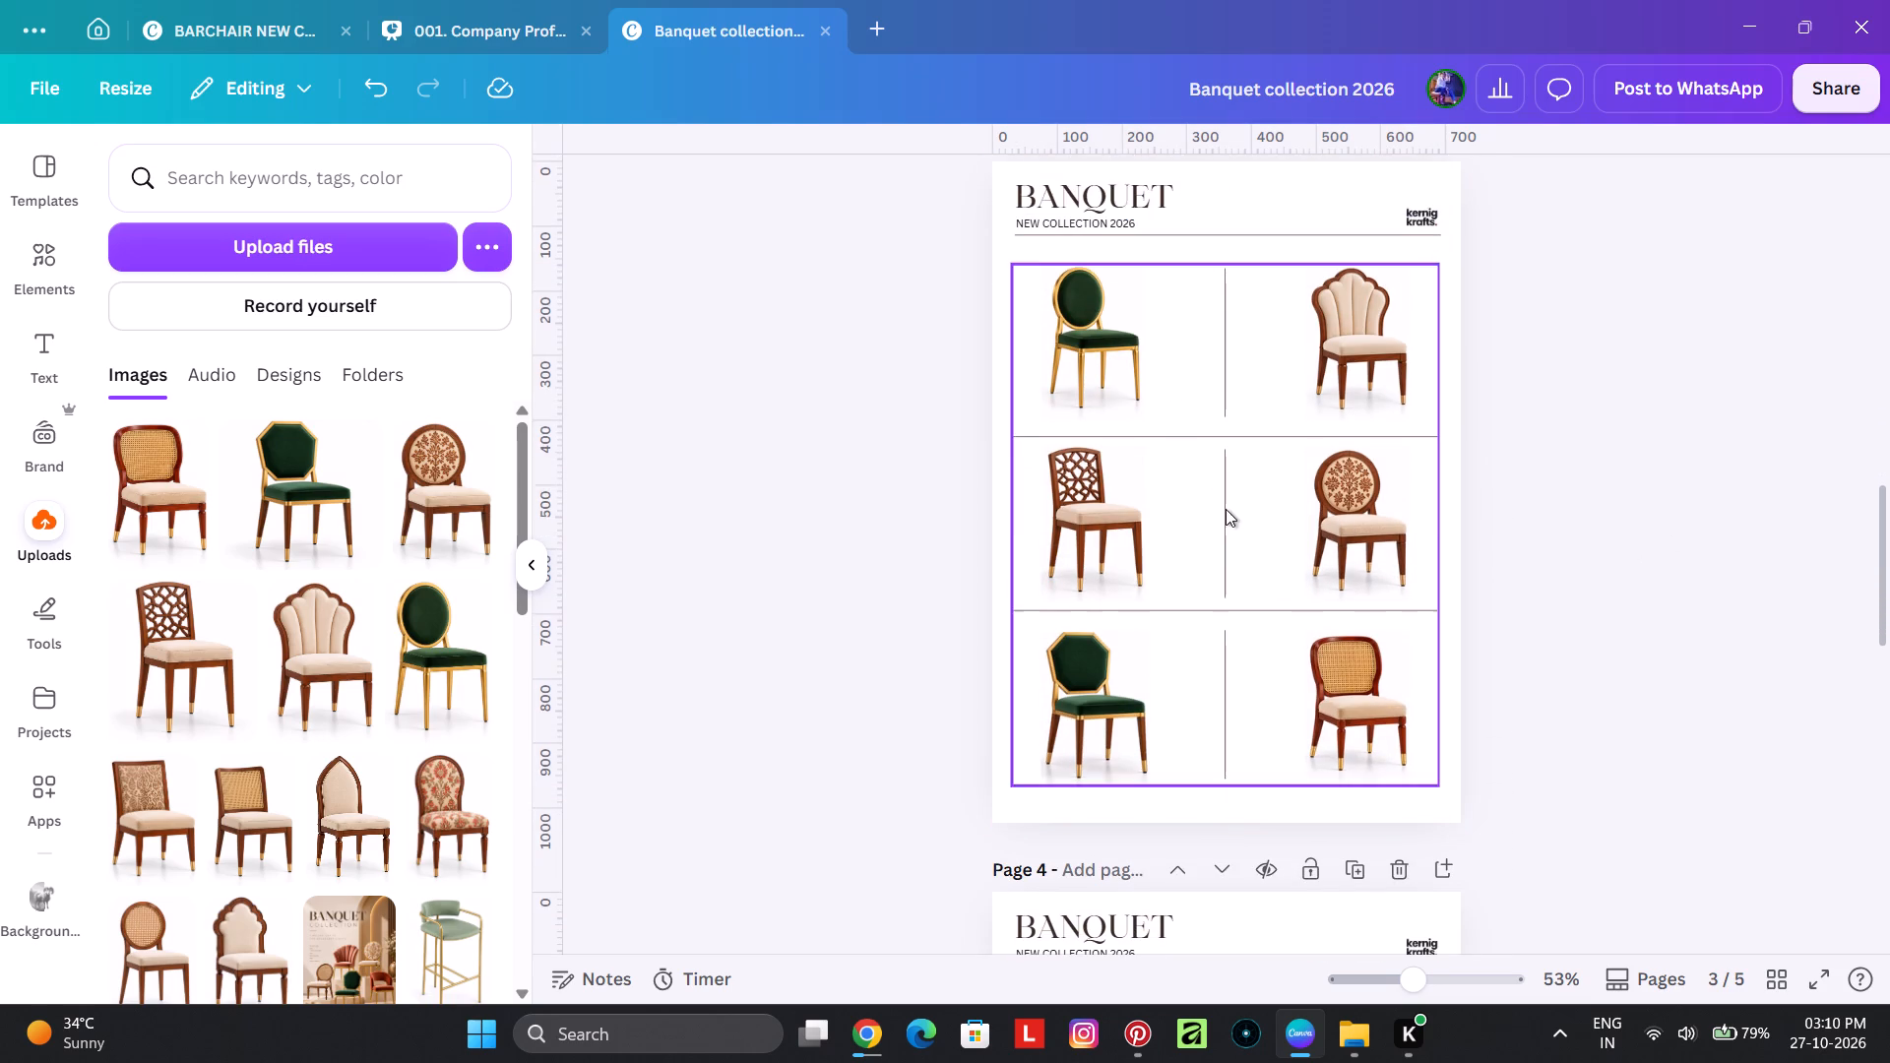
pyautogui.click(1226, 509)
pyautogui.rightClick(1225, 508)
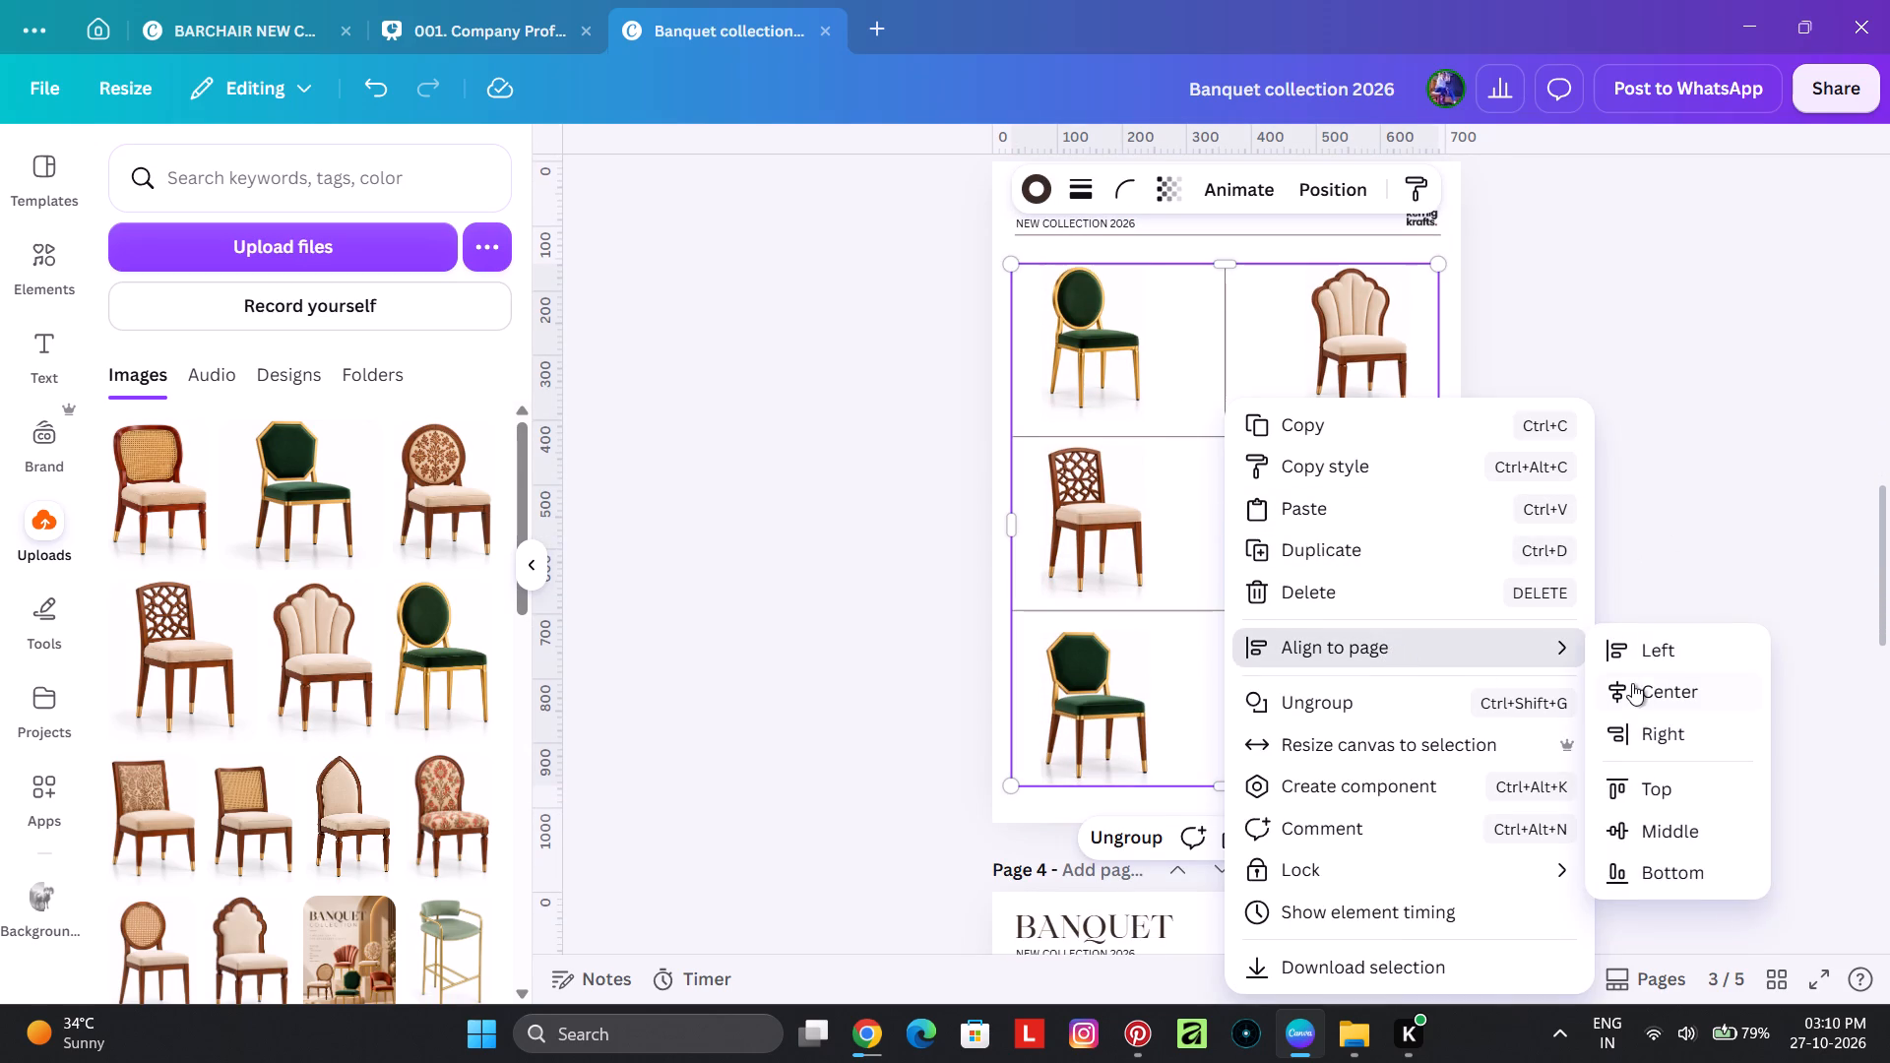
pyautogui.click(1636, 684)
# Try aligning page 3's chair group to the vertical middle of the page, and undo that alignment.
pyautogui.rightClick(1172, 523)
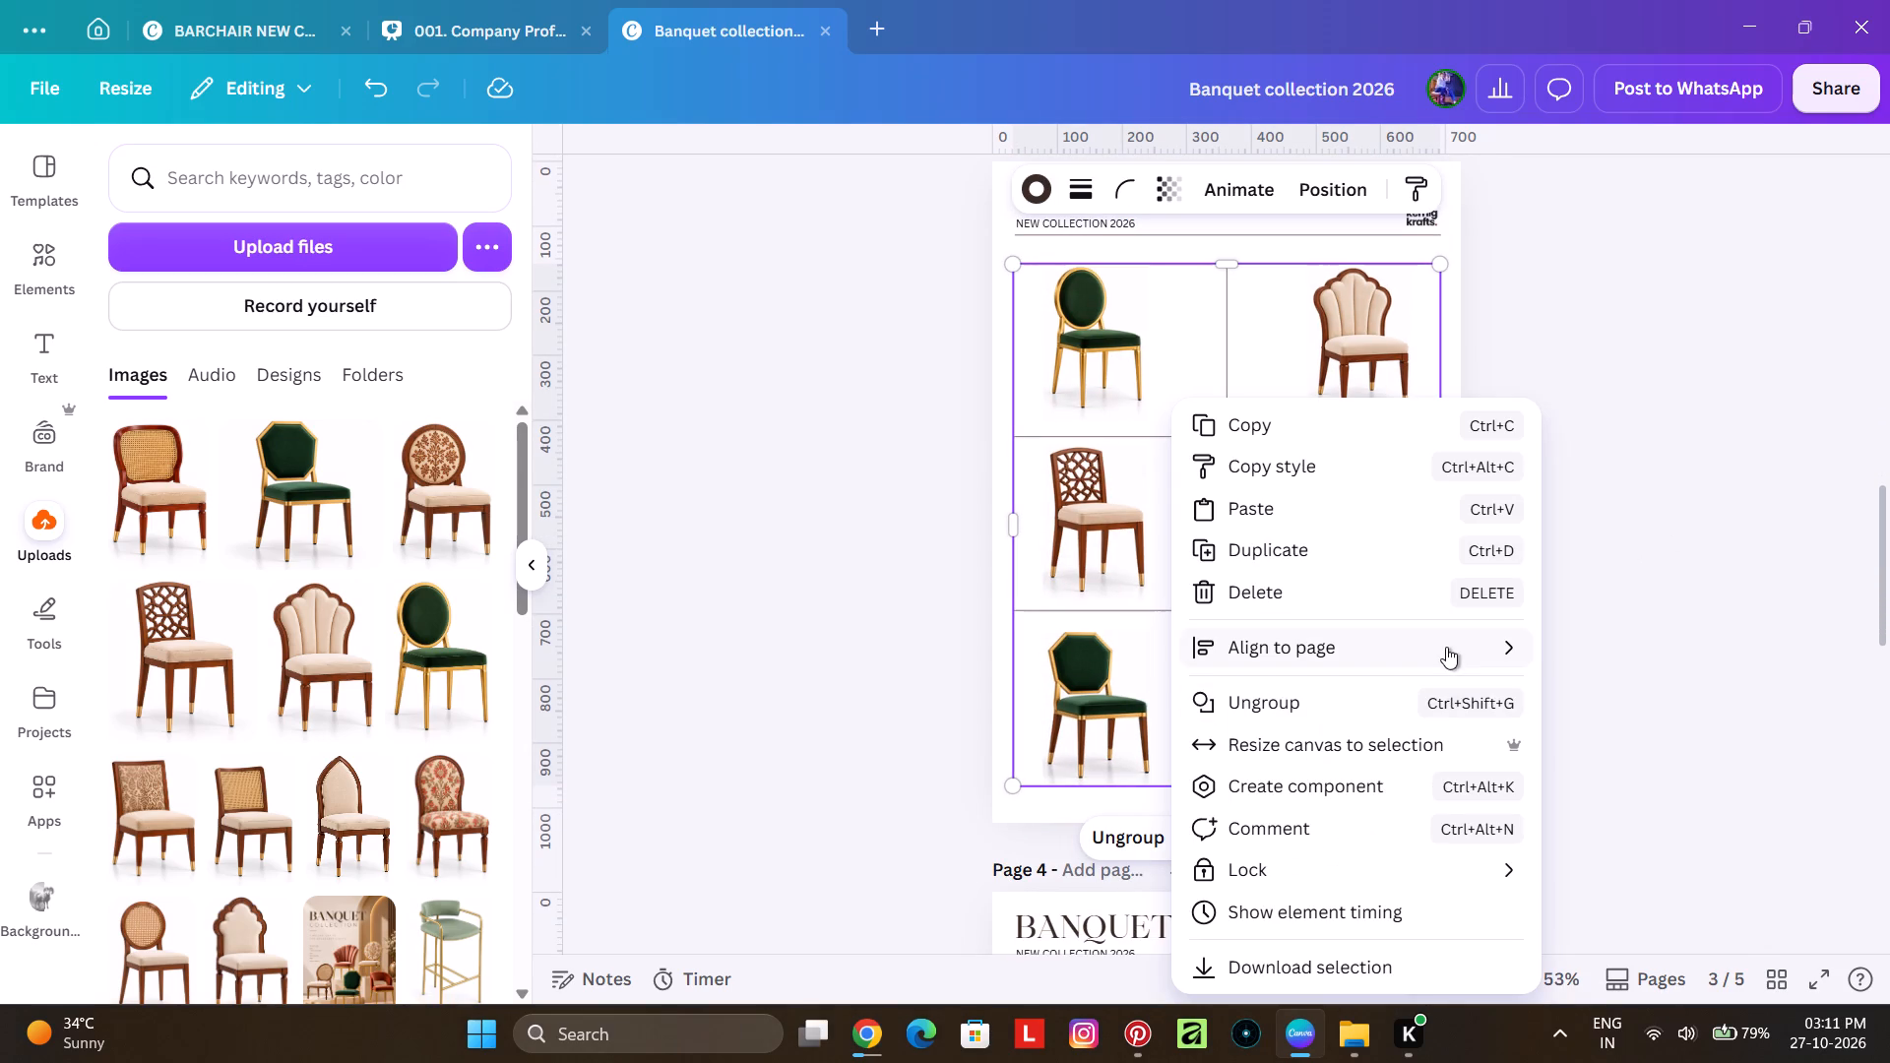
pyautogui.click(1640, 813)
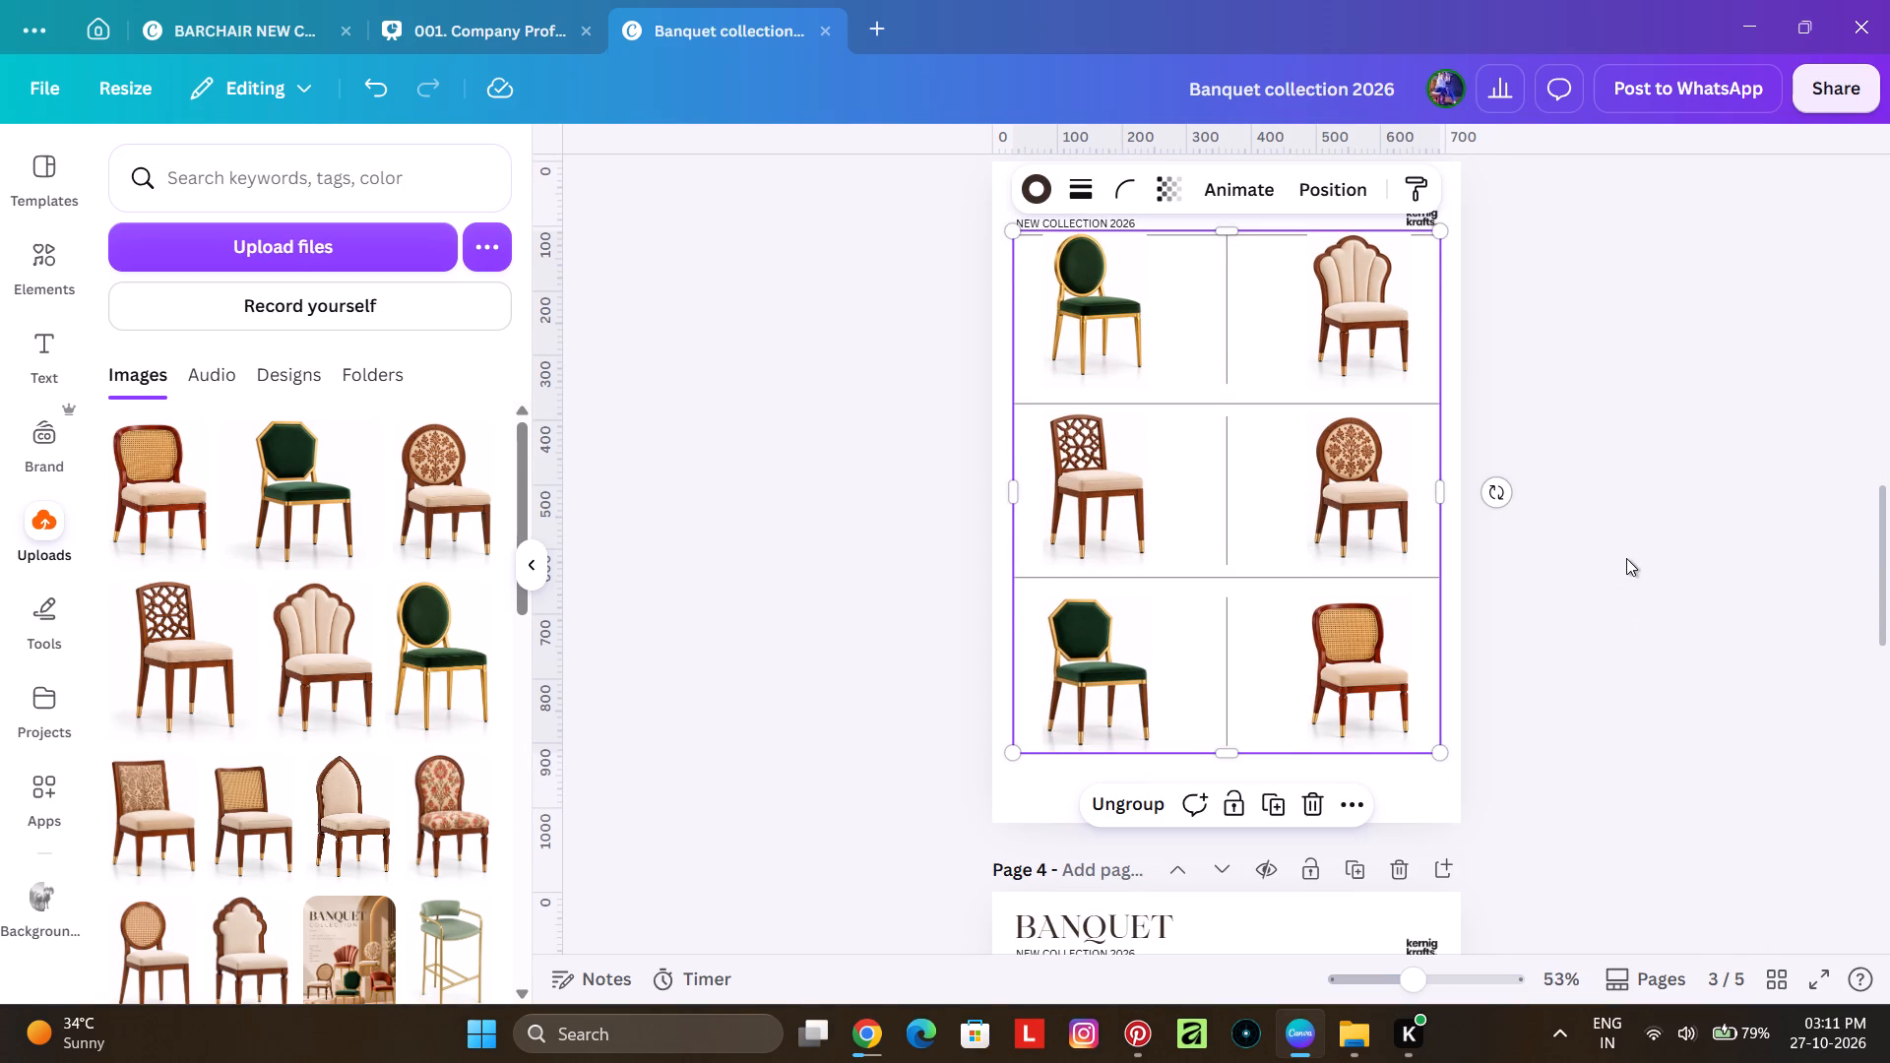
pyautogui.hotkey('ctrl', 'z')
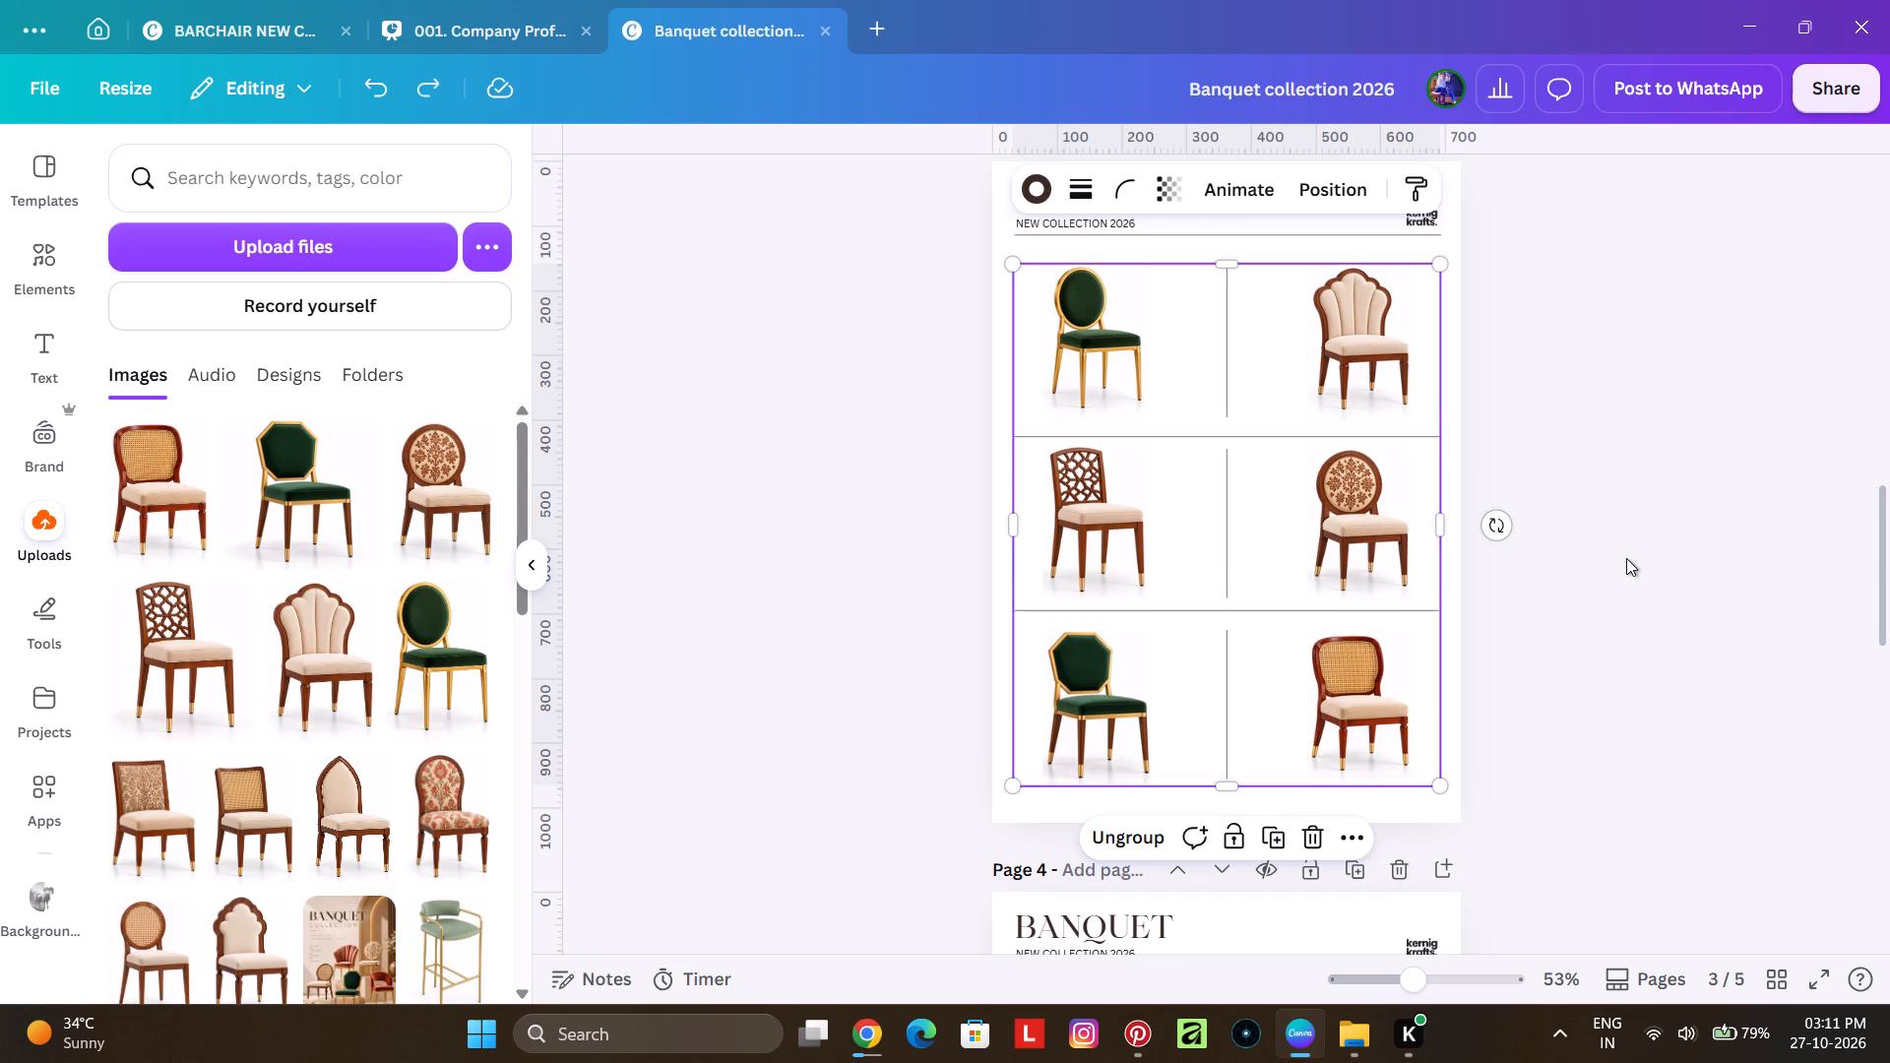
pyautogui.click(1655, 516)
# Group page 2's six chairs with their divider lines and center the group horizontally on the page.
pyautogui.scroll(5, 1632, 494)
pyautogui.scroll(-3, 1541, 516)
pyautogui.click(1360, 618)
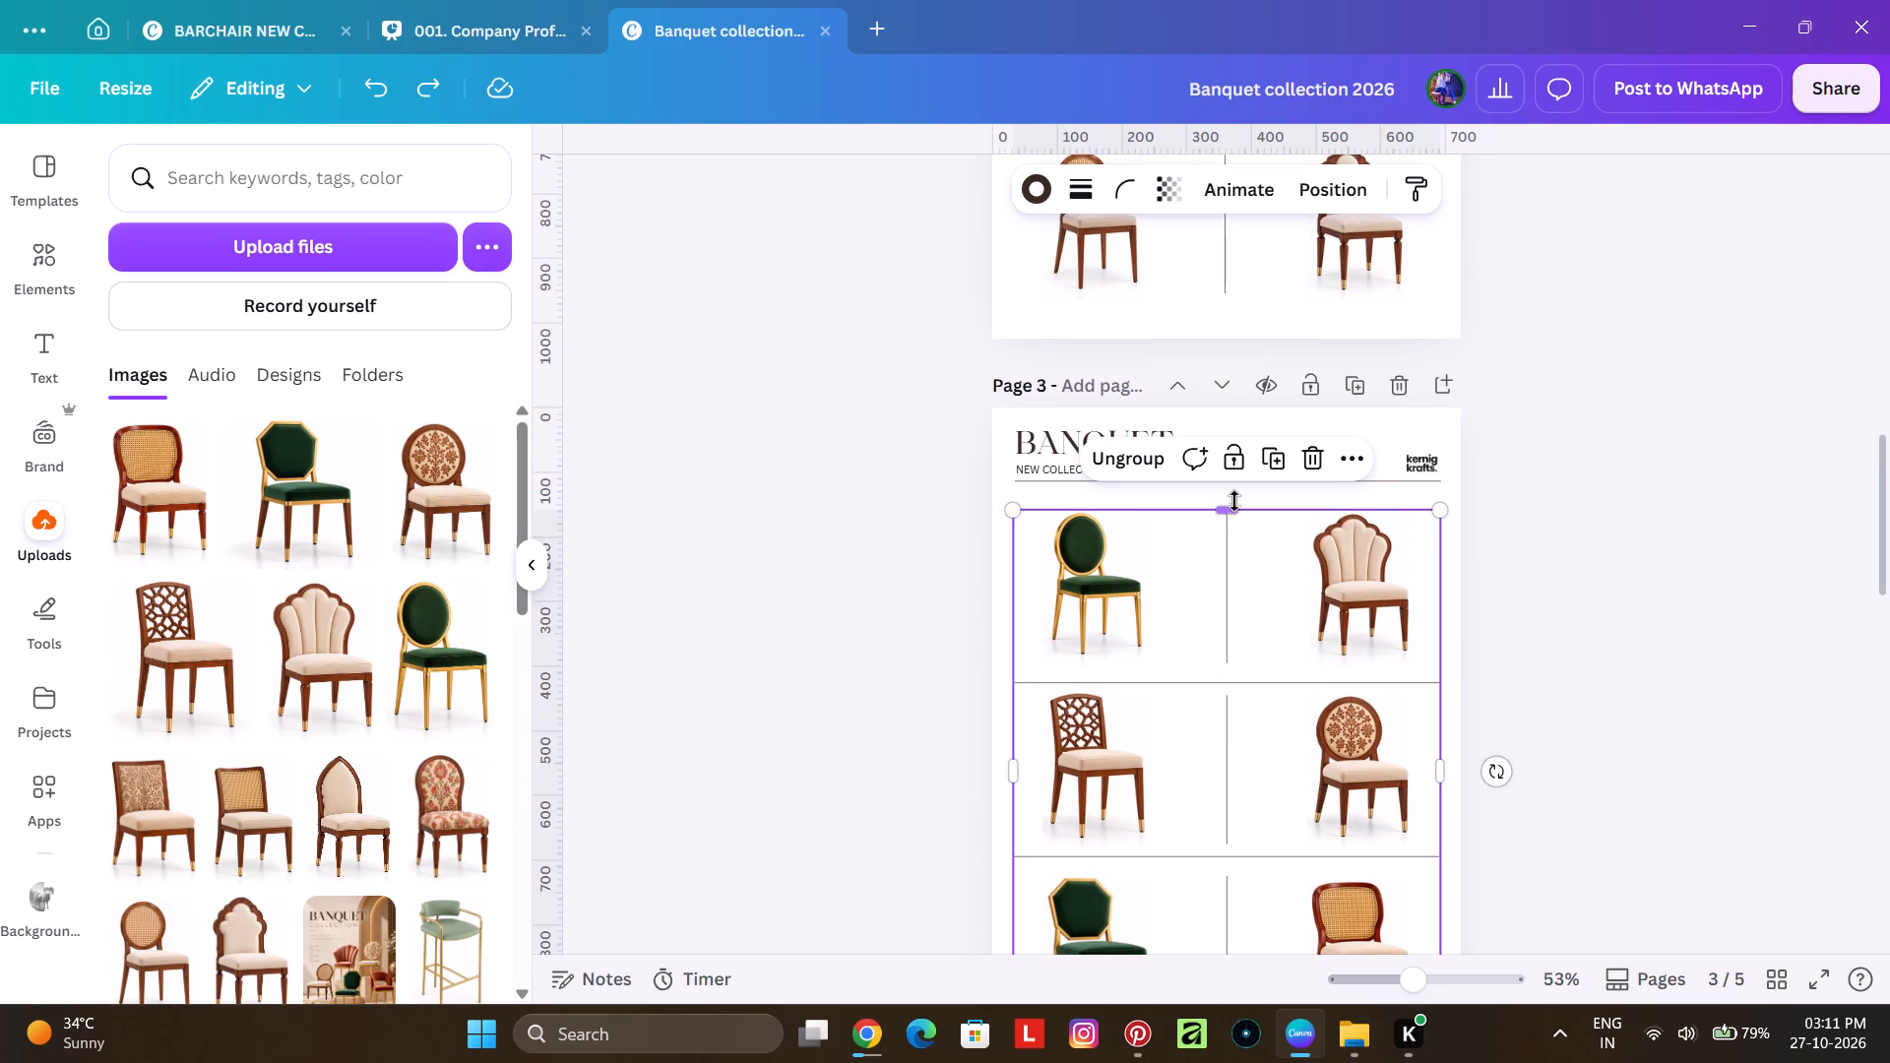
pyautogui.click(1736, 508)
pyautogui.scroll(6, 1598, 514)
pyautogui.scroll(-2, 982, 537)
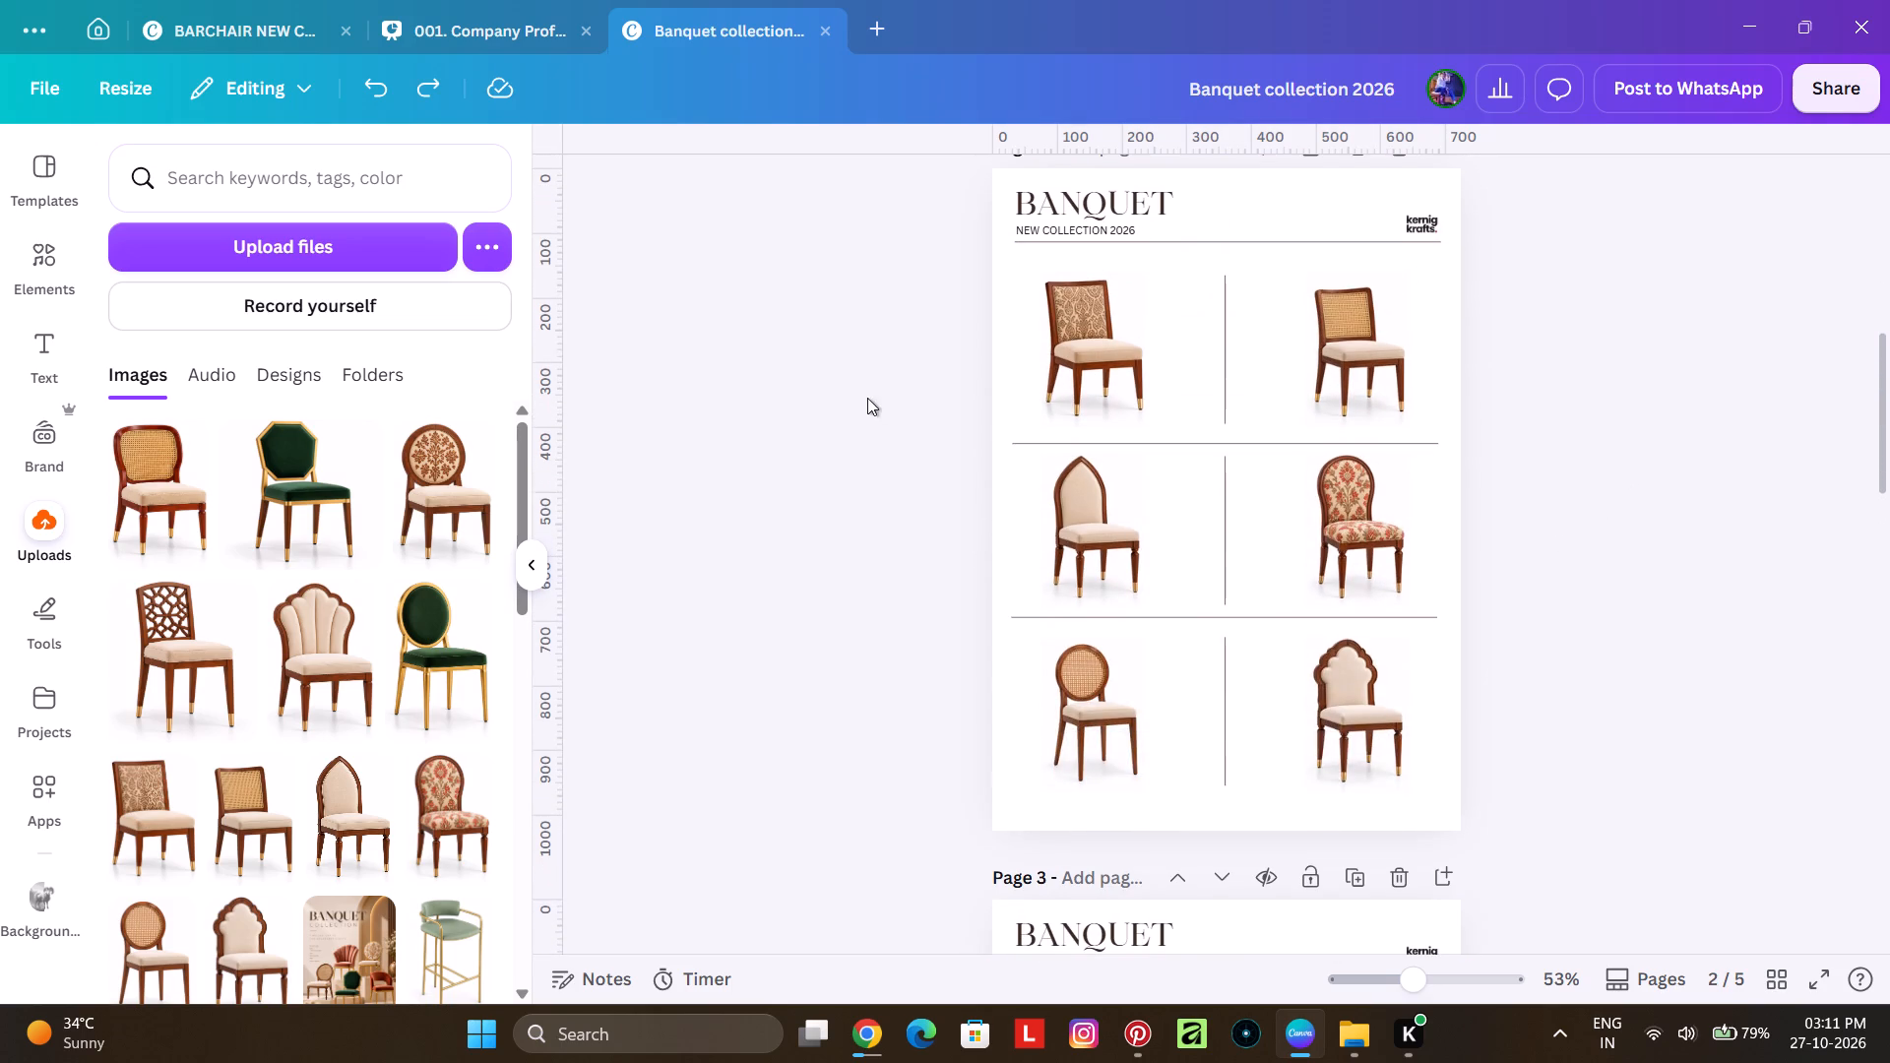
pyautogui.moveTo(872, 376); pyautogui.dragTo(1659, 827)
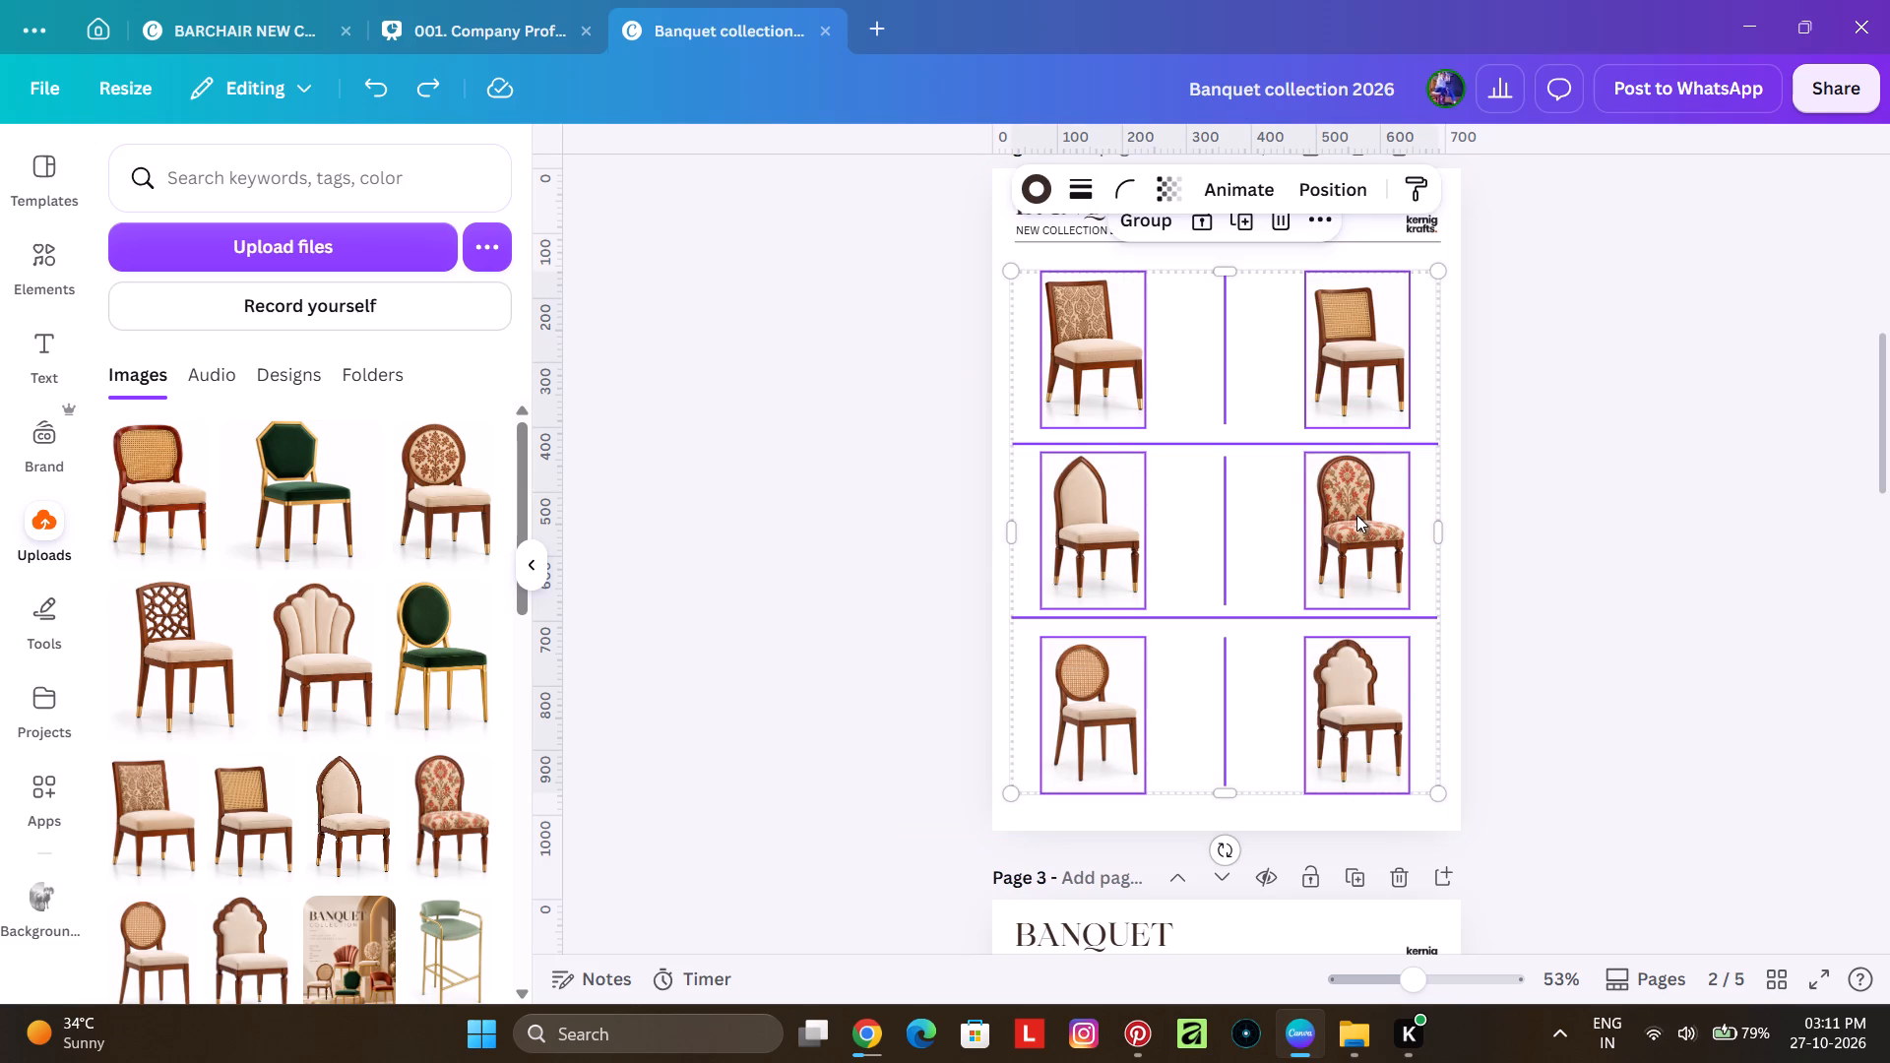
pyautogui.click(1144, 231)
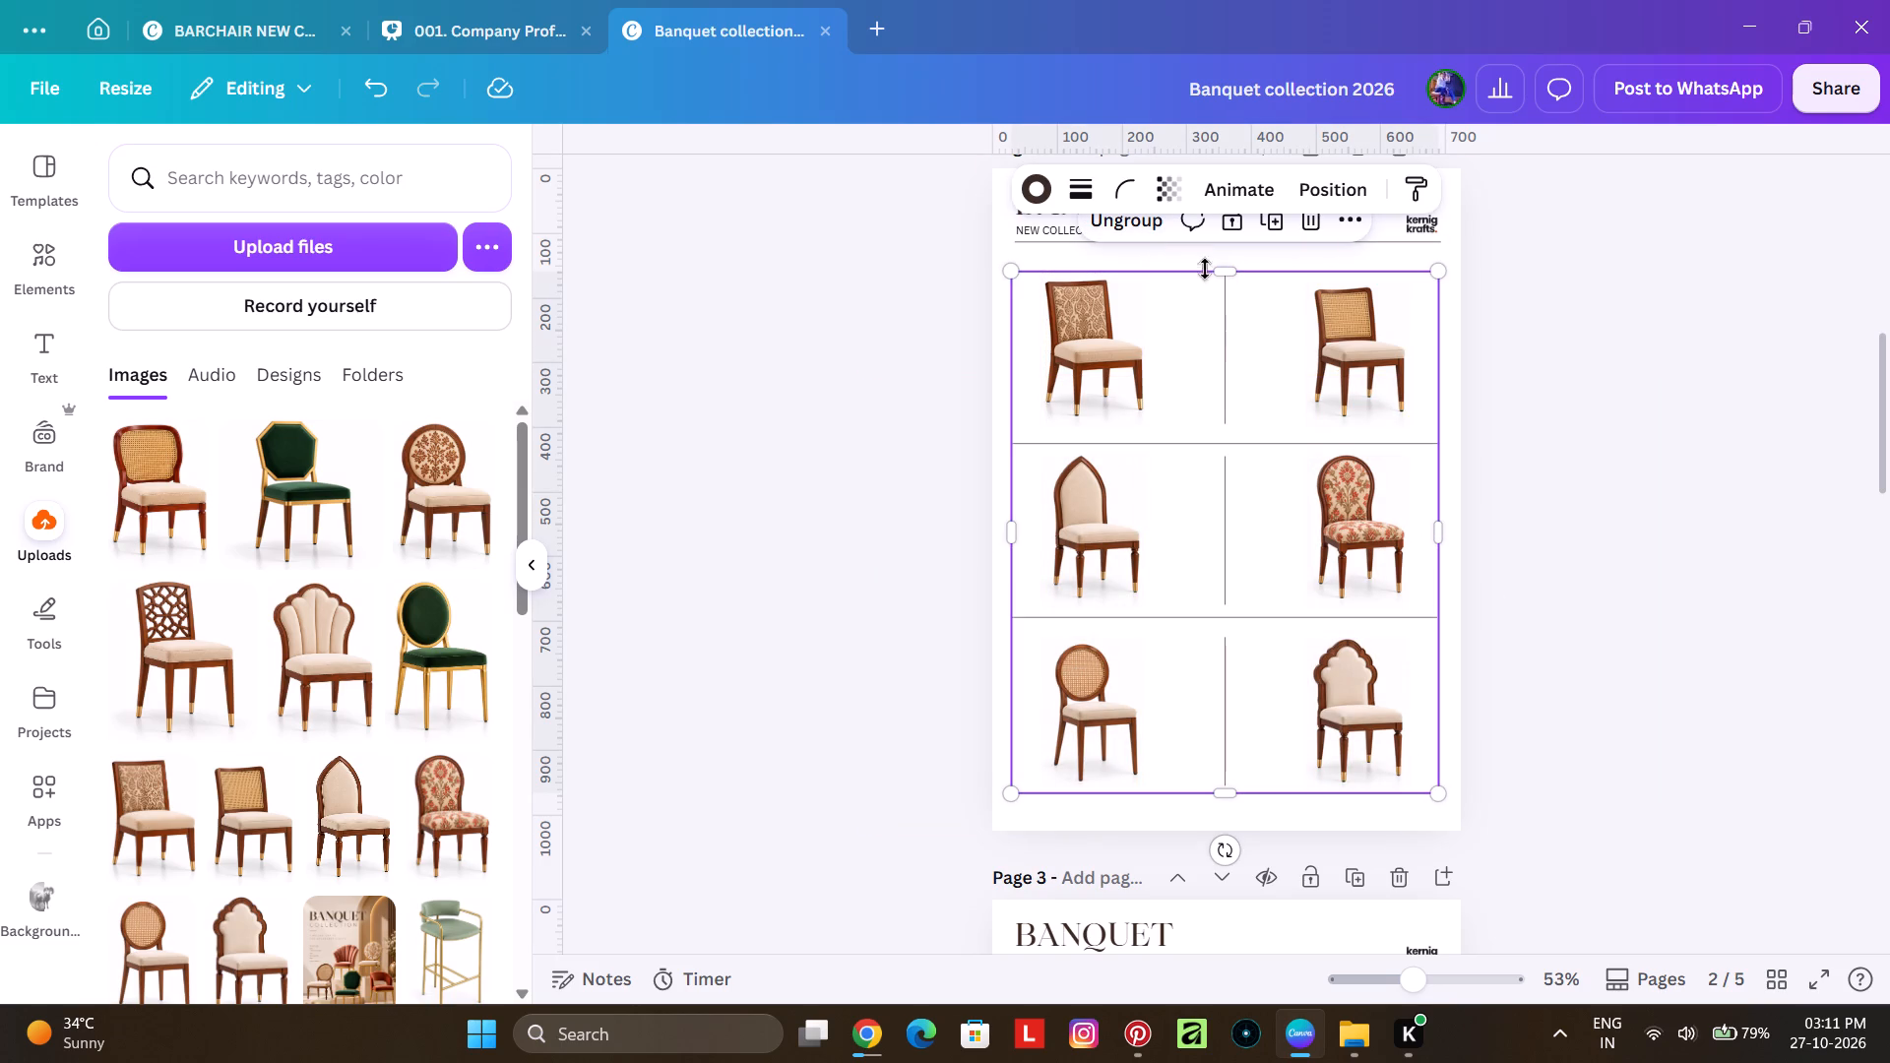
pyautogui.rightClick(1354, 420)
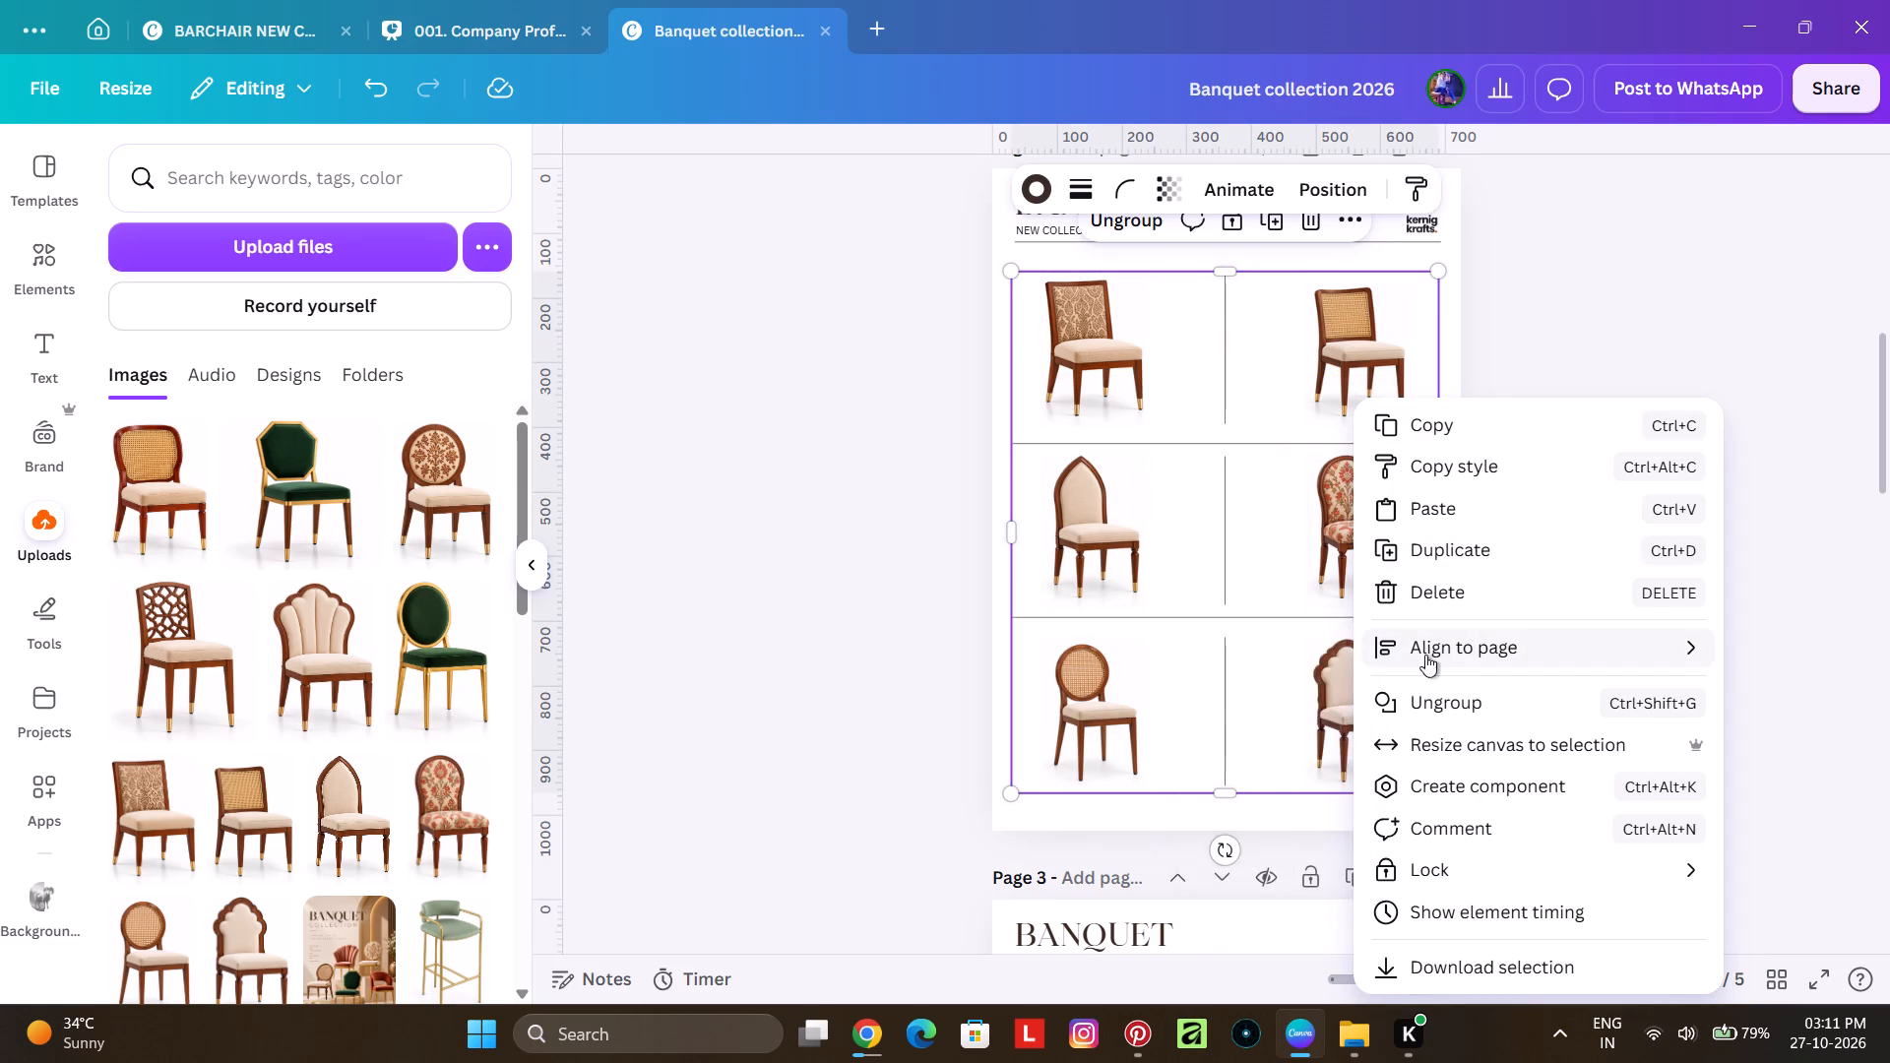
pyautogui.click(1286, 694)
pyautogui.click(693, 484)
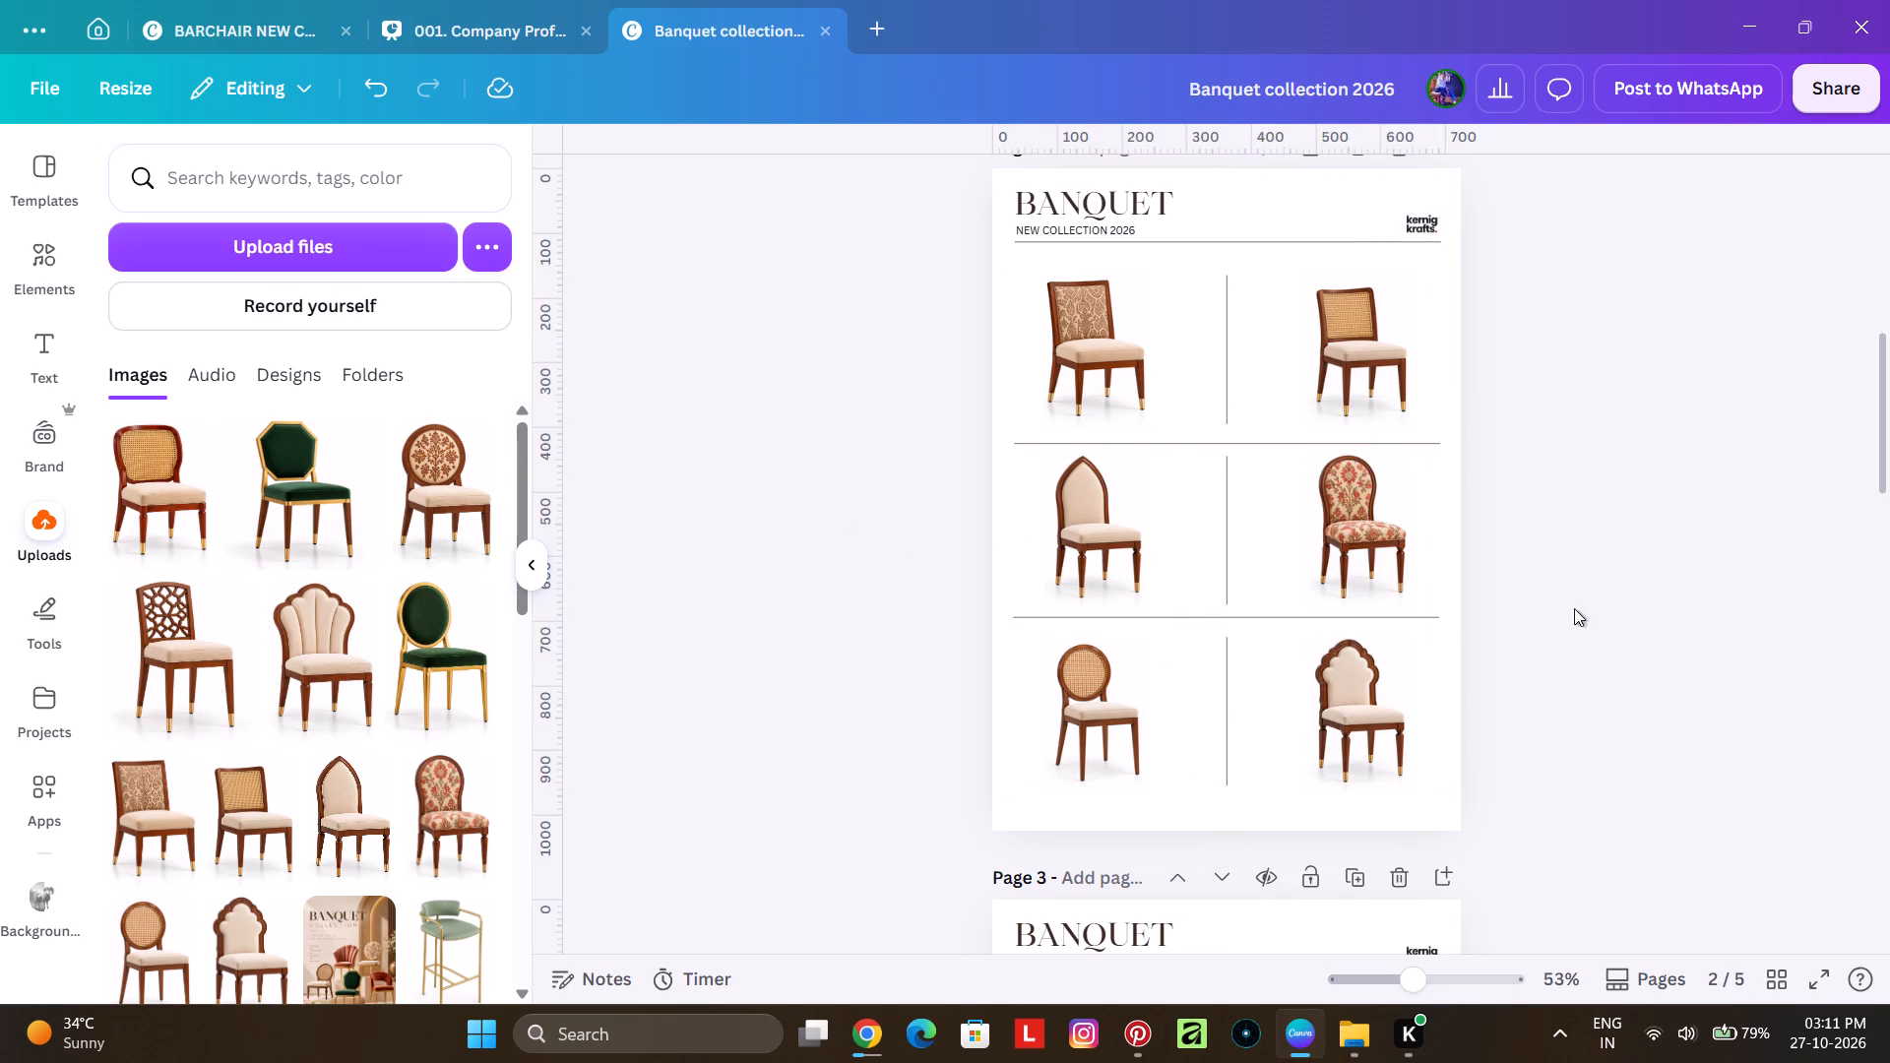
# Compare the chair layouts on pages 3 and 4 to check which page still needs new chairs.
pyautogui.scroll(-11, 1531, 538)
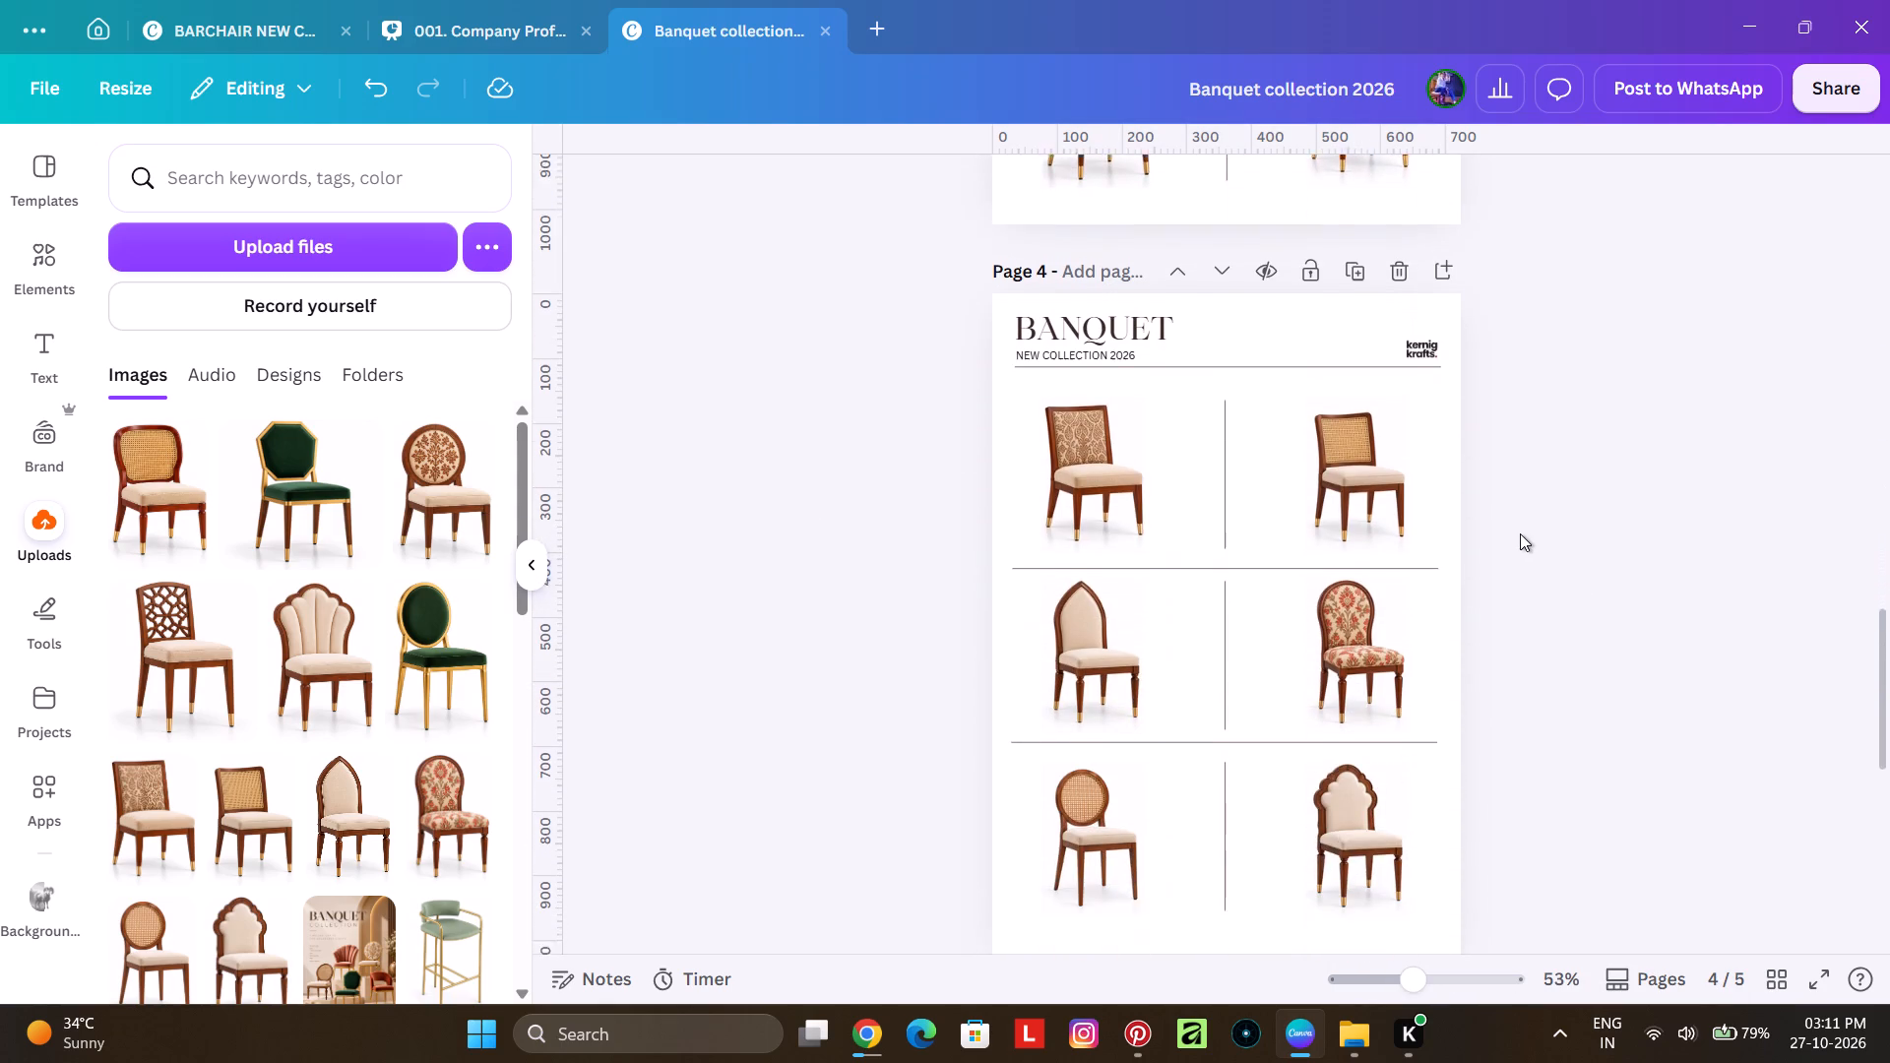
pyautogui.scroll(5, 922, 520)
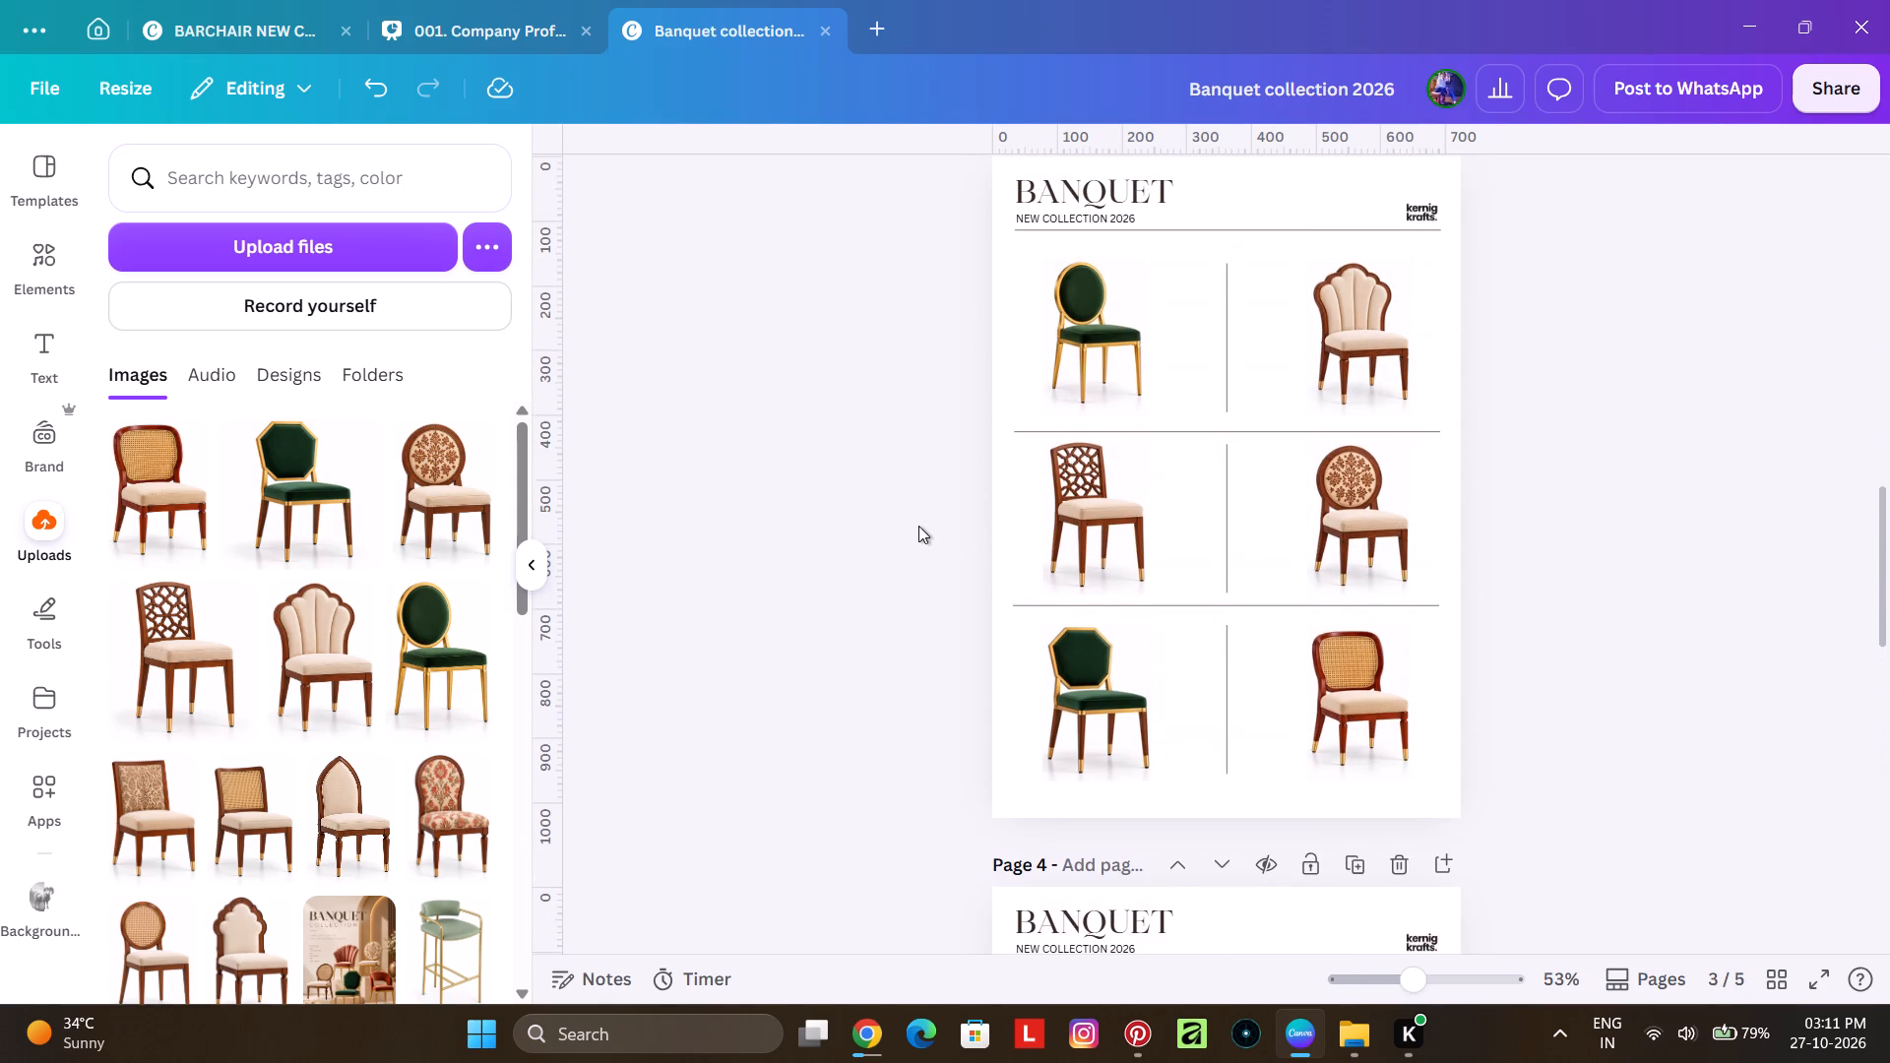
pyautogui.scroll(-1, 918, 525)
pyautogui.scroll(1, 918, 525)
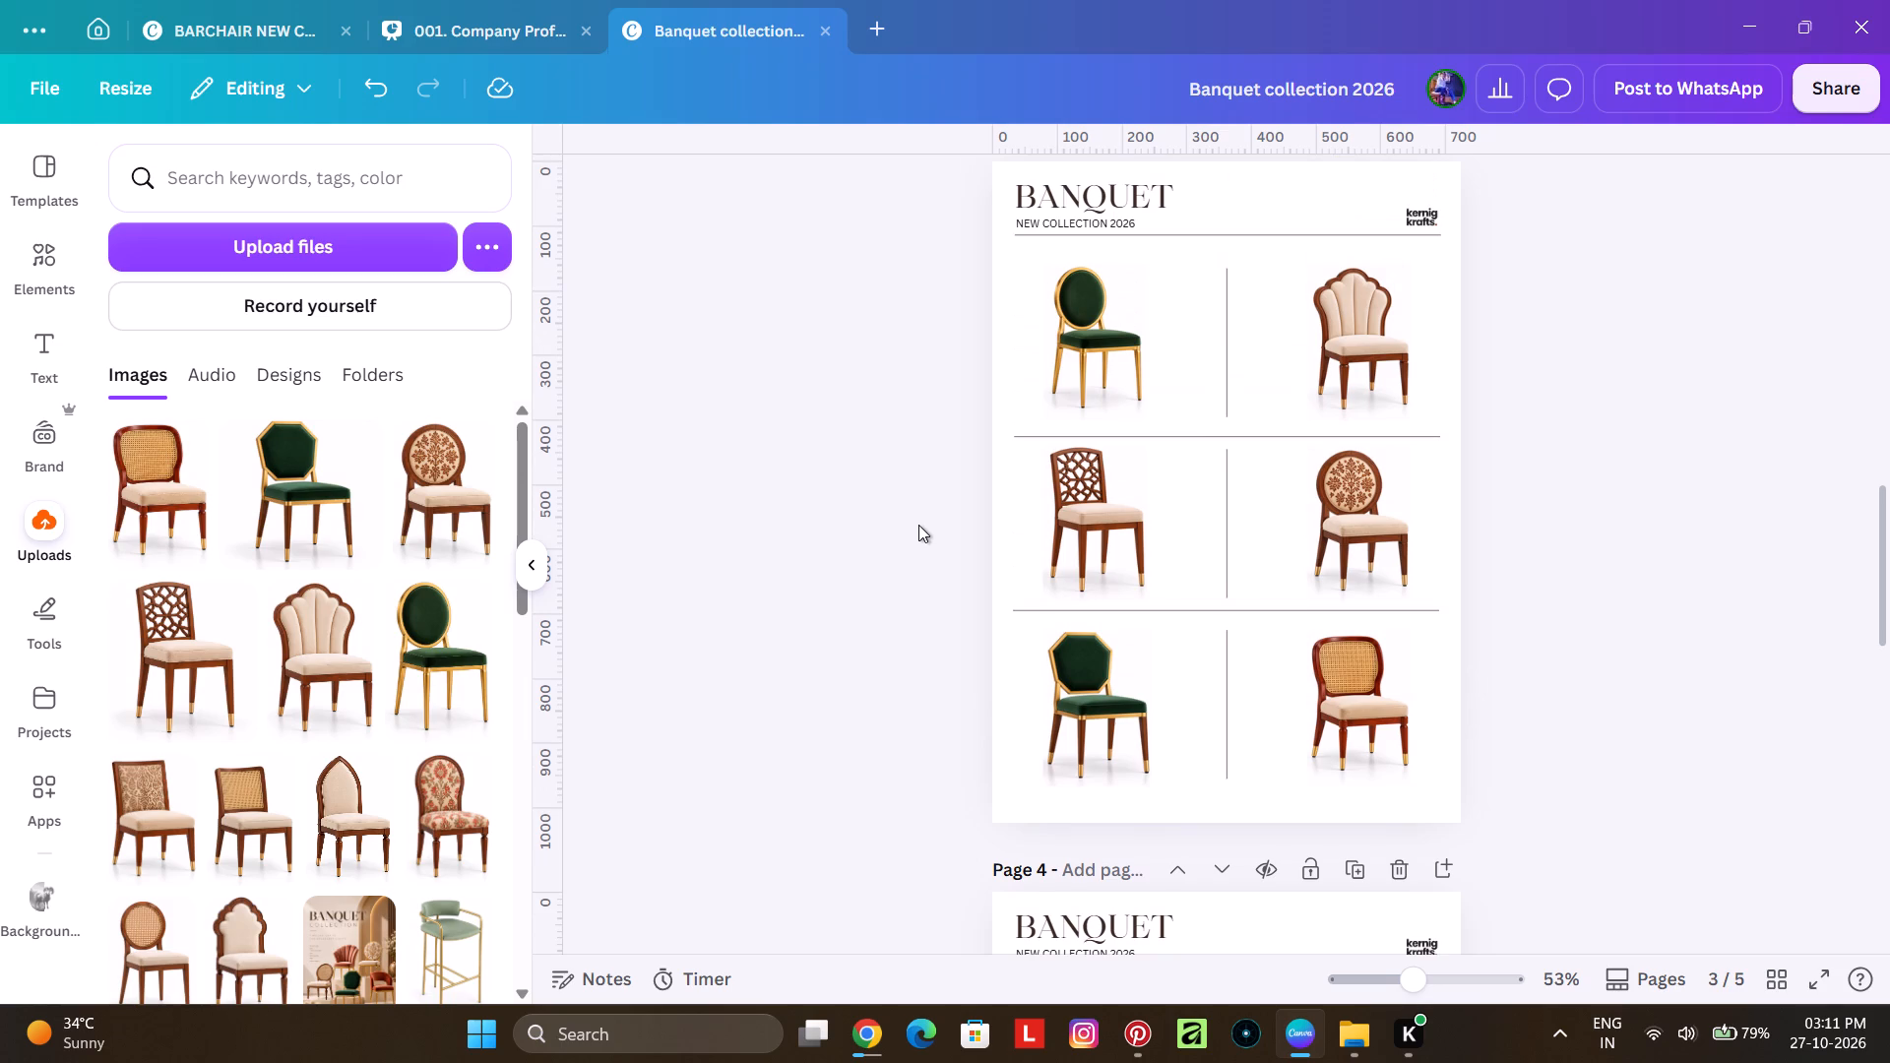
pyautogui.scroll(-6, 918, 525)
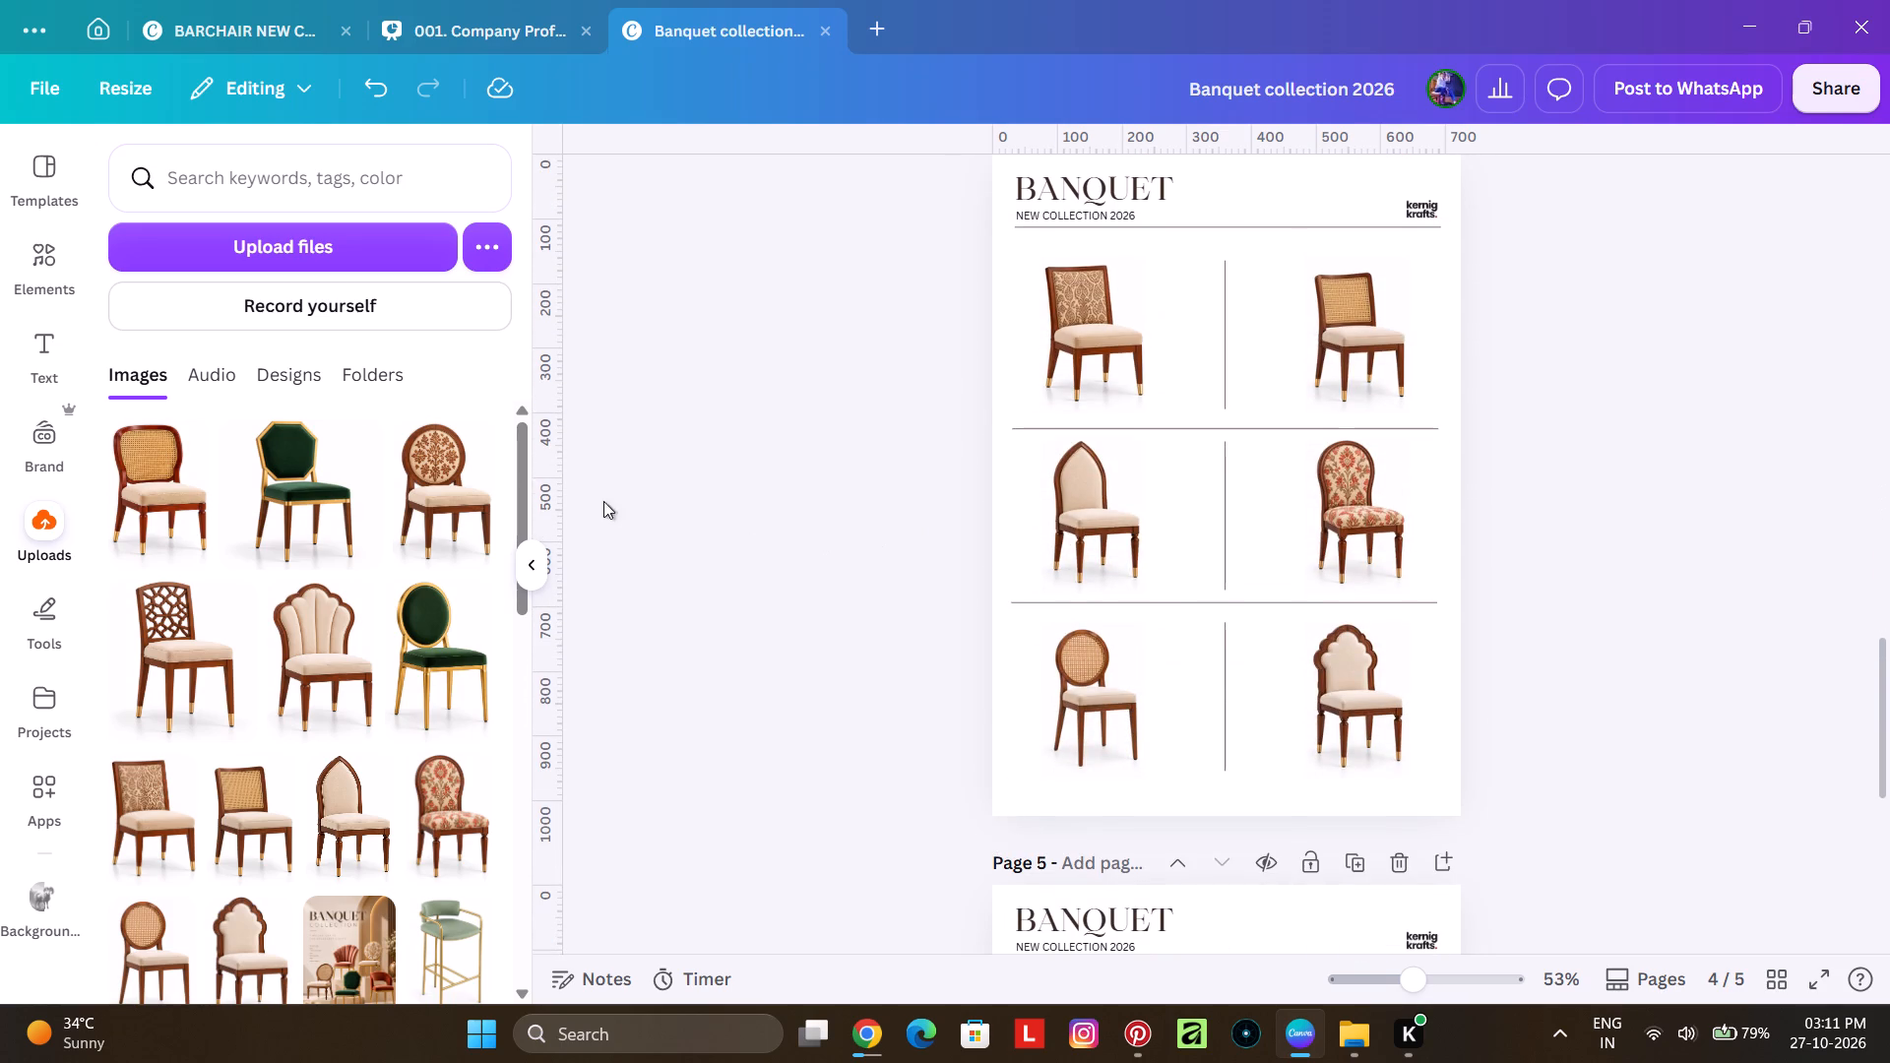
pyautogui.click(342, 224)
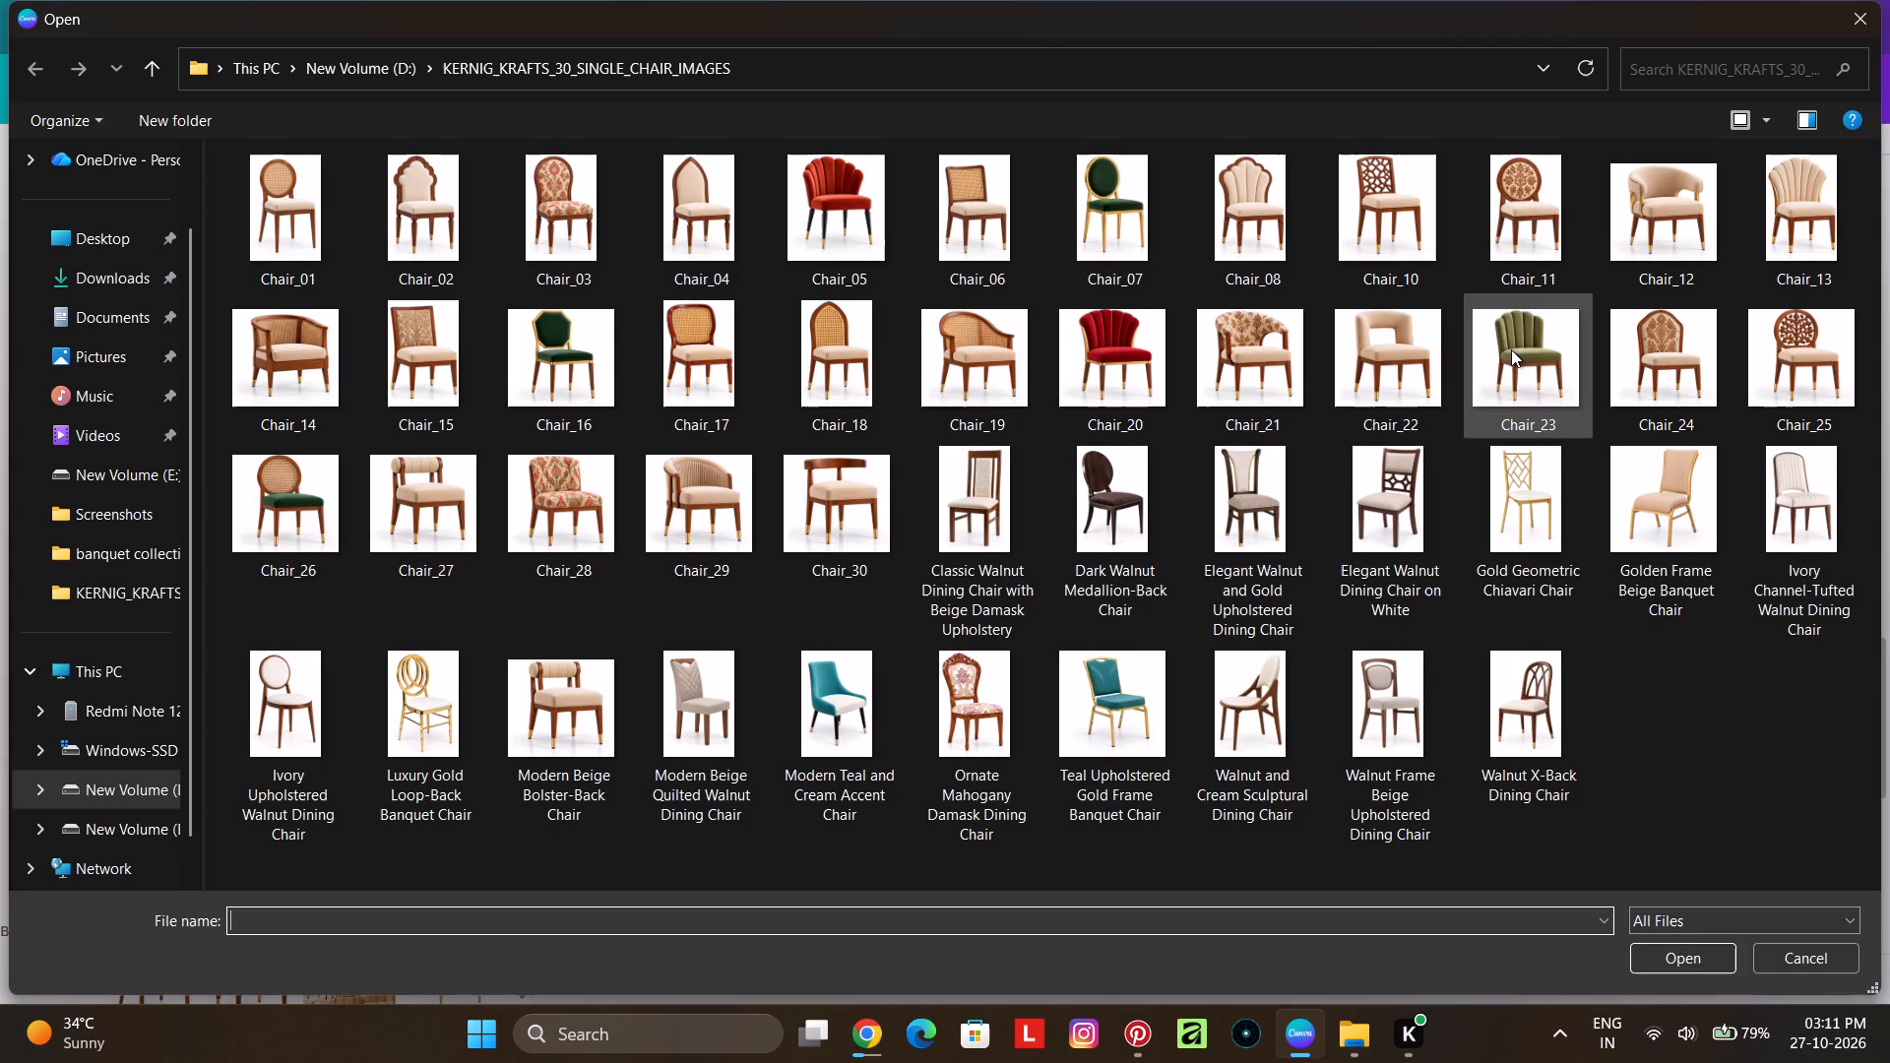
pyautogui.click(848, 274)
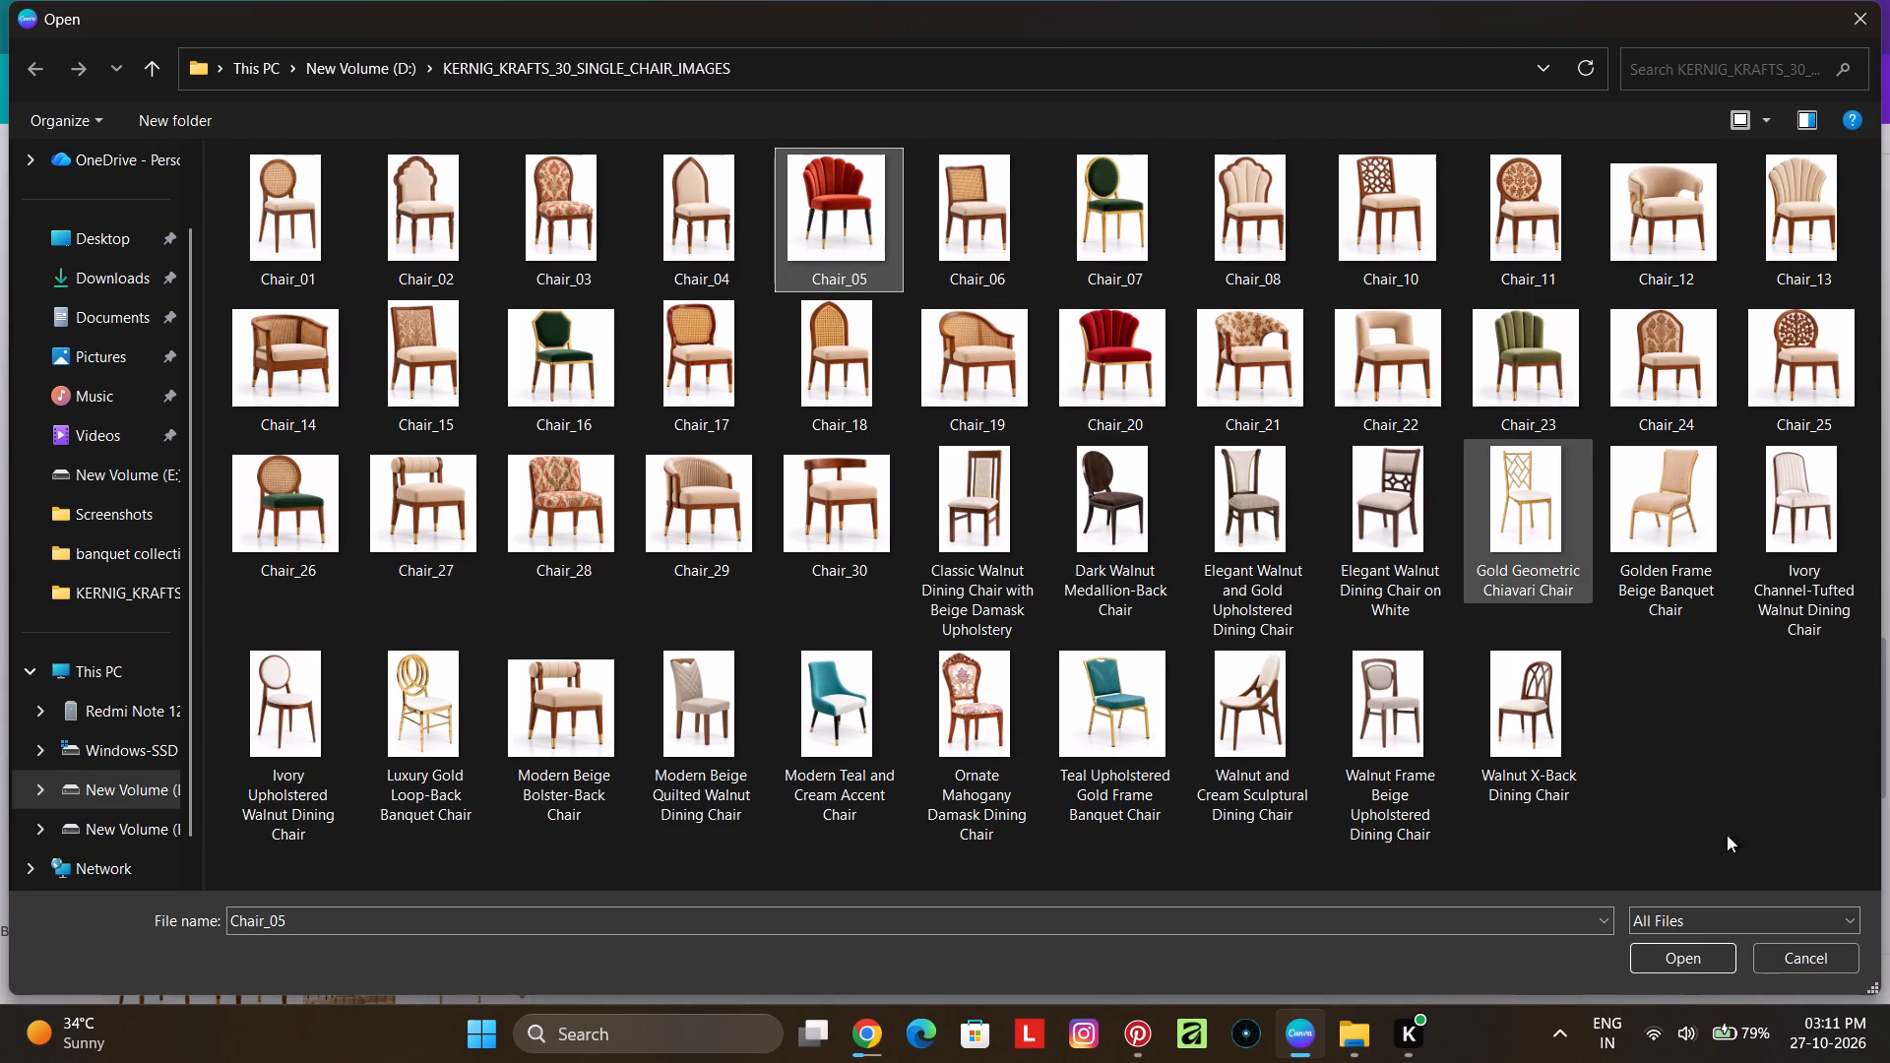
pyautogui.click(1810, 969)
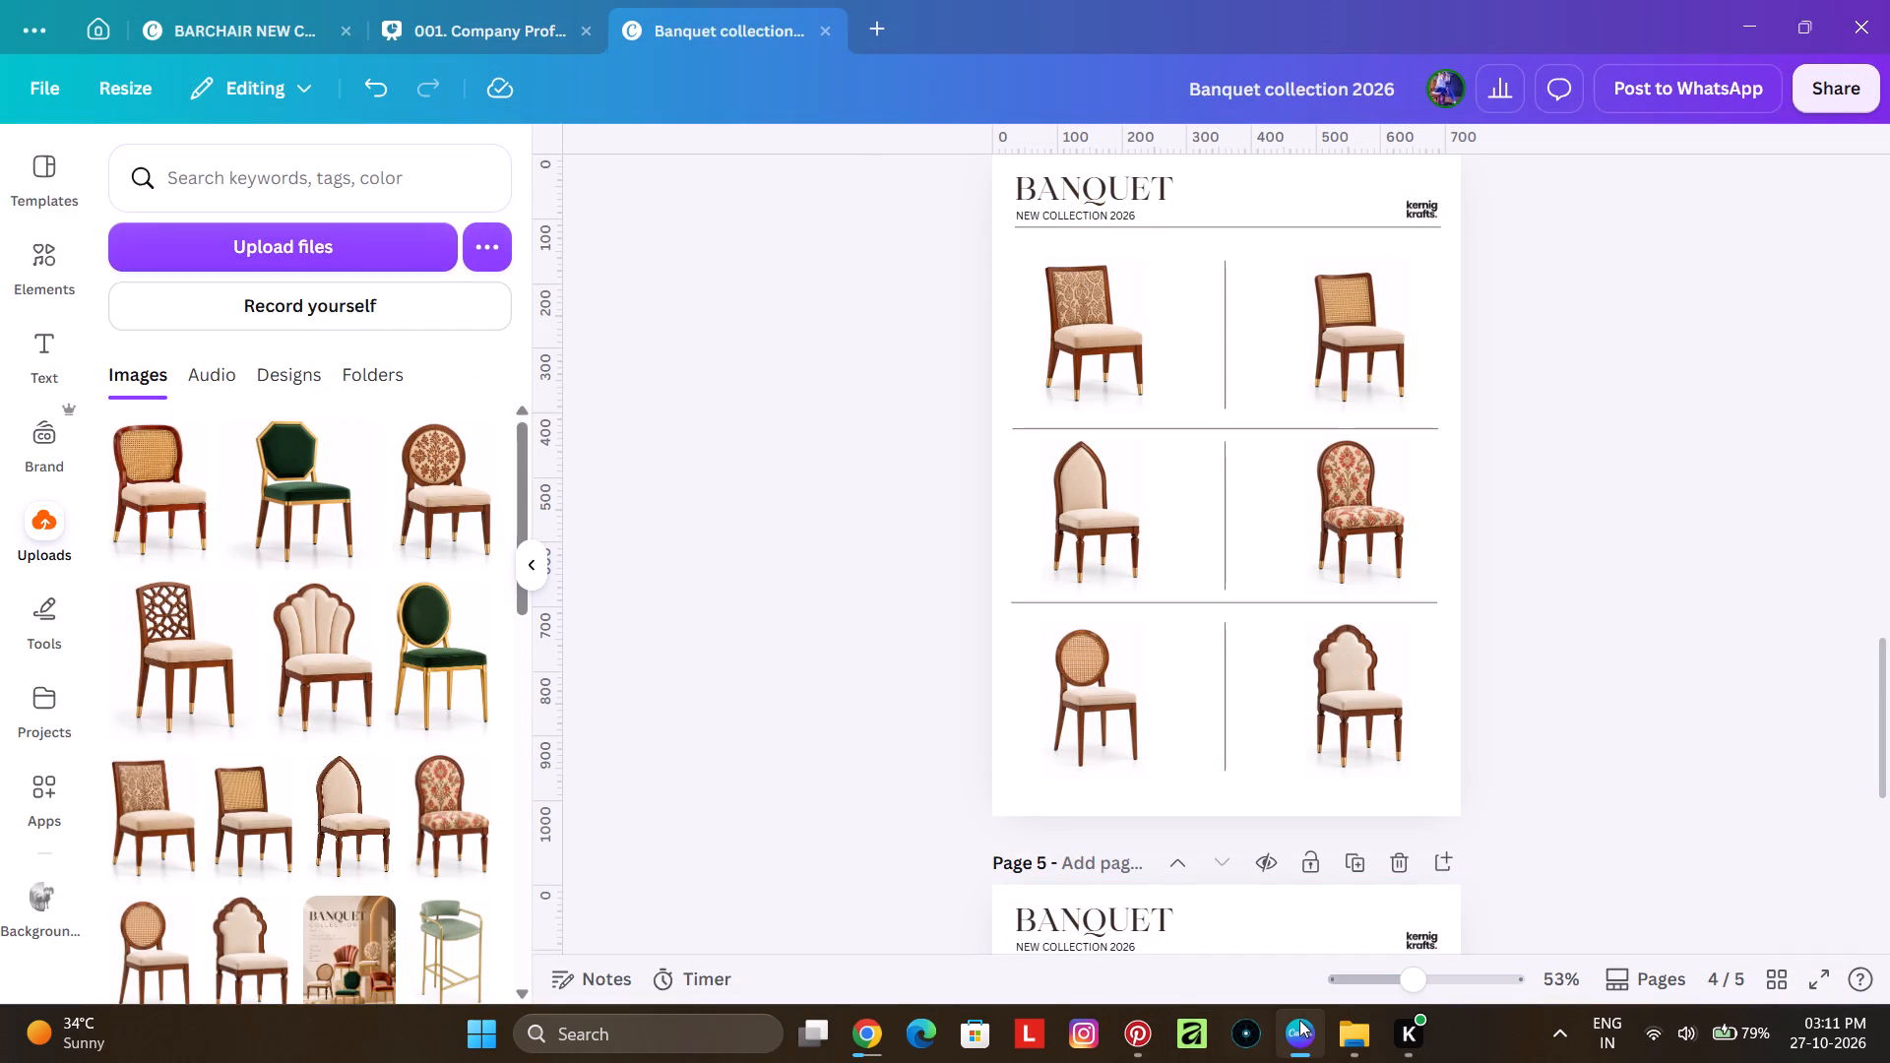
# Upload the images Chair_05, Chair_08, Chair_12, Chair_14, Chair_18, Chair_19, Chair_20, Chair_21 and Chair_22 together.
pyautogui.click(385, 262)
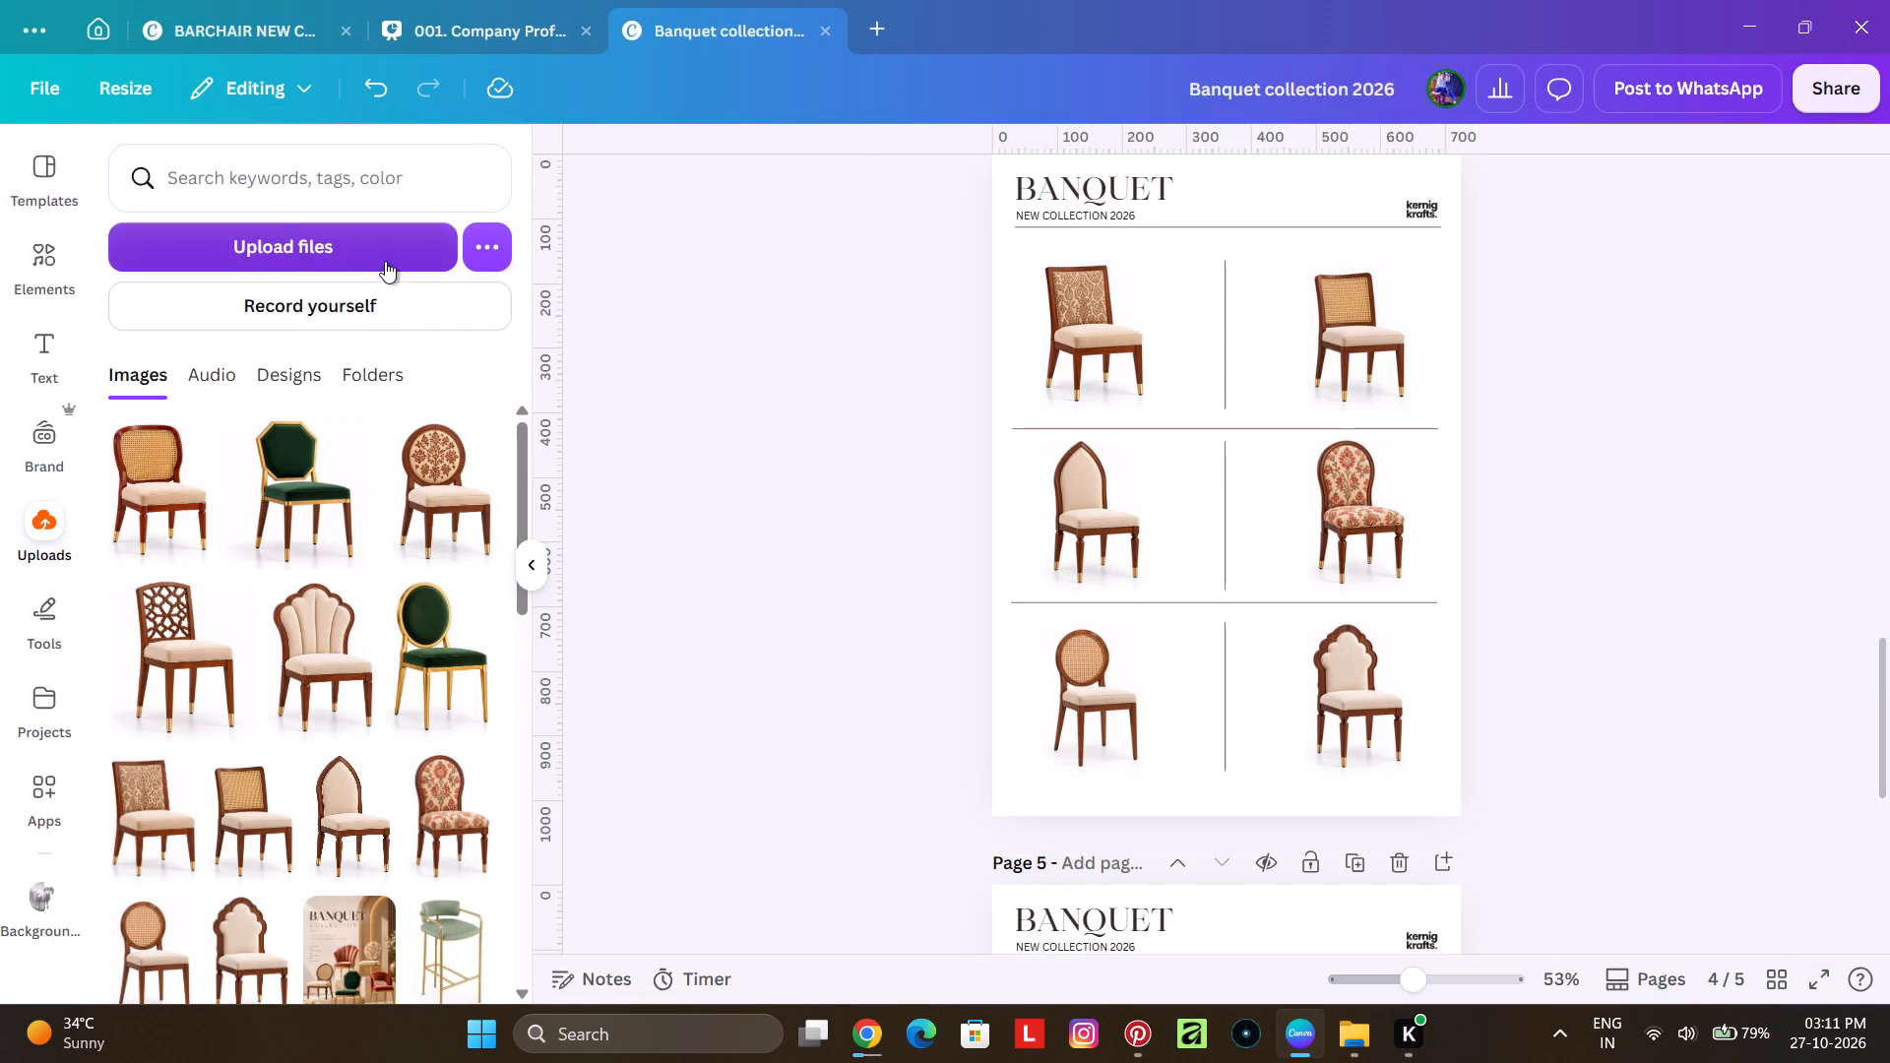
pyautogui.click(878, 255)
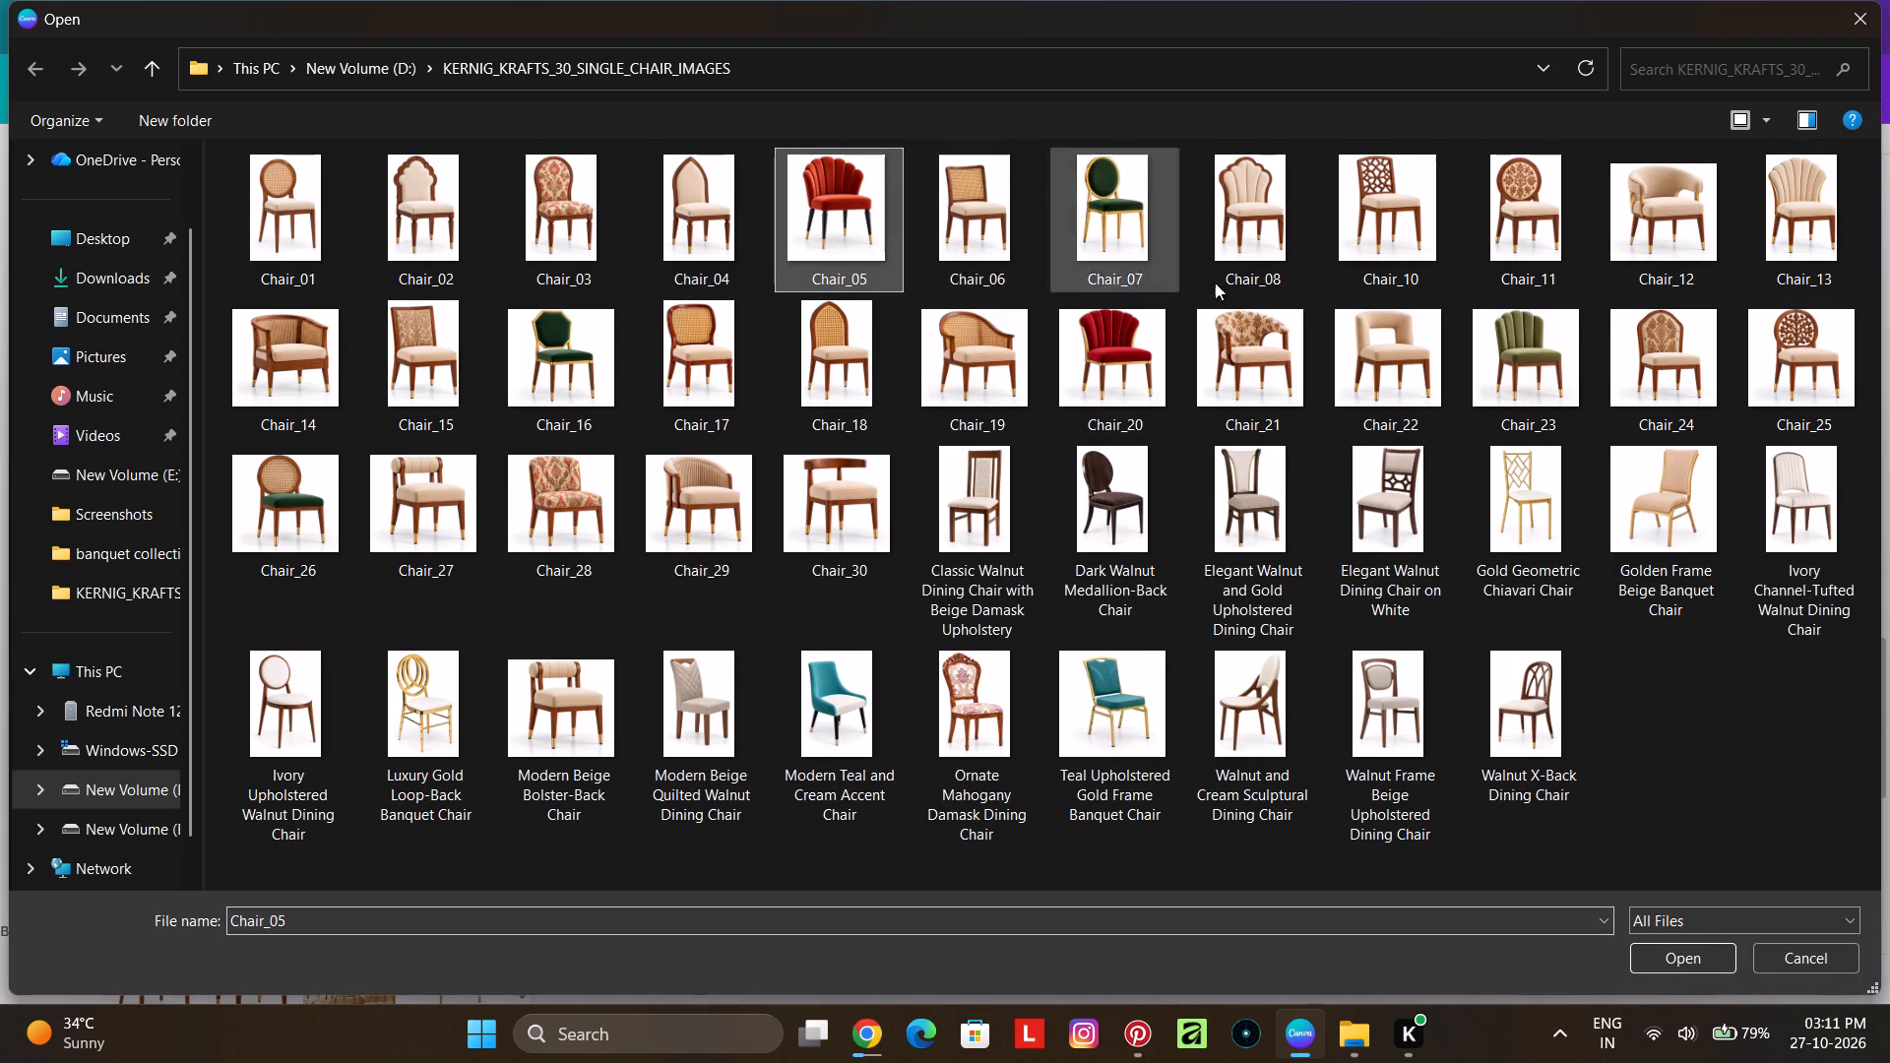
pyautogui.keyDown('ctrl'); pyautogui.click(1659, 269); pyautogui.keyUp('ctrl')
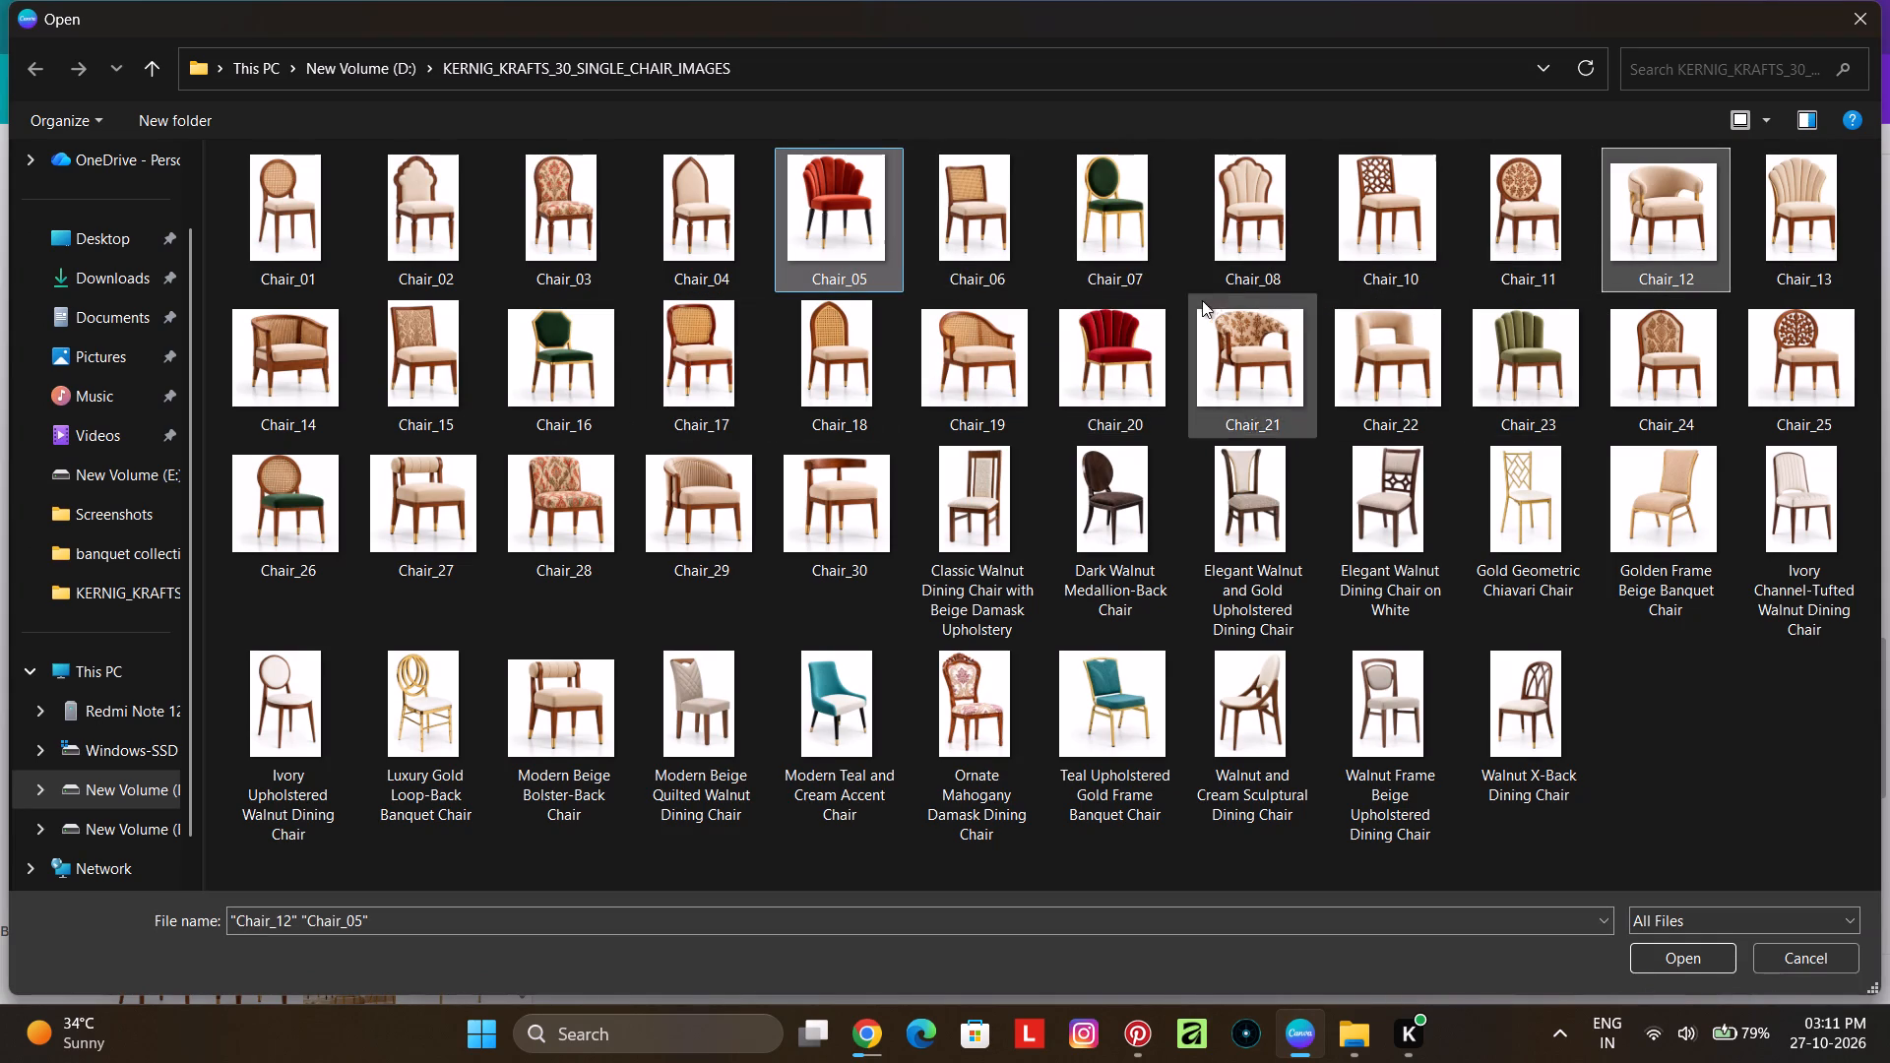
pyautogui.keyDown('ctrl'); pyautogui.click(1266, 281); pyautogui.keyUp('ctrl')
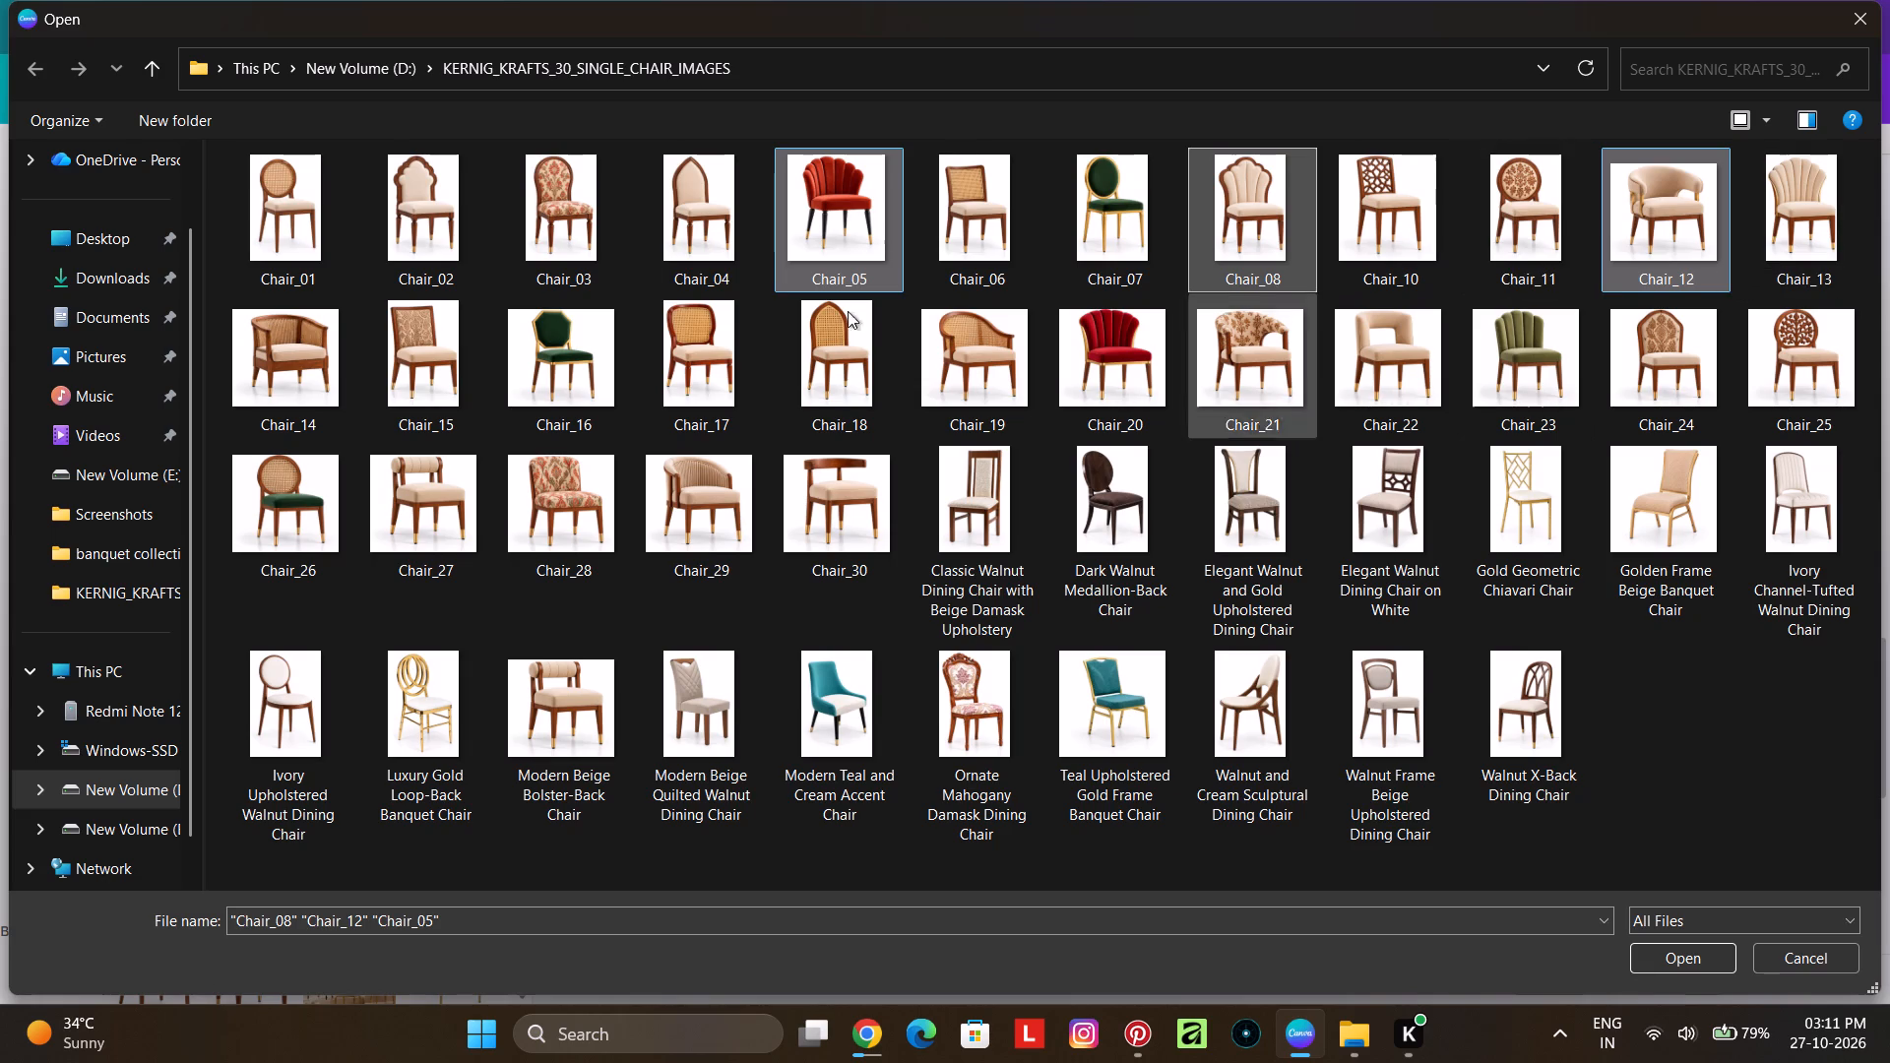
pyautogui.keyDown('ctrl'); pyautogui.click(312, 401); pyautogui.keyUp('ctrl')
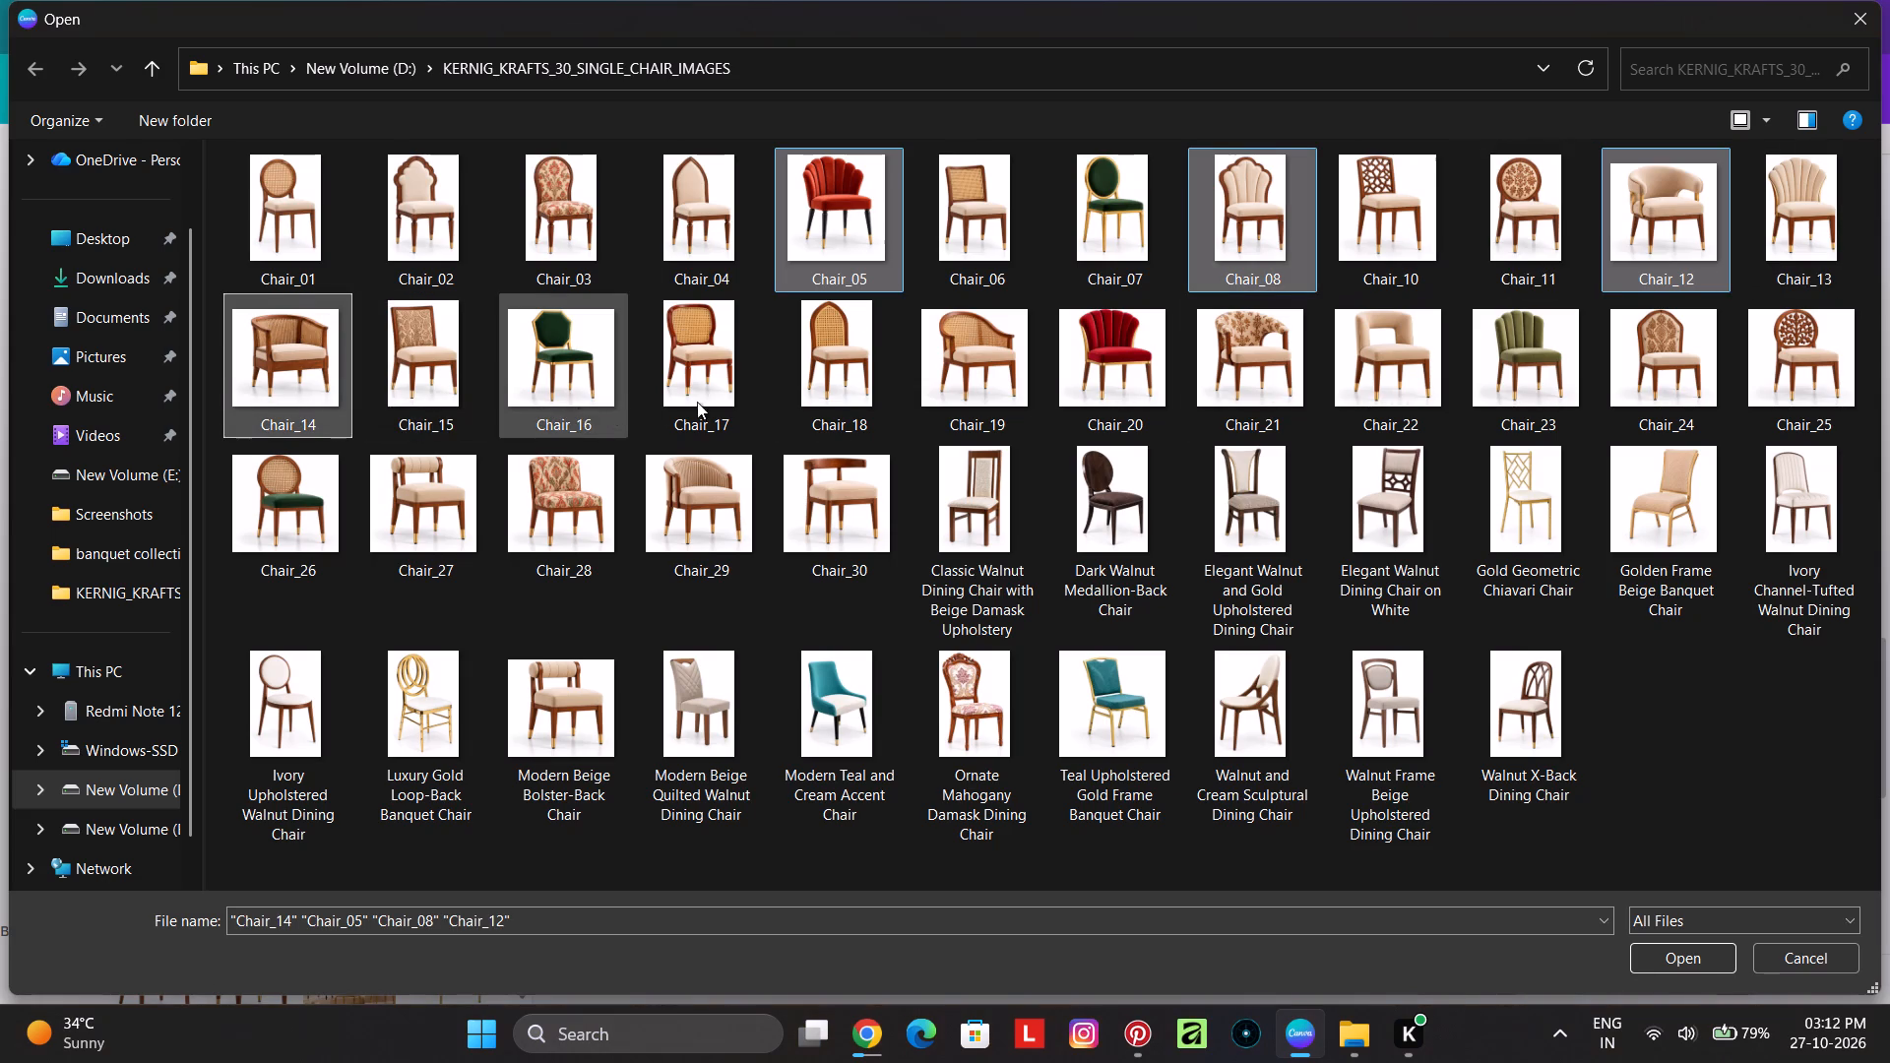
pyautogui.keyDown('ctrl'); pyautogui.click(817, 401); pyautogui.keyUp('ctrl')
pyautogui.keyDown('ctrl'); pyautogui.click(956, 379); pyautogui.keyUp('ctrl')
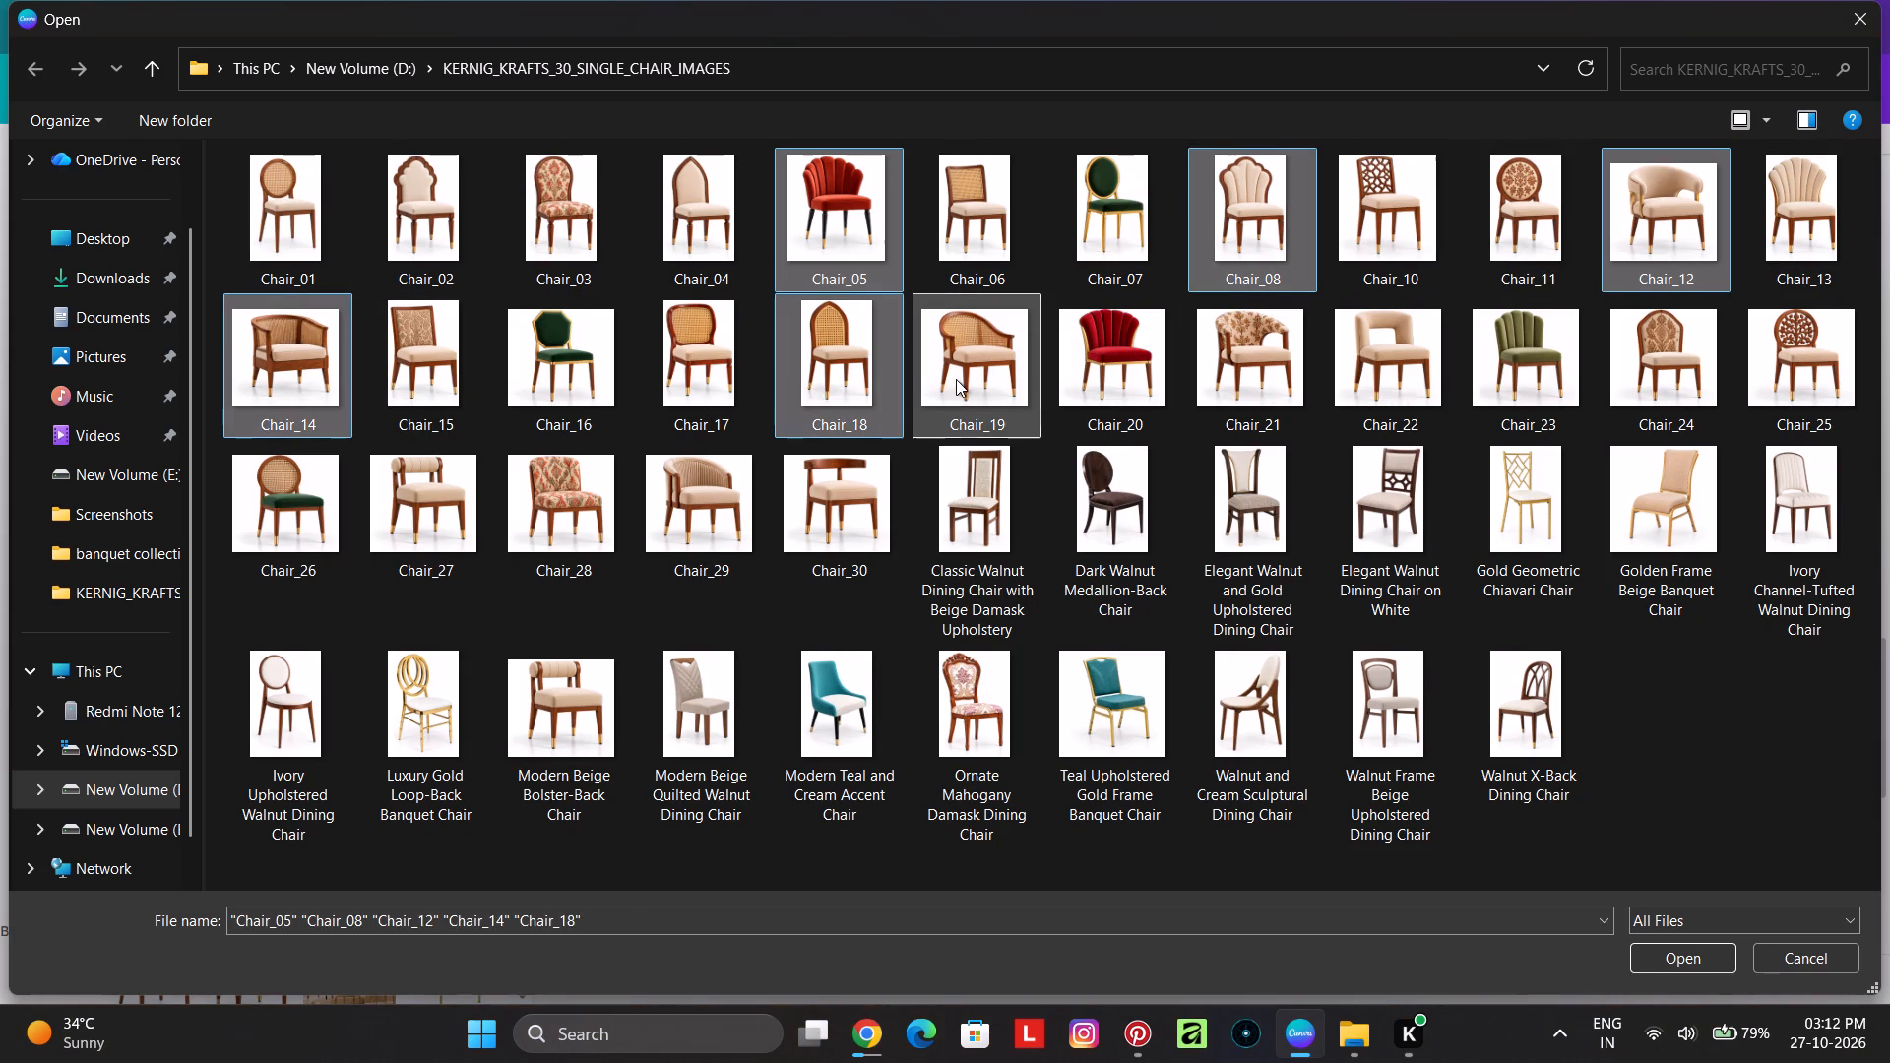
pyautogui.keyDown('ctrl'); pyautogui.click(1138, 379); pyautogui.keyUp('ctrl')
pyautogui.keyDown('ctrl'); pyautogui.click(1279, 387); pyautogui.keyUp('ctrl')
pyautogui.keyDown('ctrl'); pyautogui.click(1388, 383); pyautogui.keyUp('ctrl')
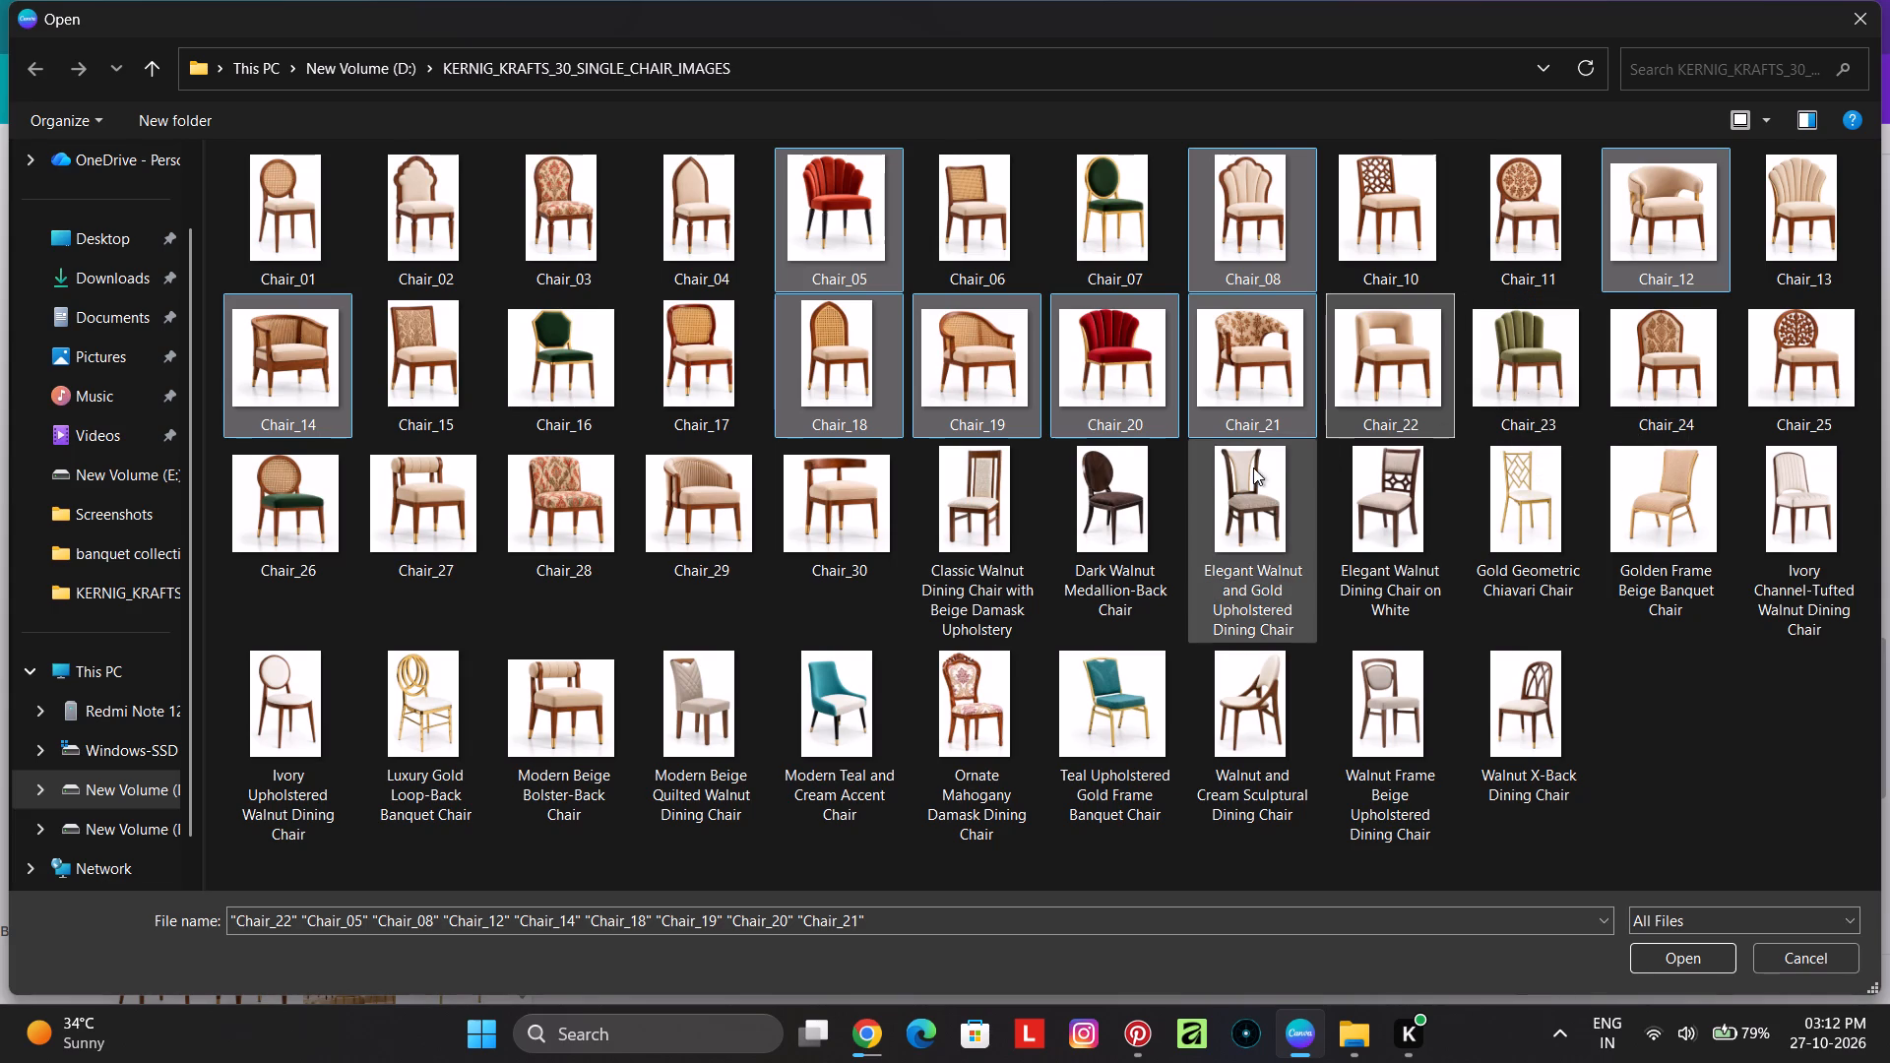
pyautogui.click(1670, 963)
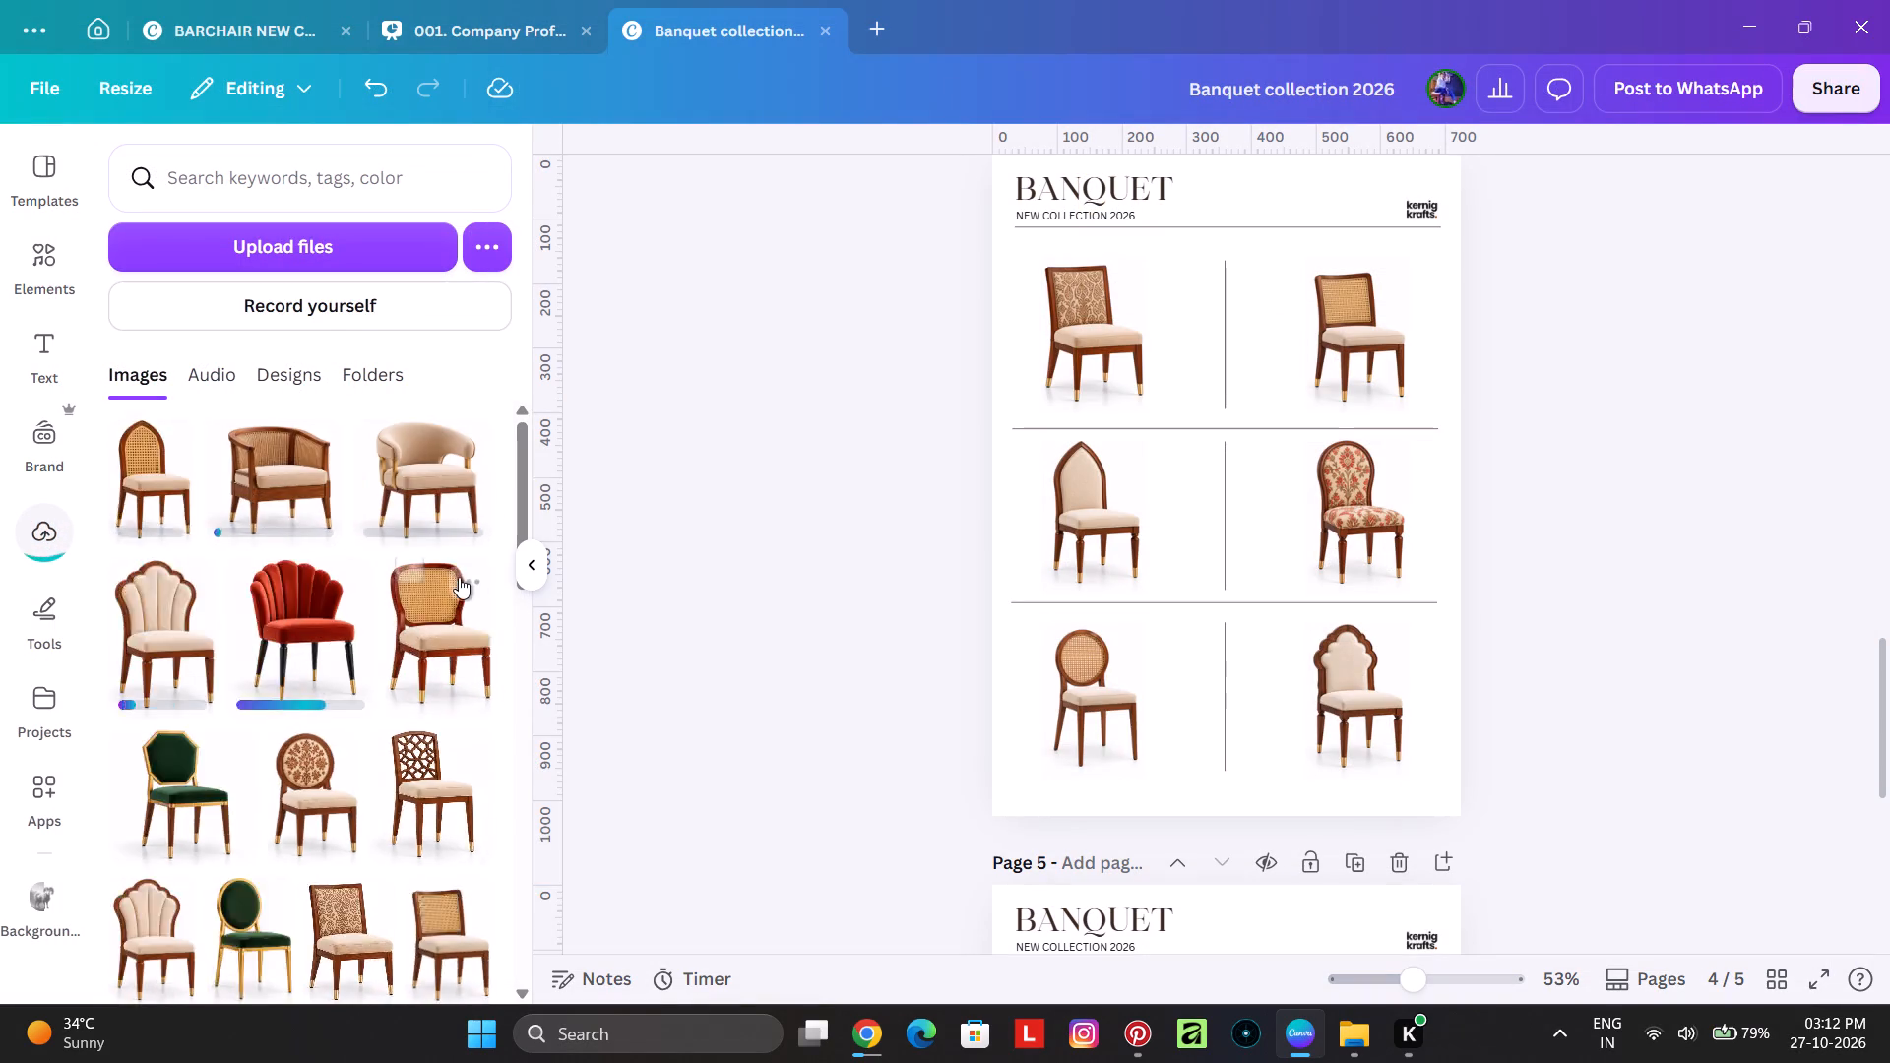
# Move the newly uploaded Chair_08.png to the trash.
pyautogui.scroll(-3, 393, 633)
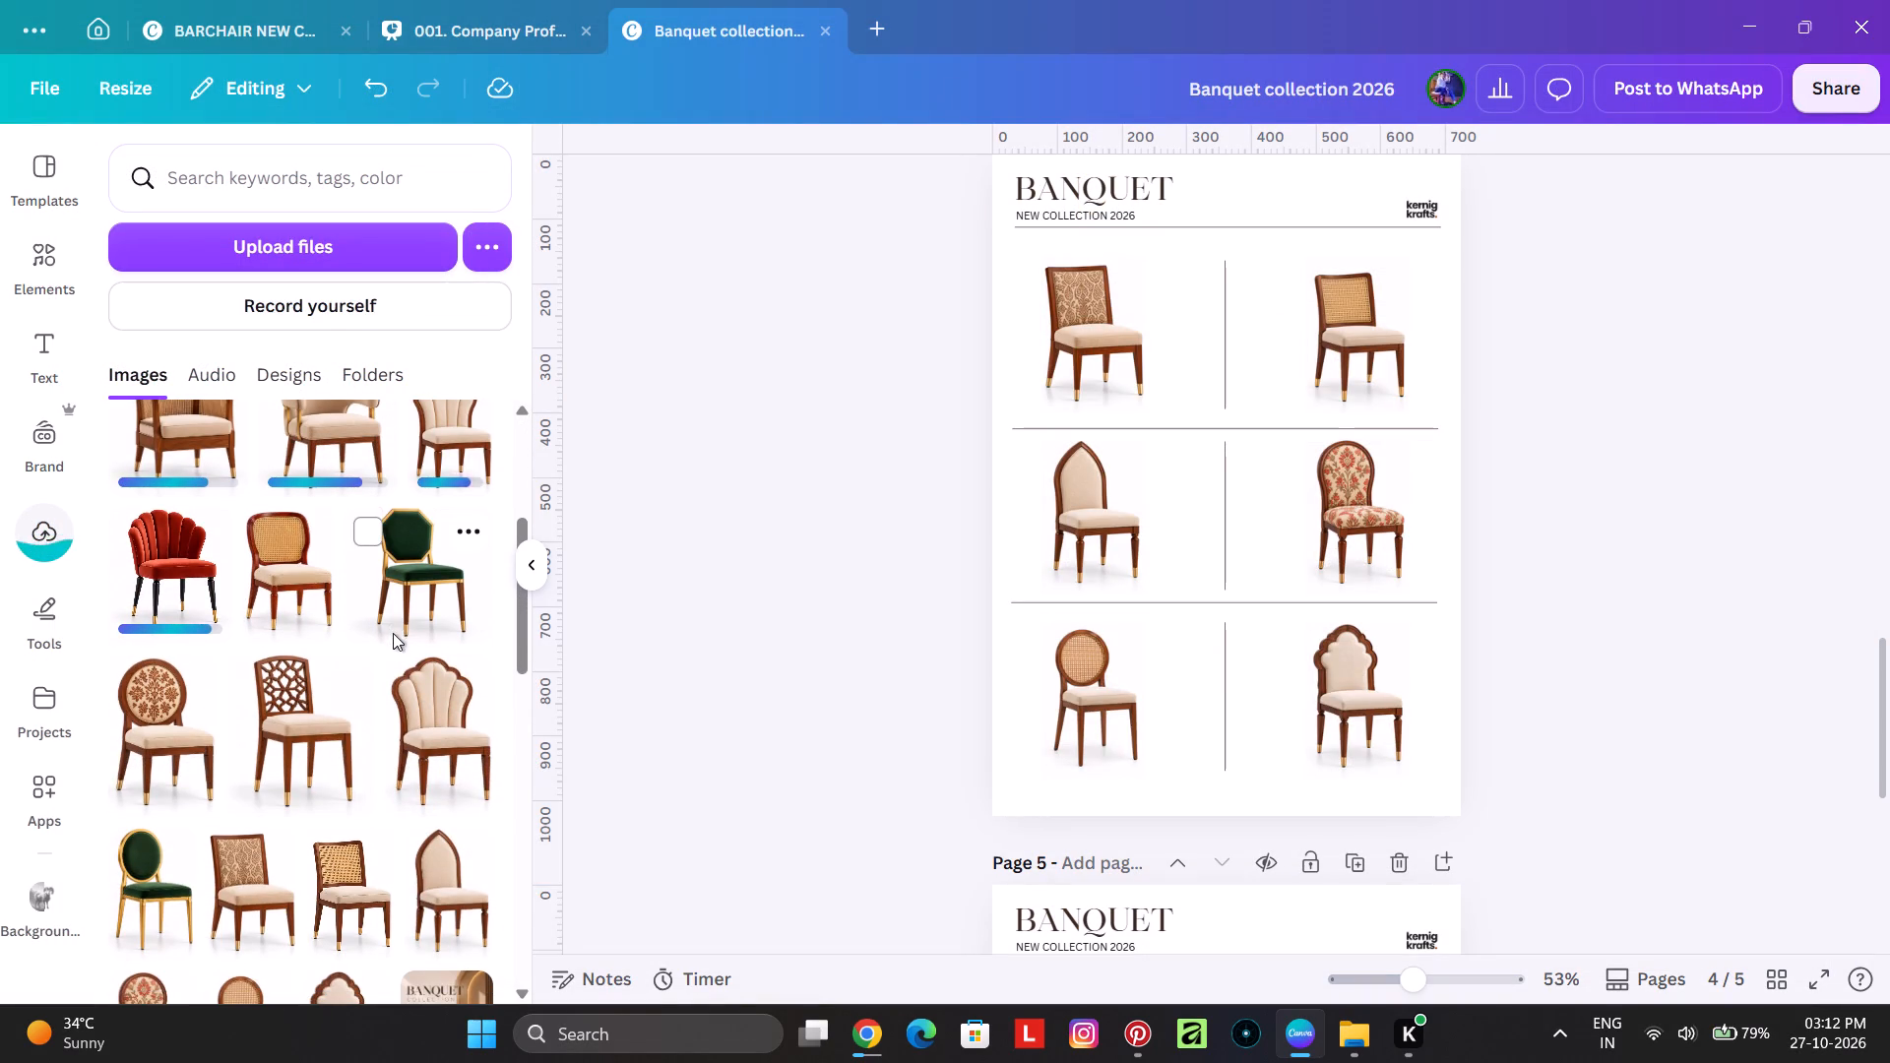
pyautogui.scroll(1, 373, 673)
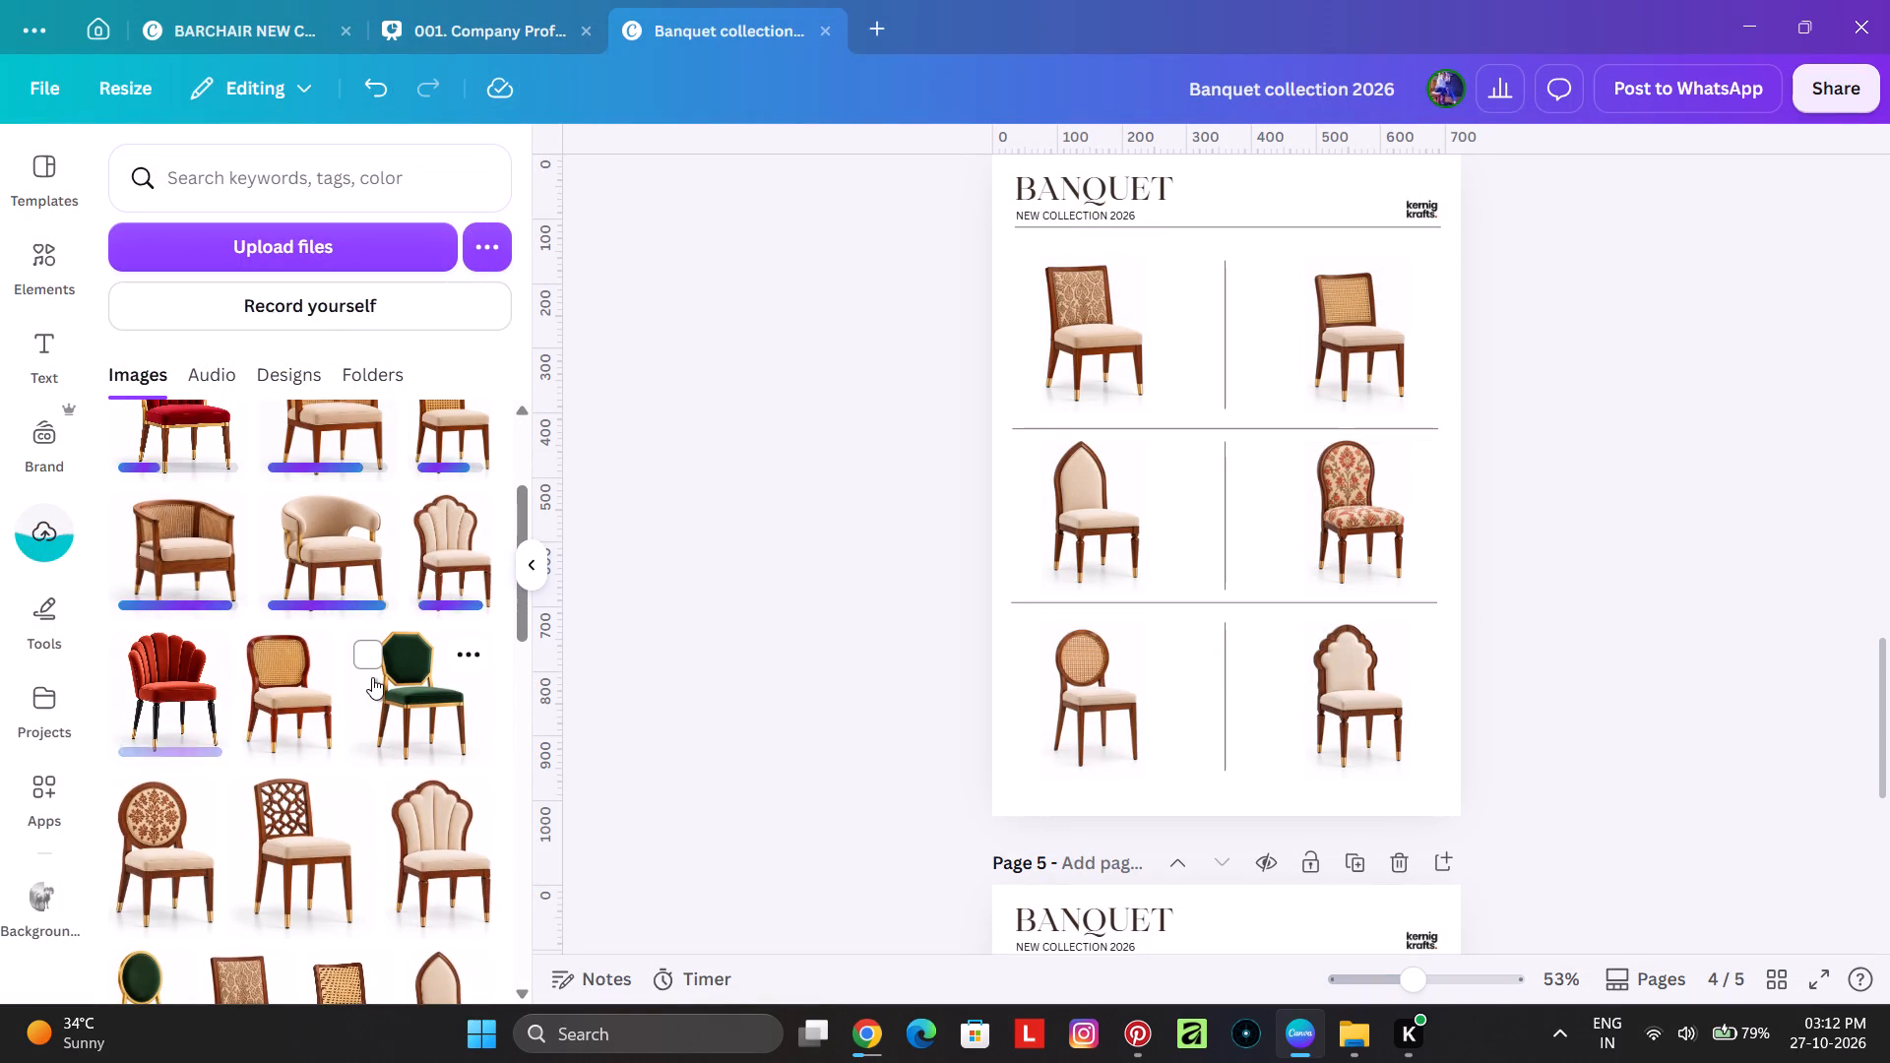
pyautogui.scroll(1, 371, 681)
pyautogui.scroll(-2, 373, 686)
pyautogui.scroll(1, 374, 685)
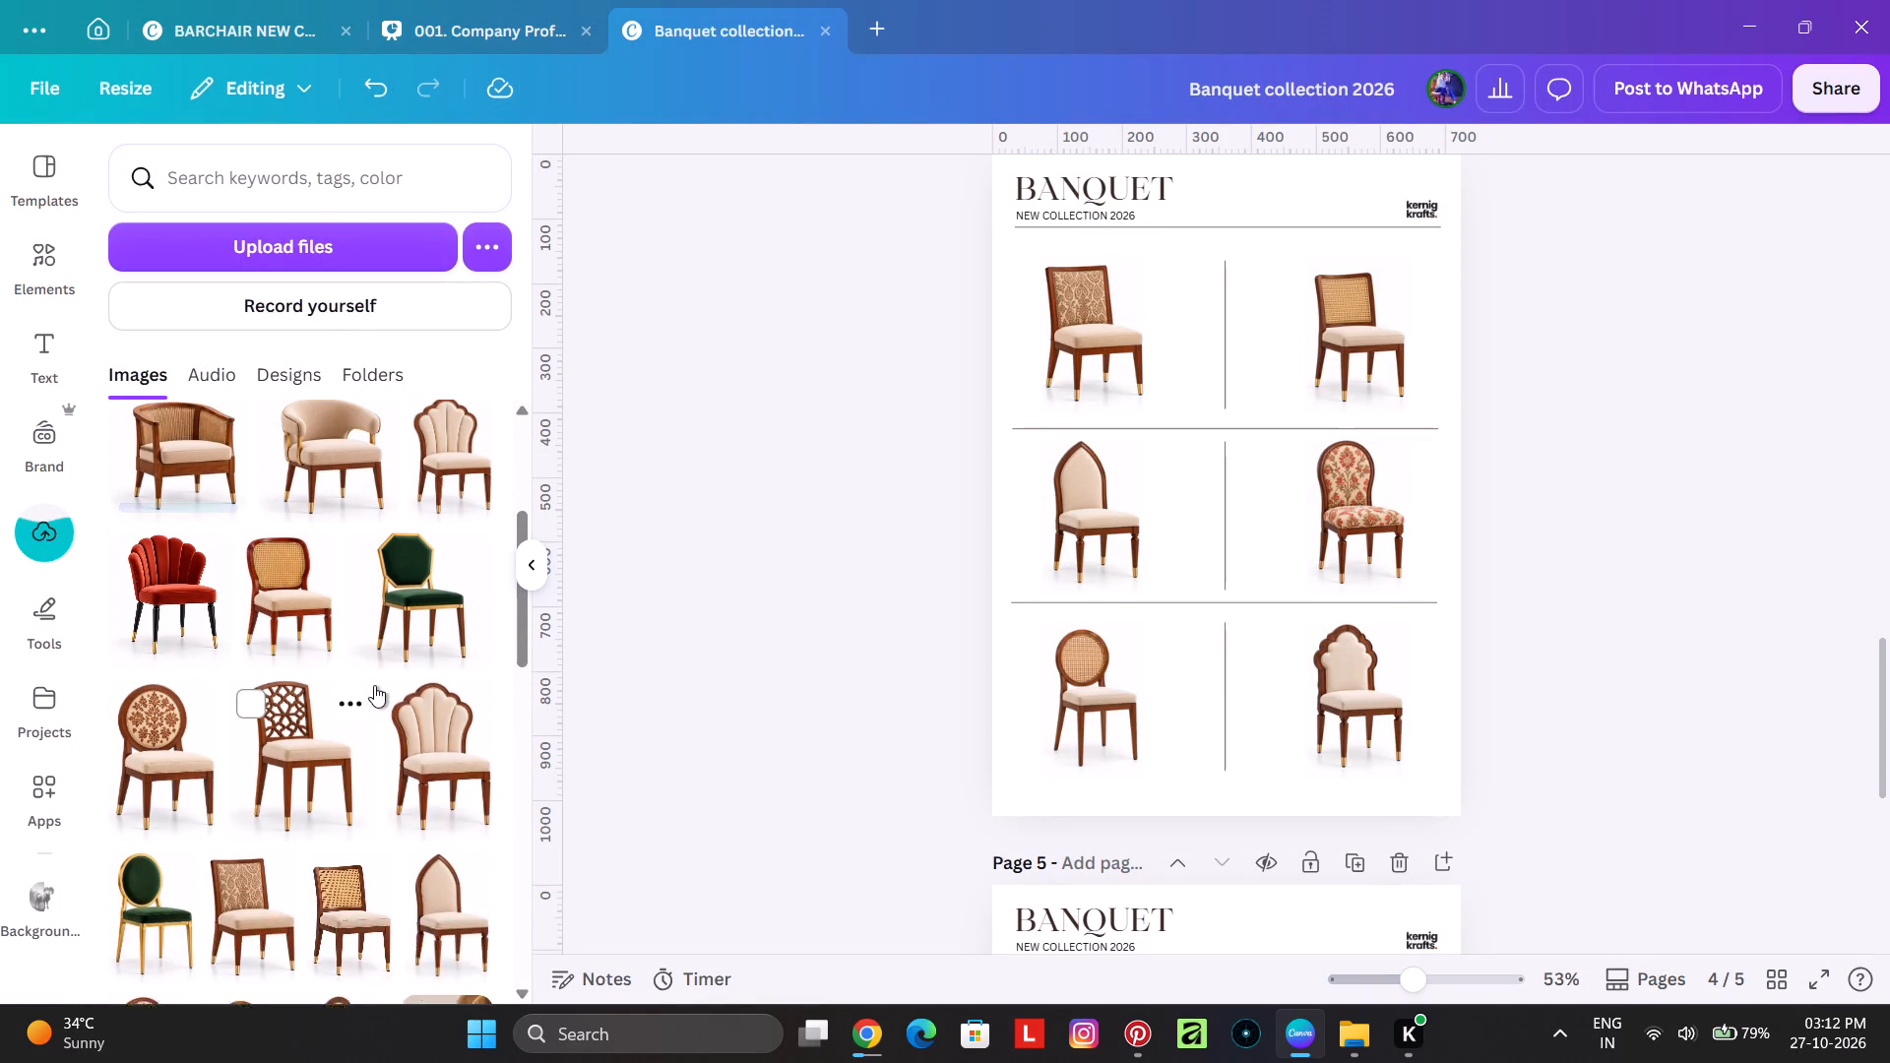
pyautogui.click(472, 523)
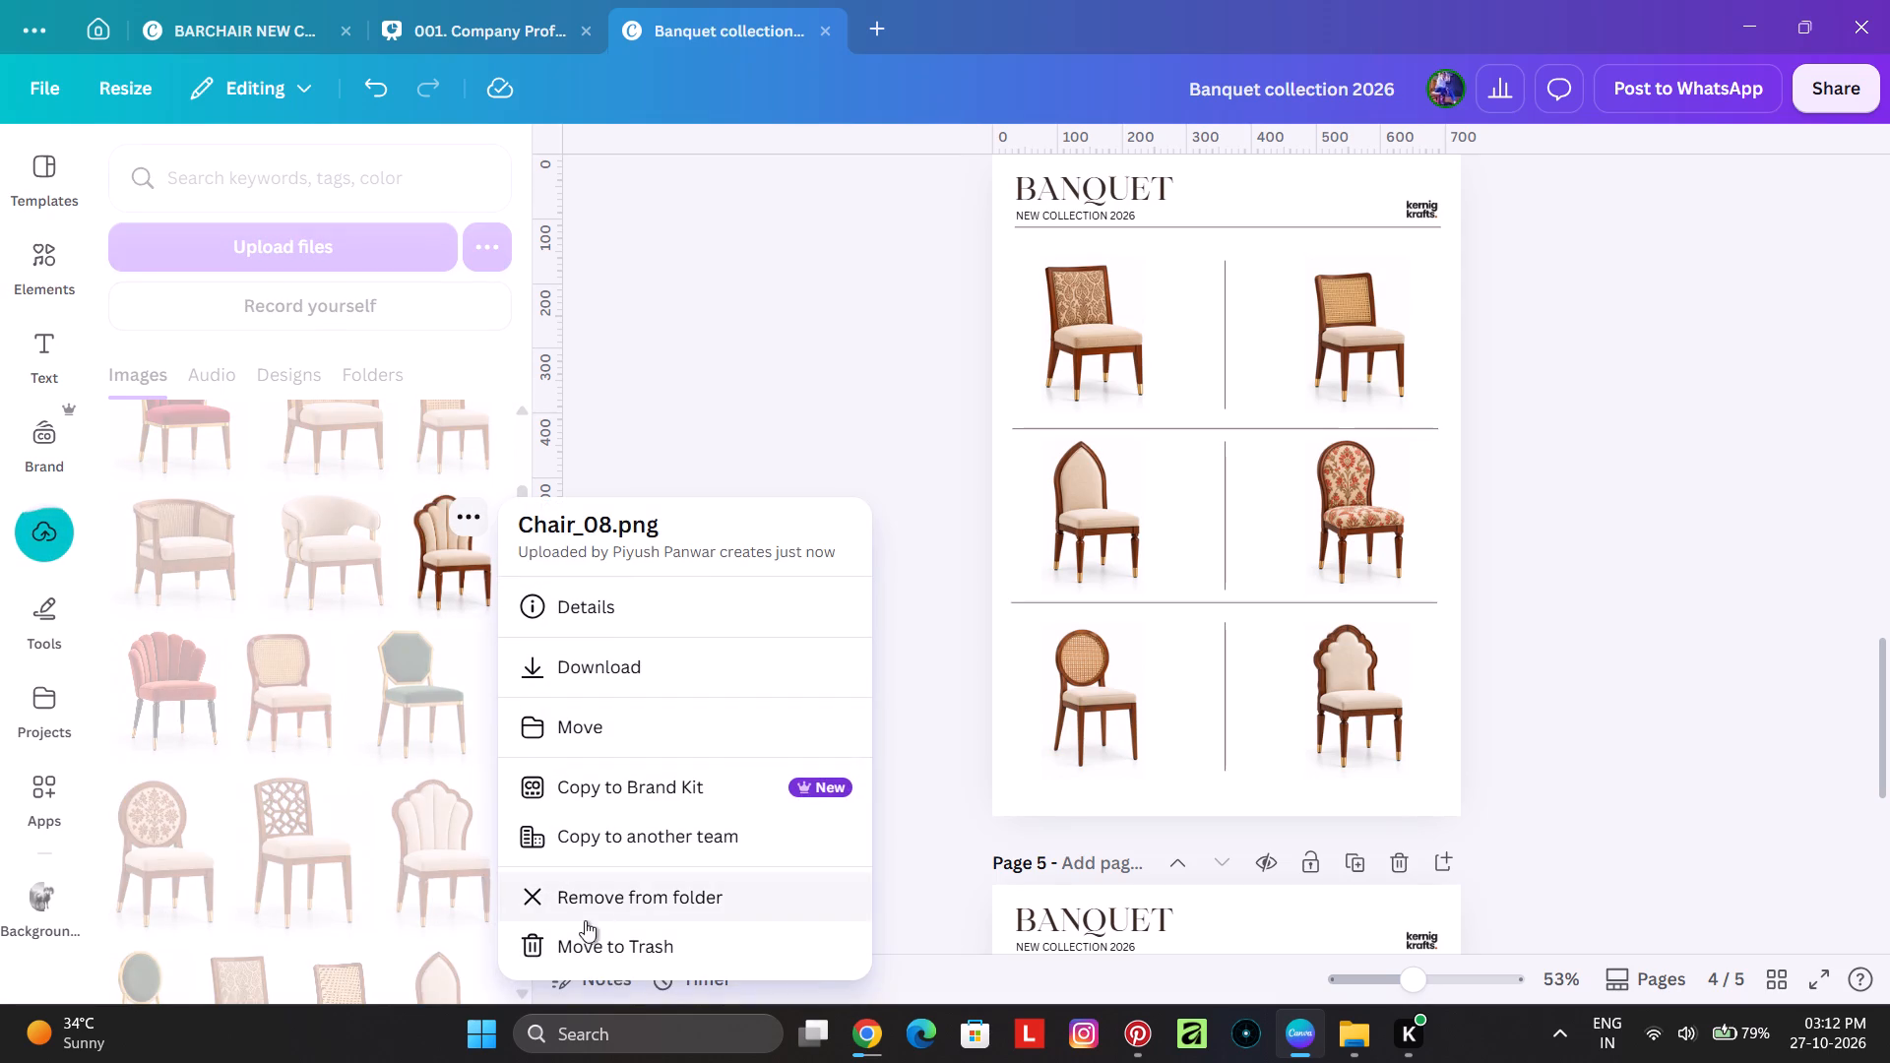
pyautogui.click(590, 936)
# Compare the remaining uploaded chair images with the chairs already placed on pages 2 to 5.
pyautogui.scroll(2, 413, 715)
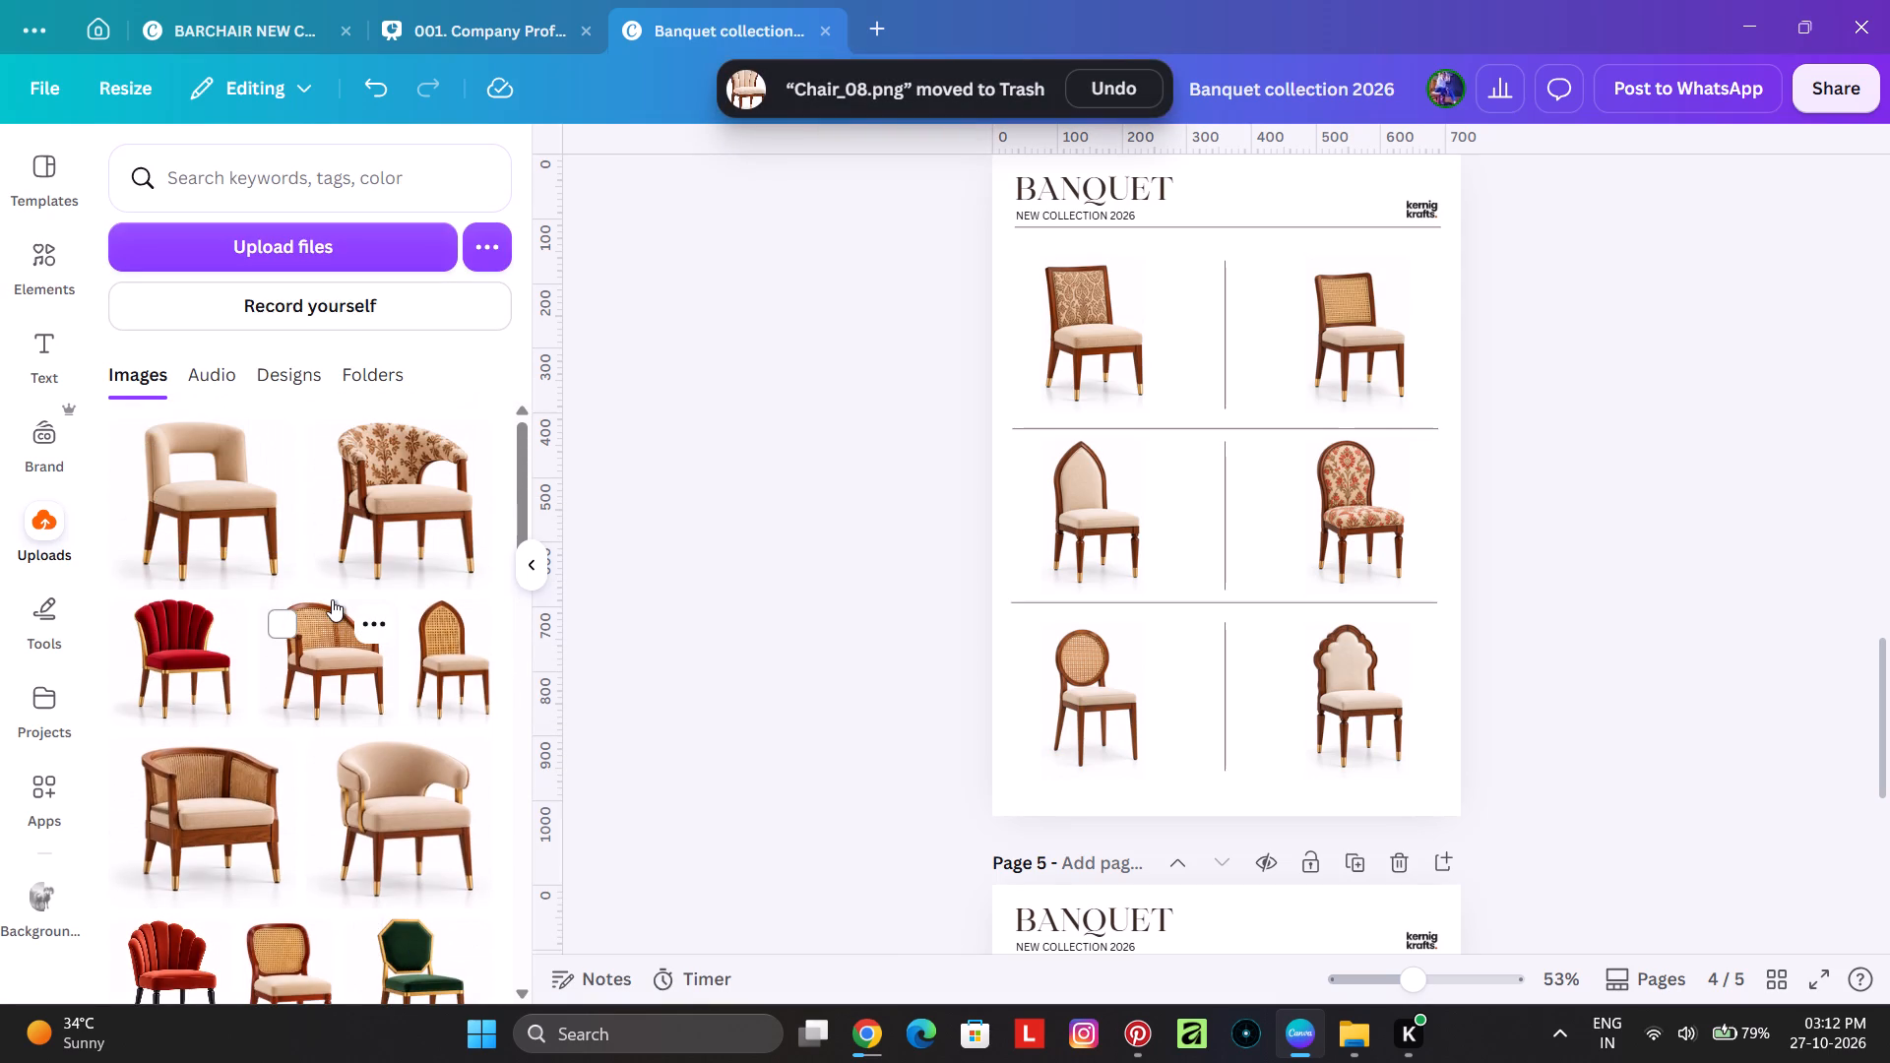
pyautogui.scroll(1, 332, 599)
pyautogui.scroll(-4, 332, 599)
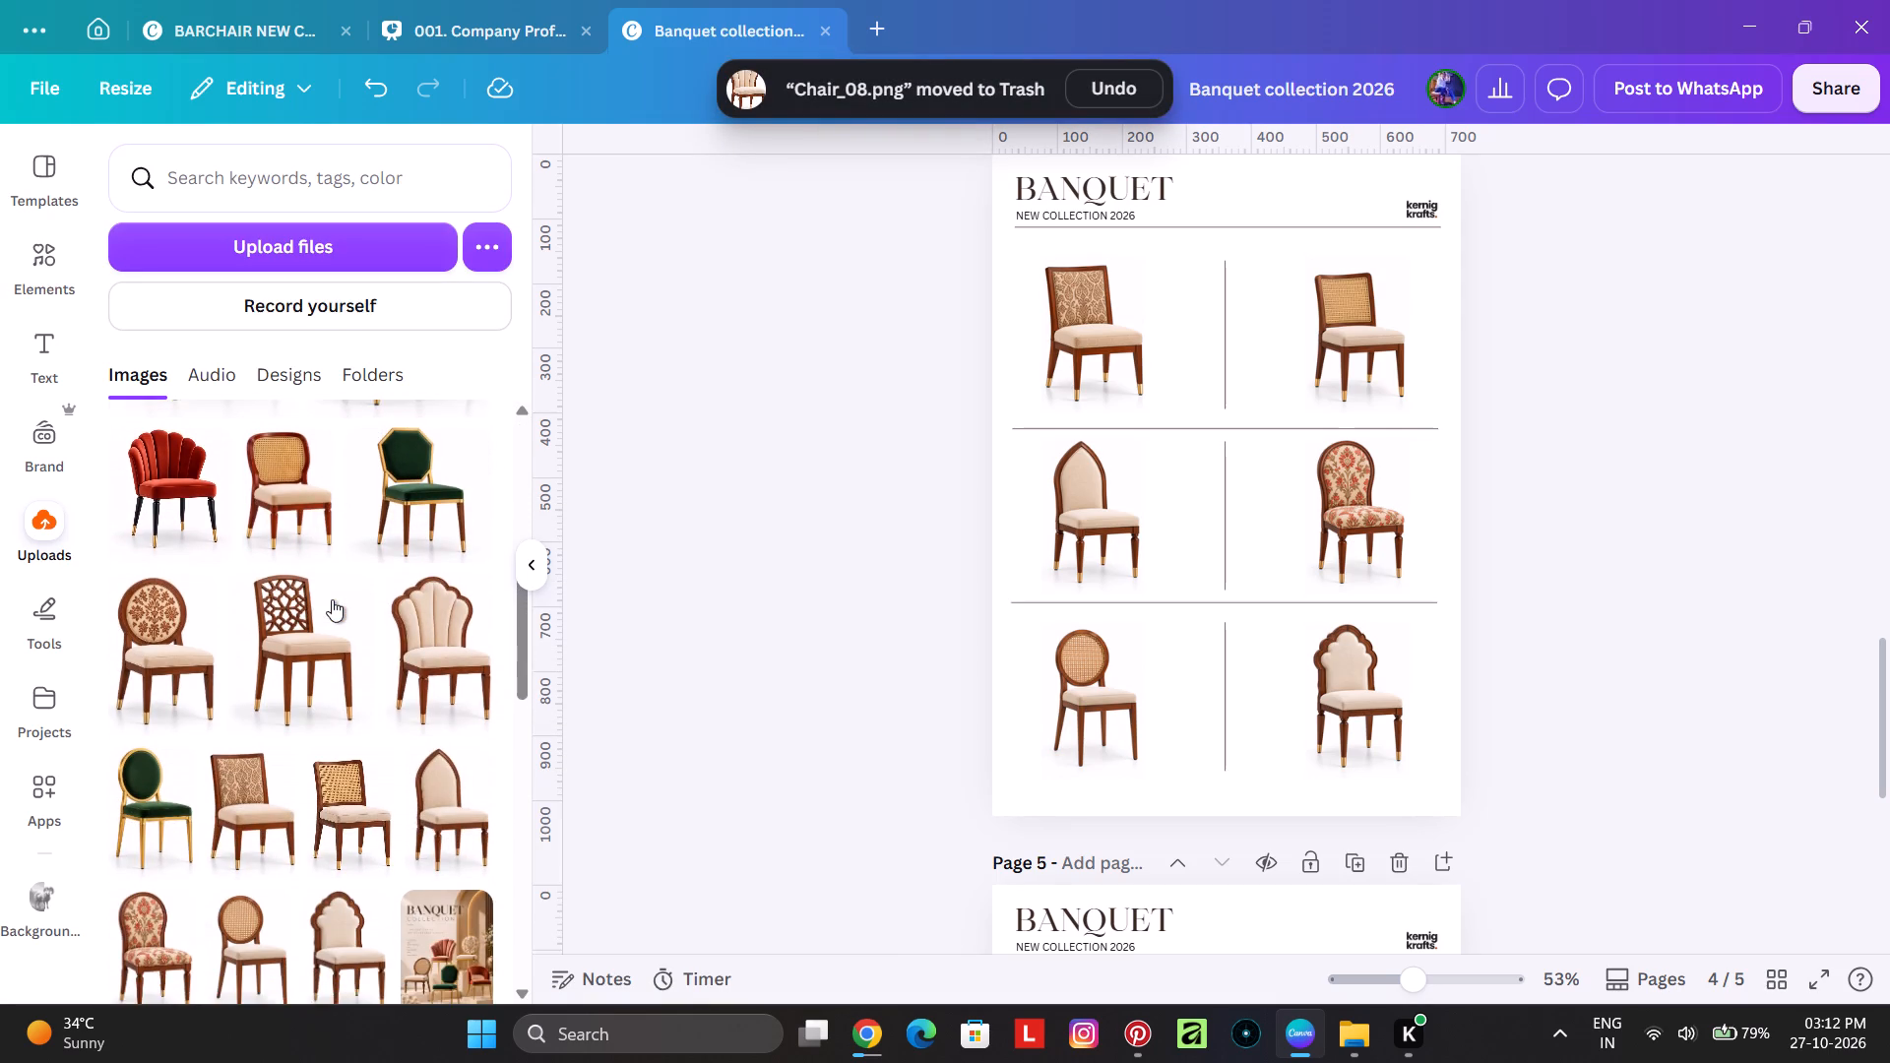
pyautogui.scroll(-1, 332, 599)
pyautogui.scroll(6, 352, 625)
pyautogui.scroll(-1, 365, 628)
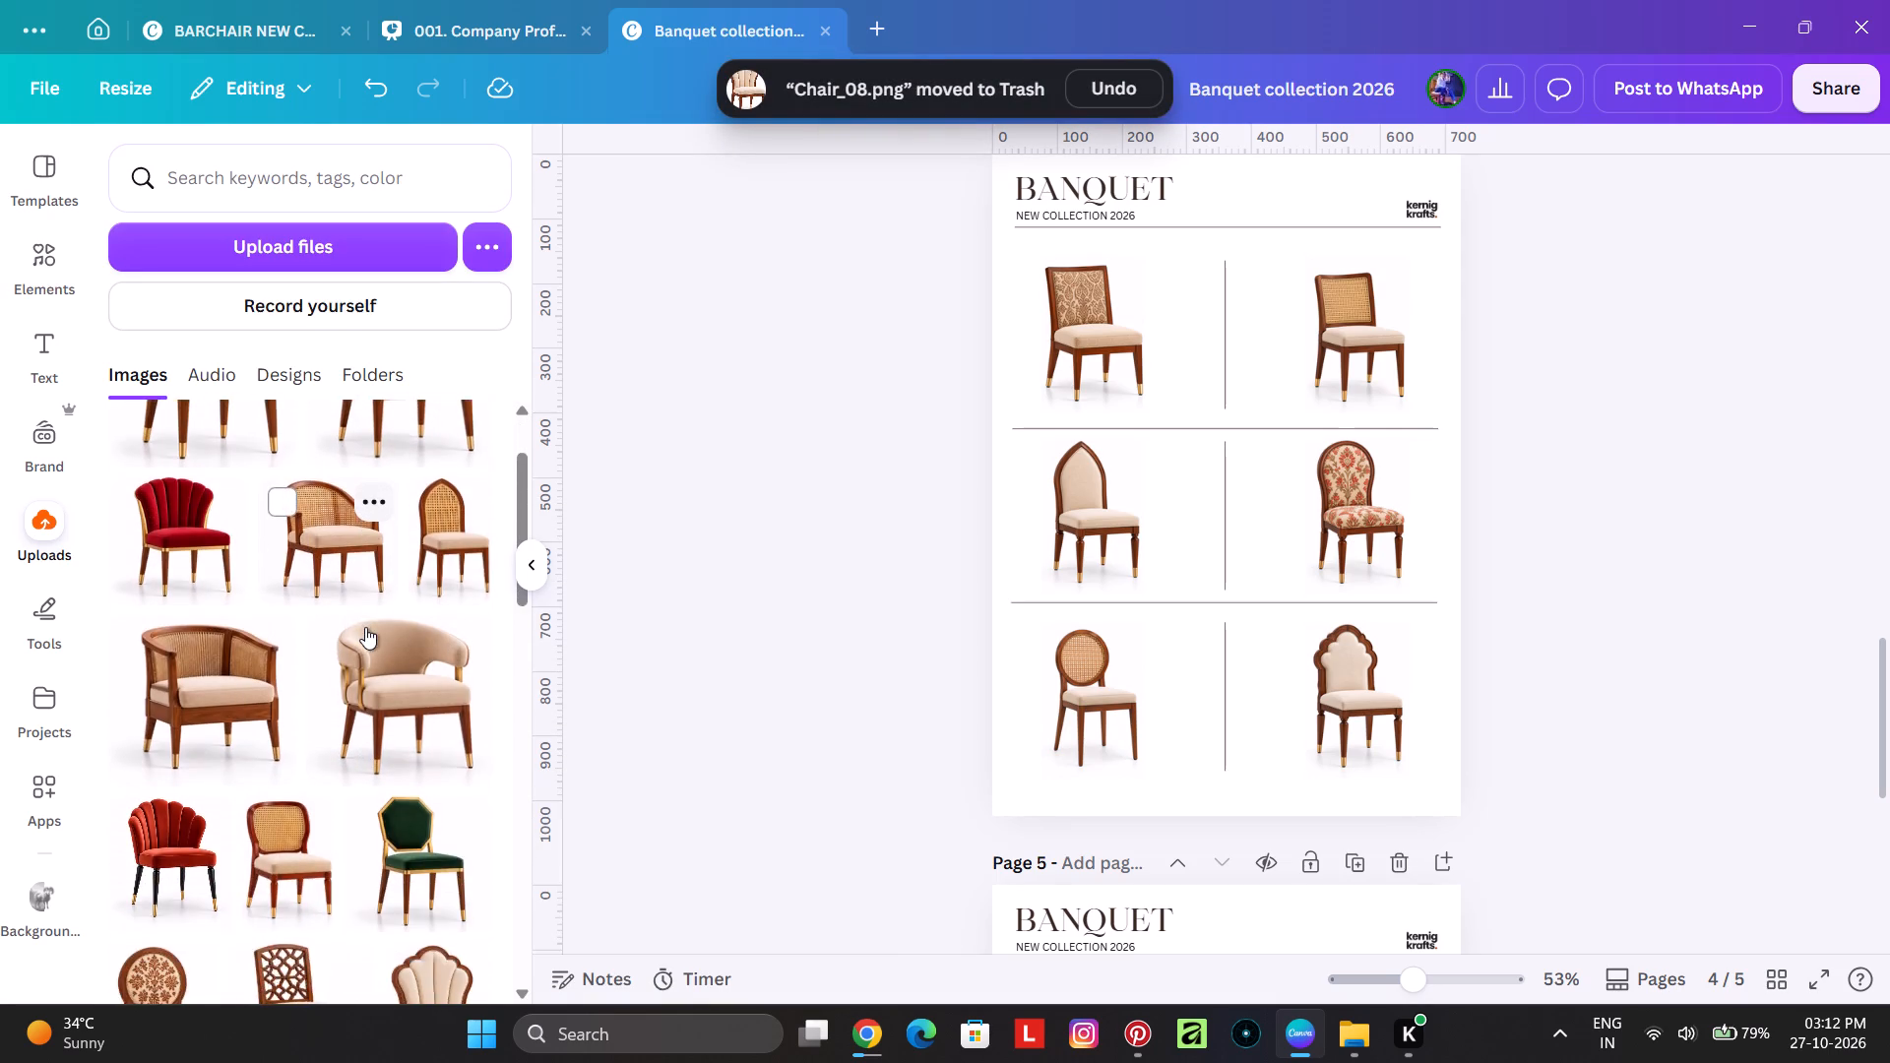
pyautogui.scroll(-2, 365, 627)
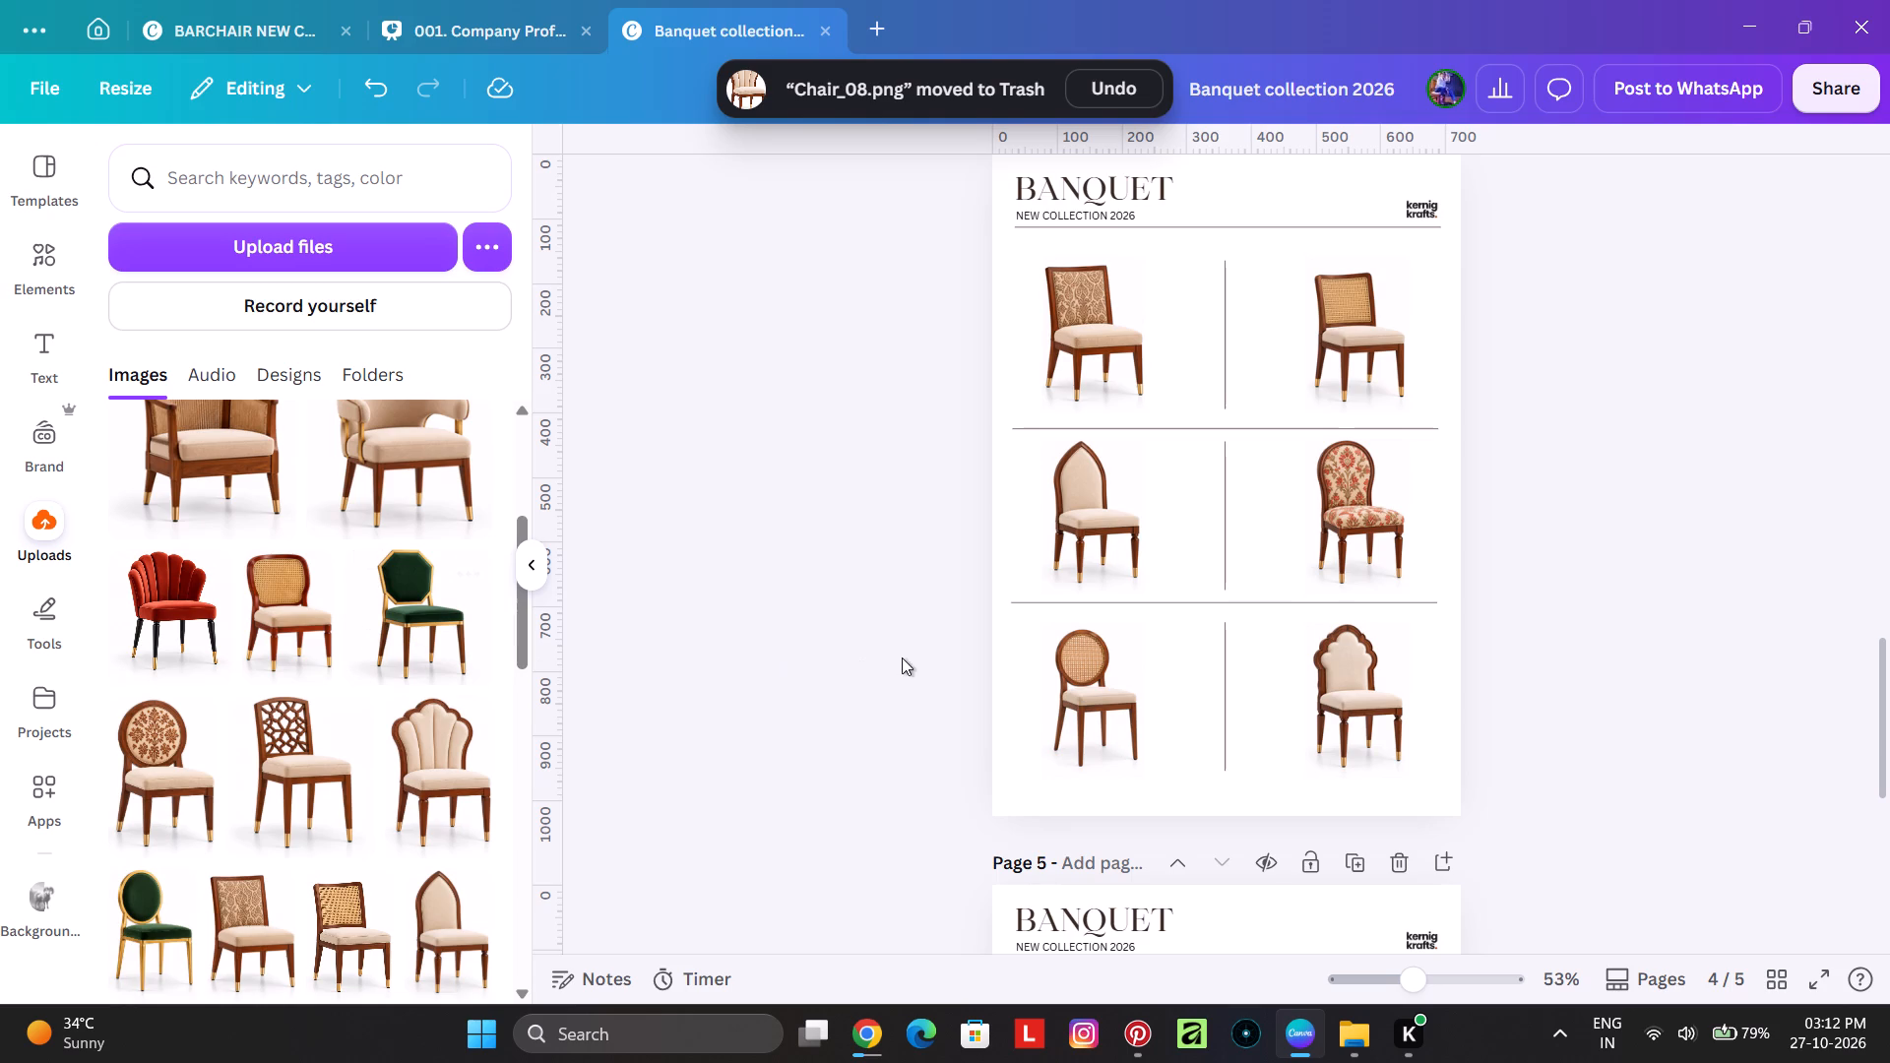
pyautogui.scroll(-5, 932, 632)
pyautogui.scroll(4, 936, 634)
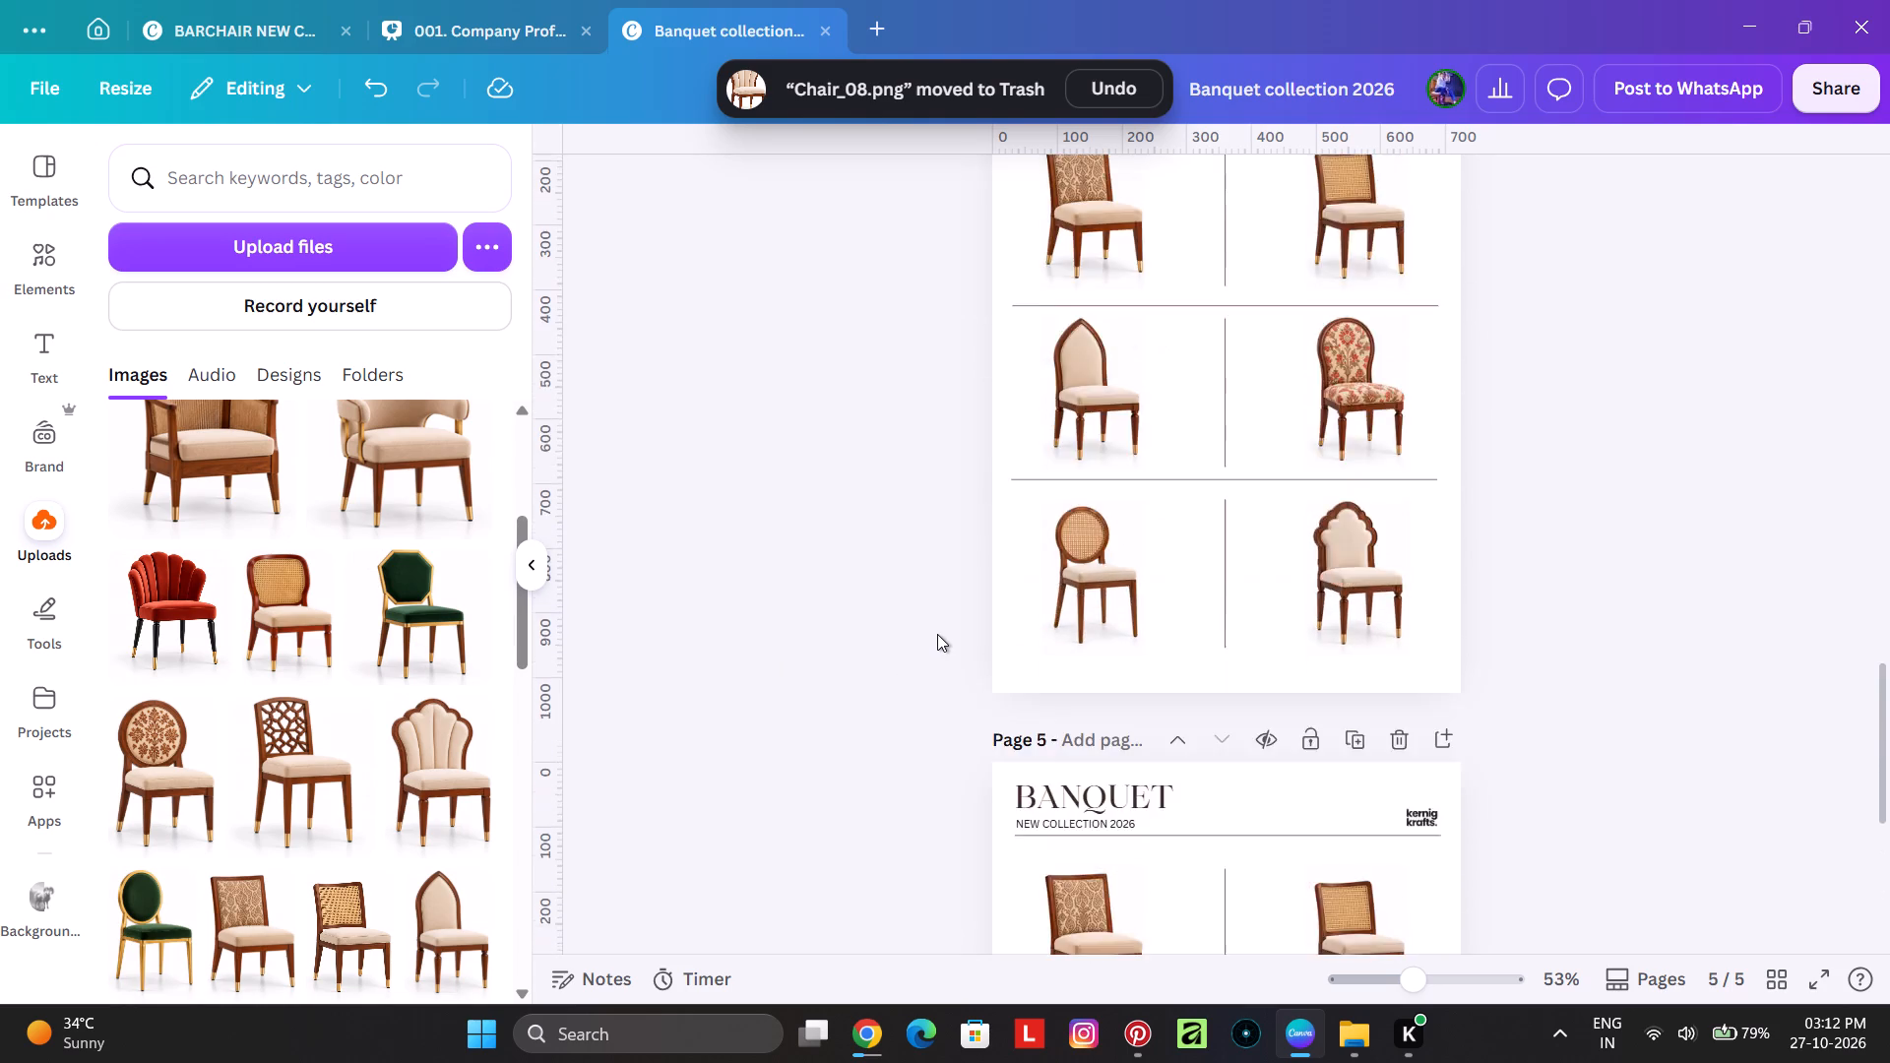
pyautogui.scroll(8, 937, 634)
pyautogui.scroll(-2, 932, 605)
pyautogui.scroll(7, 932, 605)
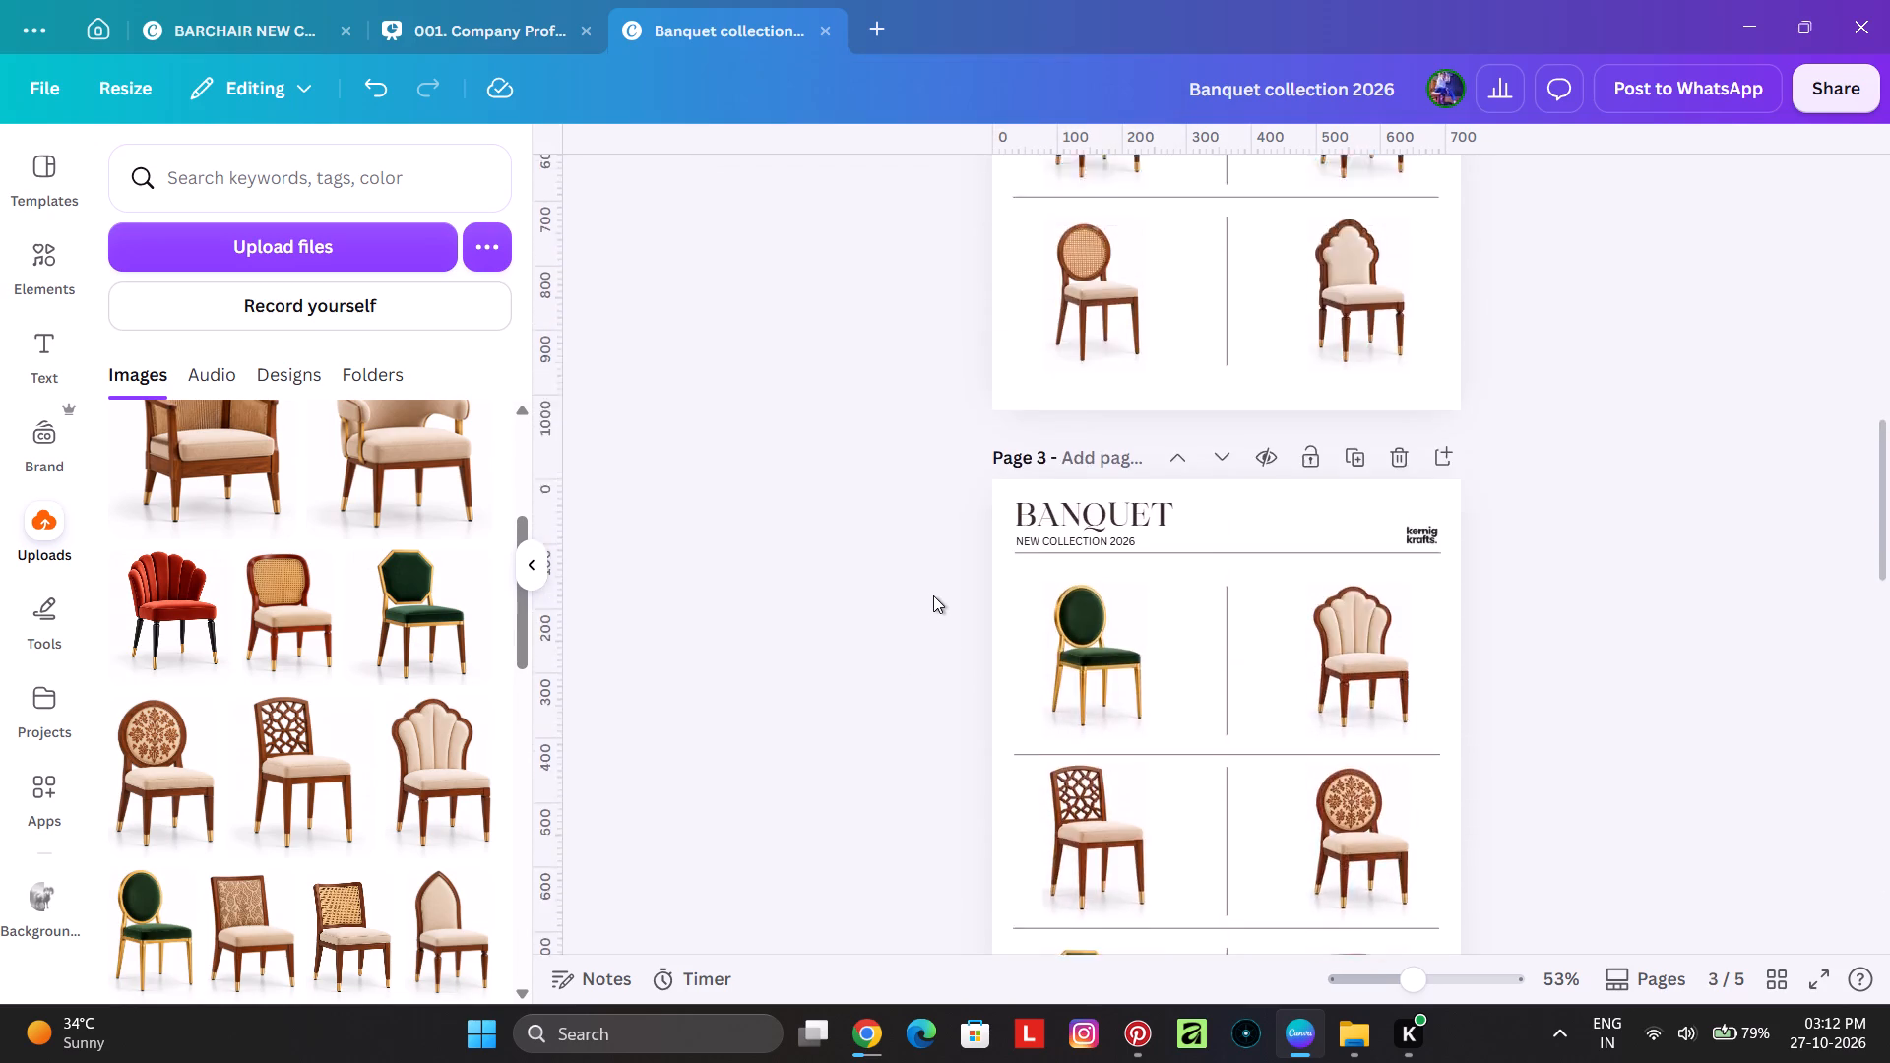
pyautogui.scroll(10, 933, 595)
pyautogui.scroll(-8, 935, 591)
pyautogui.scroll(1, 937, 592)
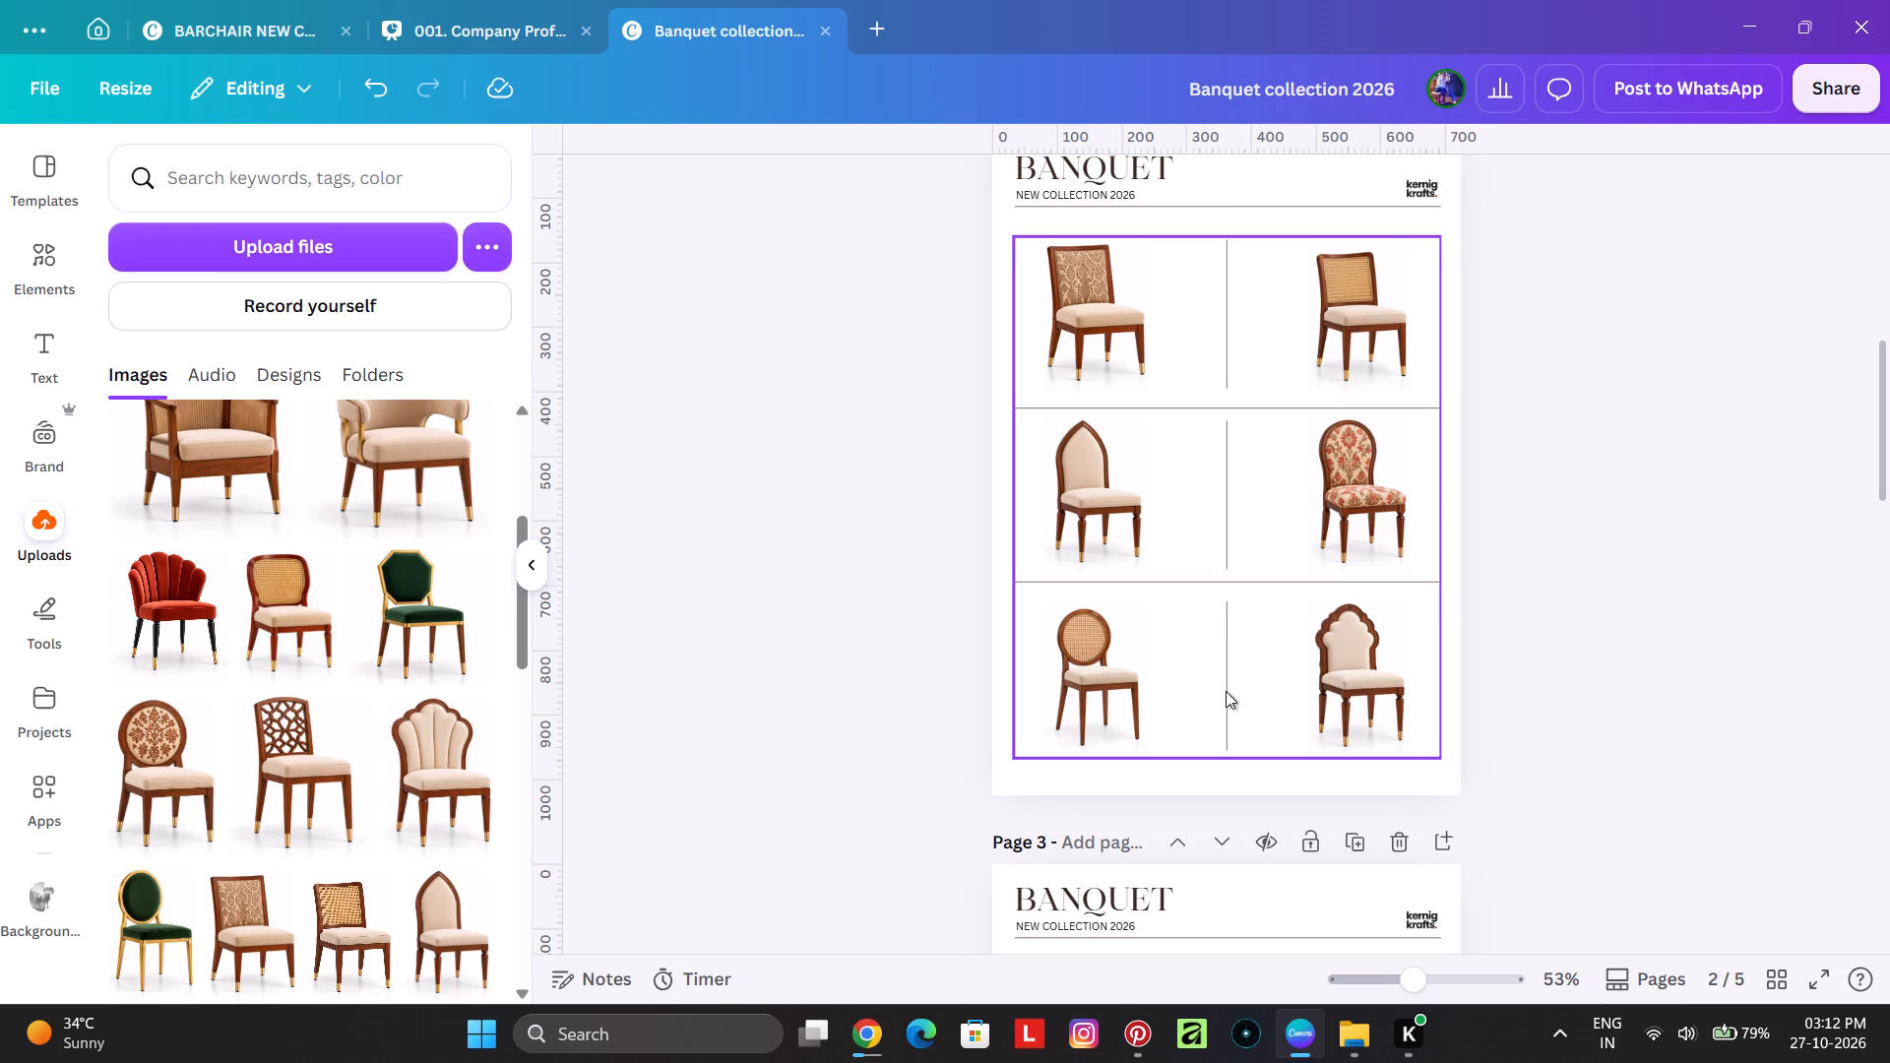
pyautogui.scroll(-5, 1226, 691)
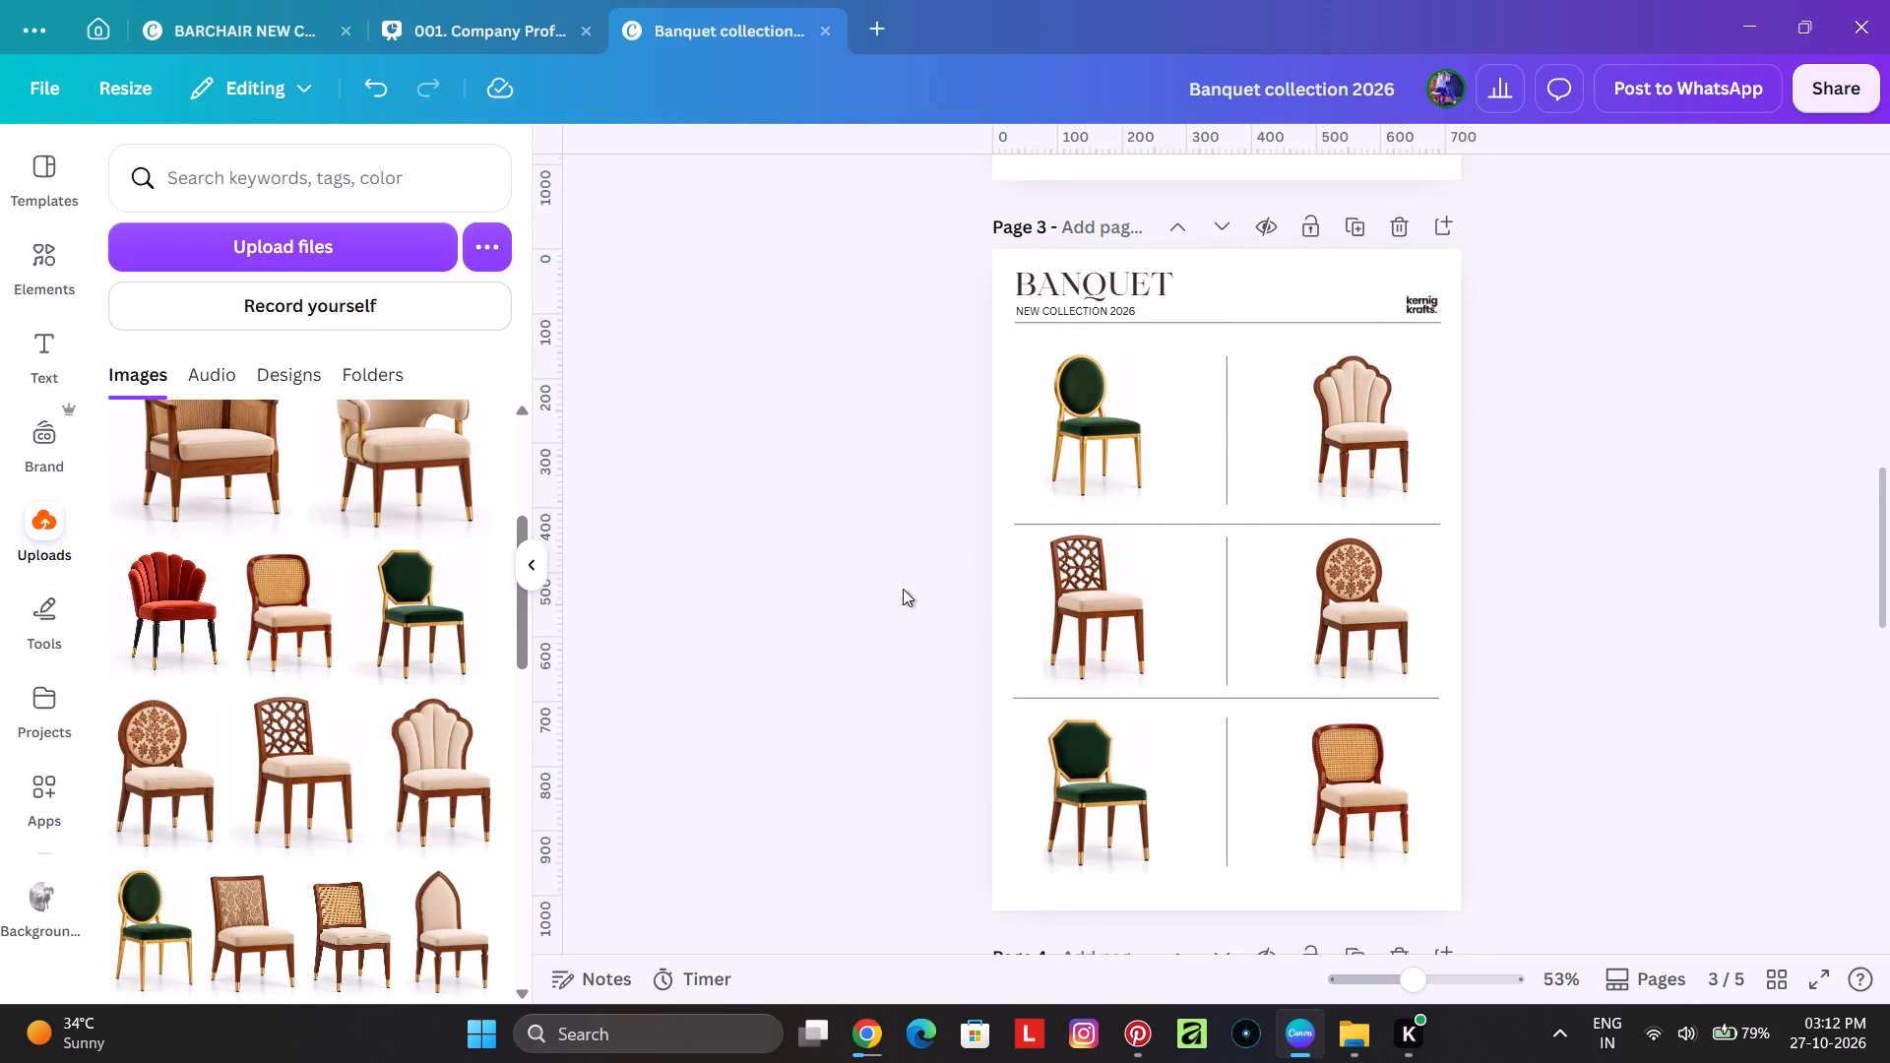
pyautogui.scroll(-6, 982, 551)
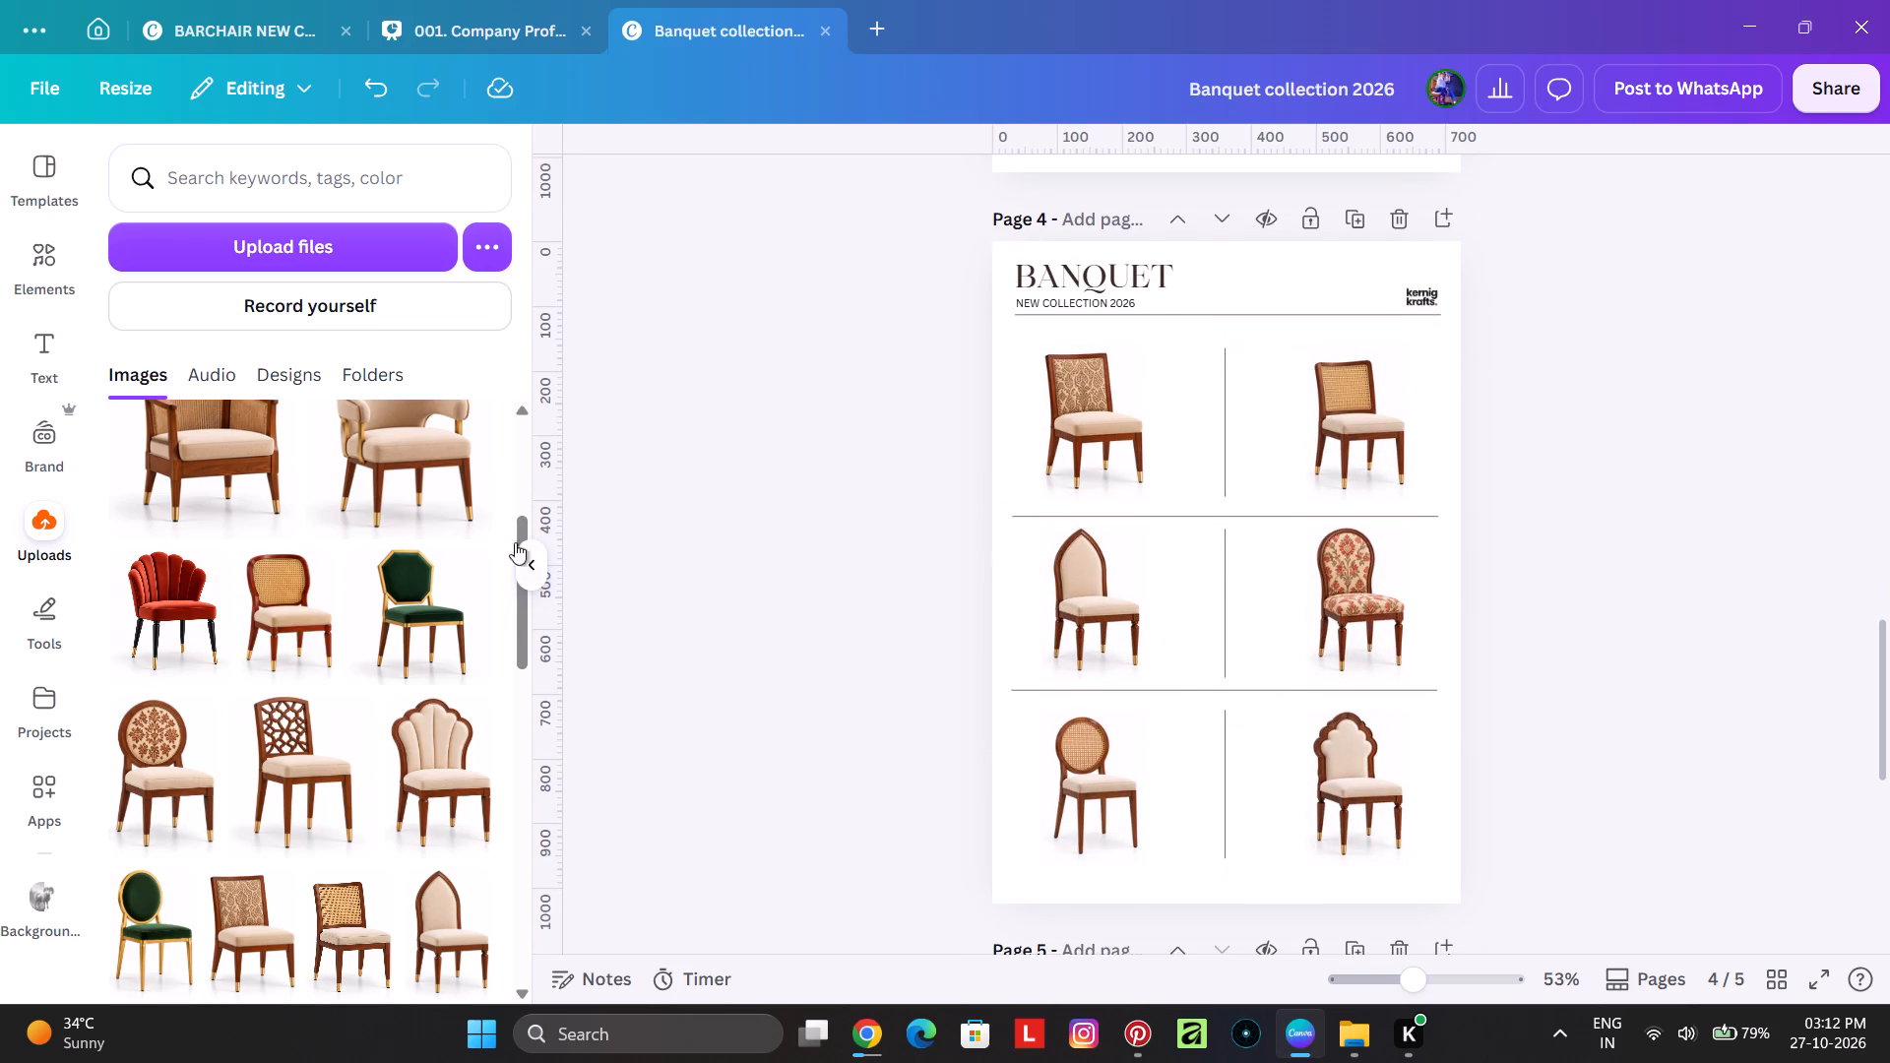
# Replace page 4's top-row left chair with the beige open-back chair and widen its frame to about 226 to show it whole.
pyautogui.scroll(4, 417, 601)
pyautogui.scroll(-2, 326, 706)
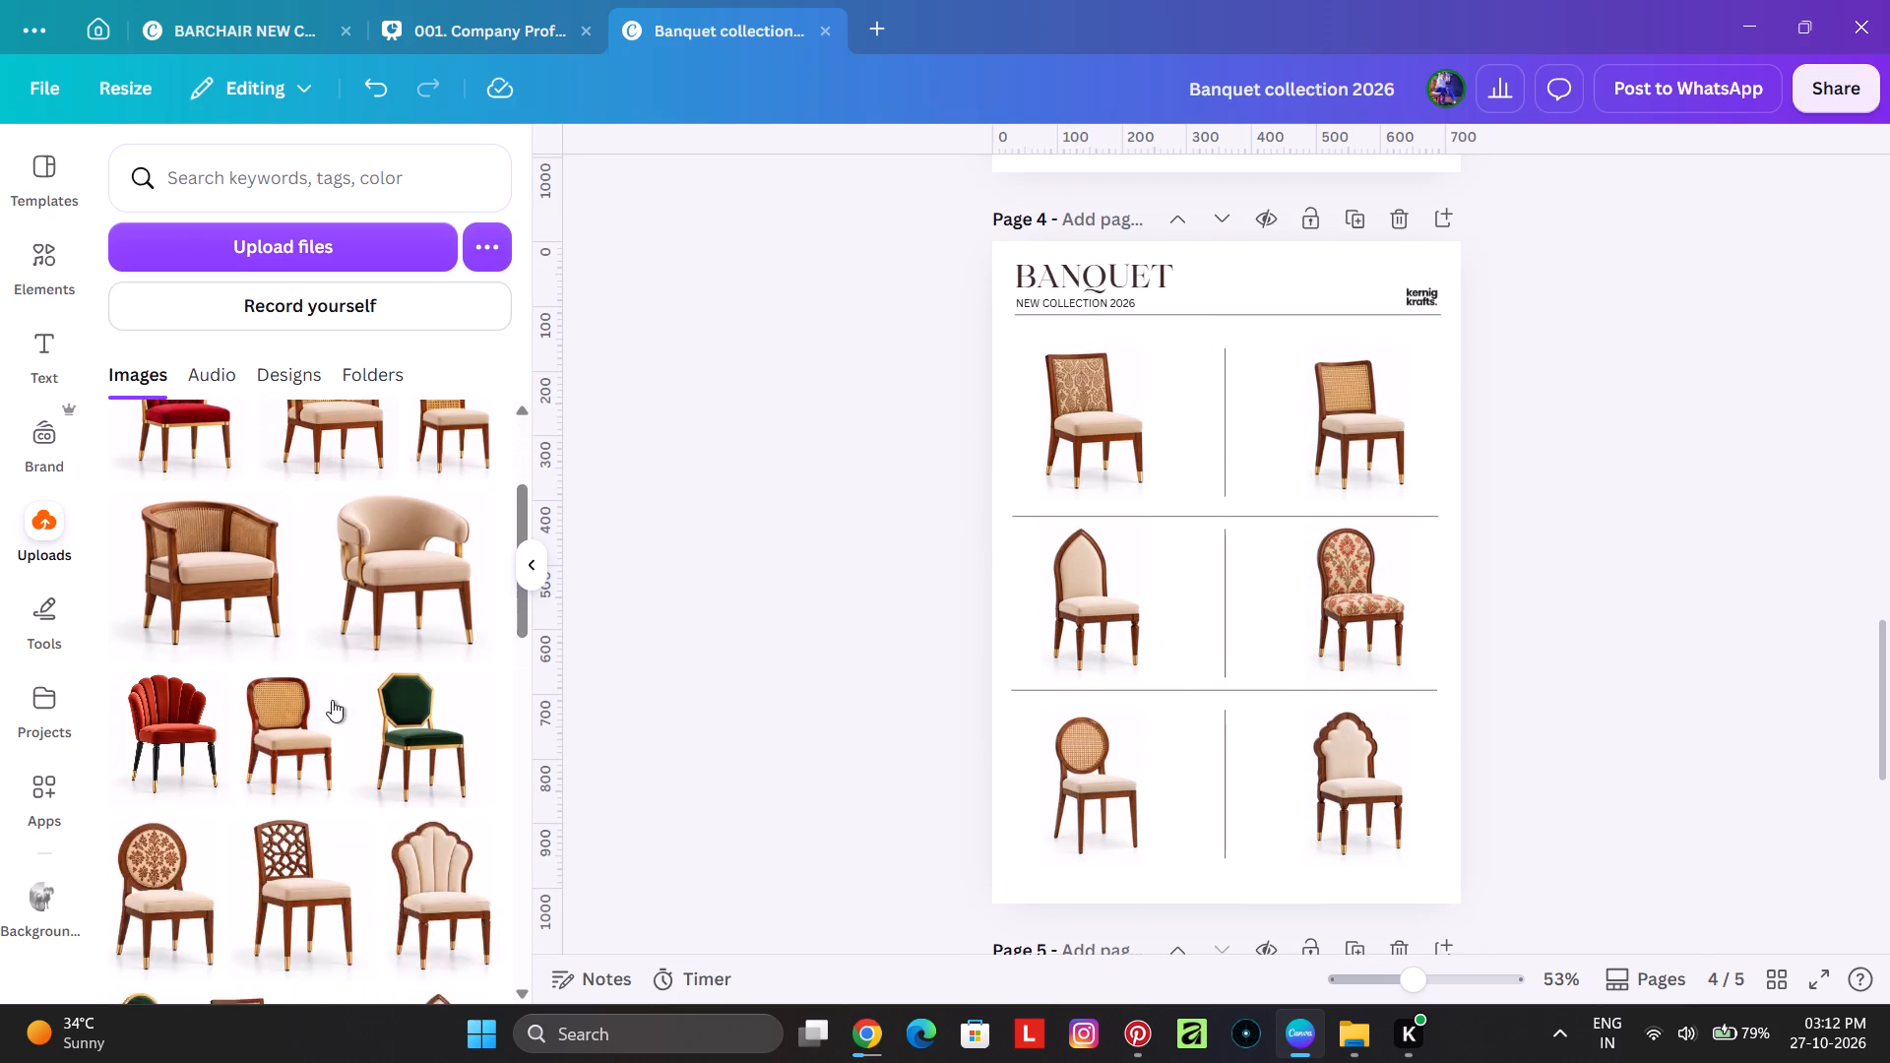
pyautogui.scroll(7, 333, 700)
pyautogui.click(1090, 416)
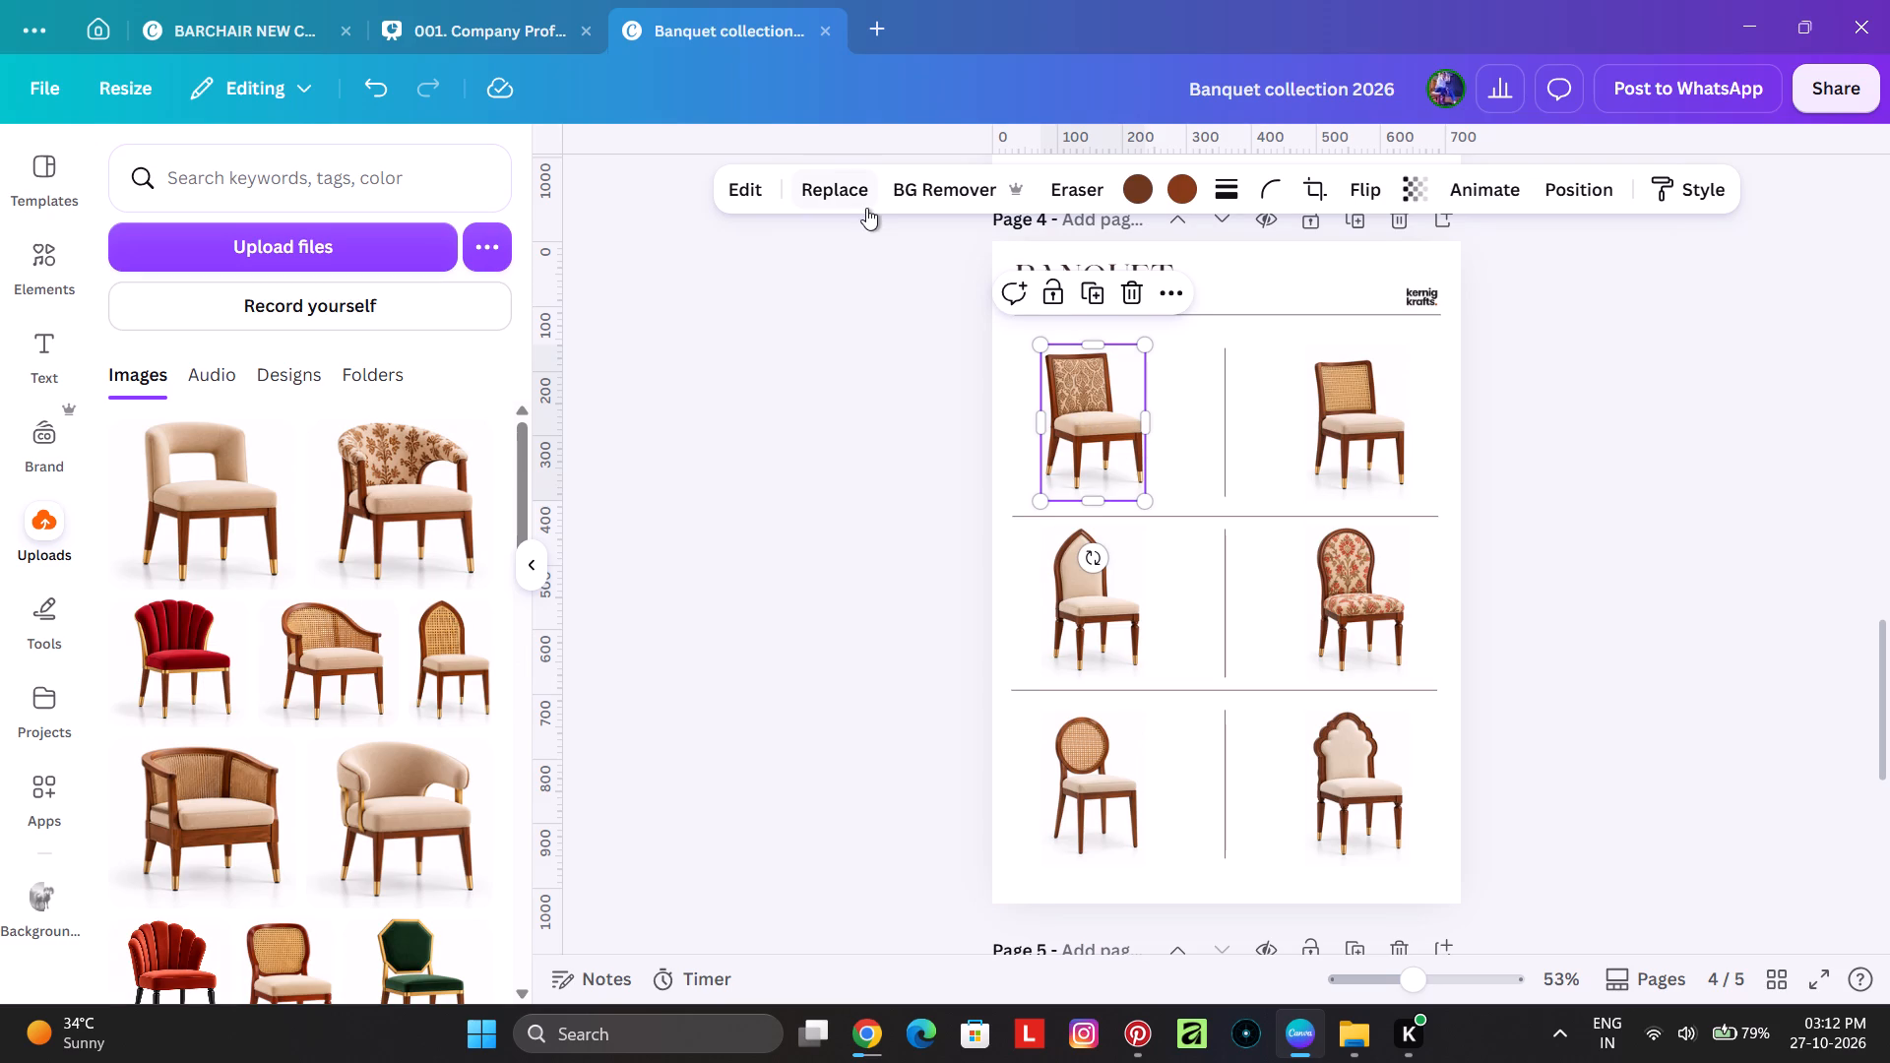
pyautogui.click(864, 207)
pyautogui.click(198, 541)
pyautogui.click(637, 499)
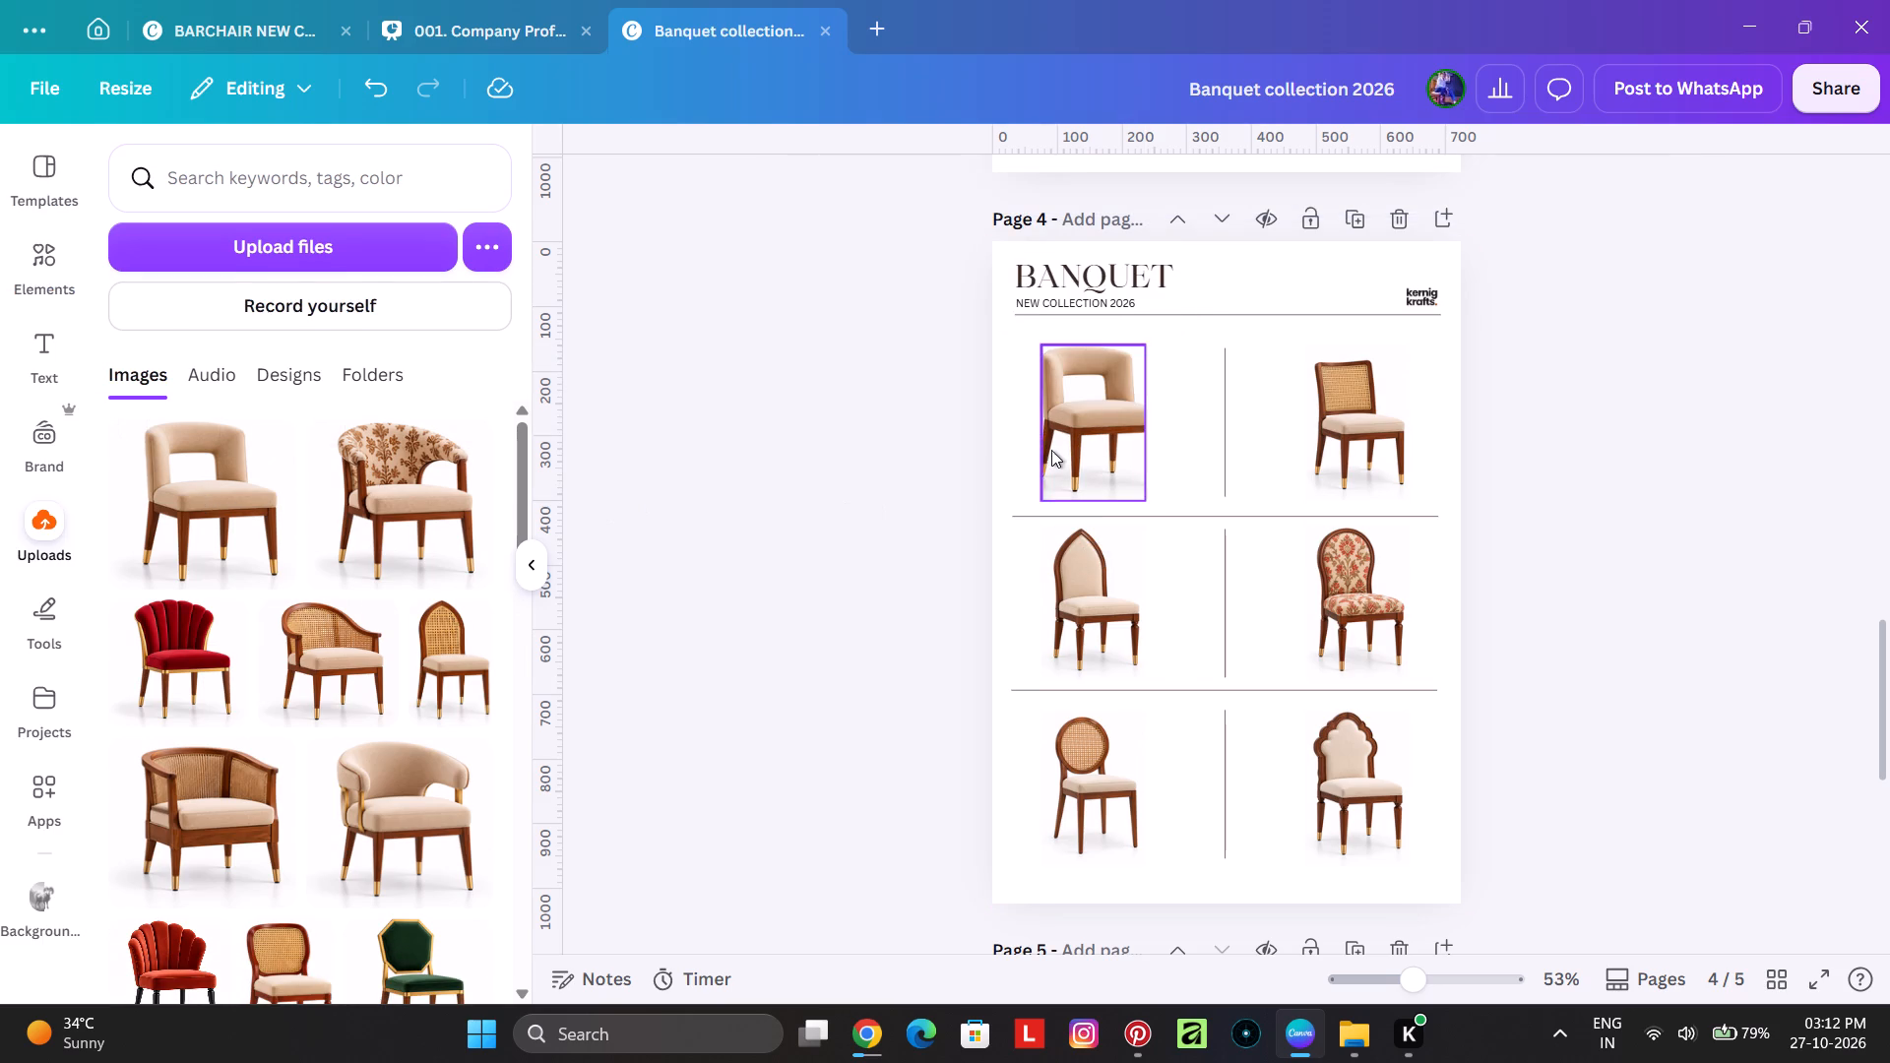
pyautogui.click(1053, 449)
pyautogui.moveTo(1149, 429); pyautogui.dragTo(1179, 428)
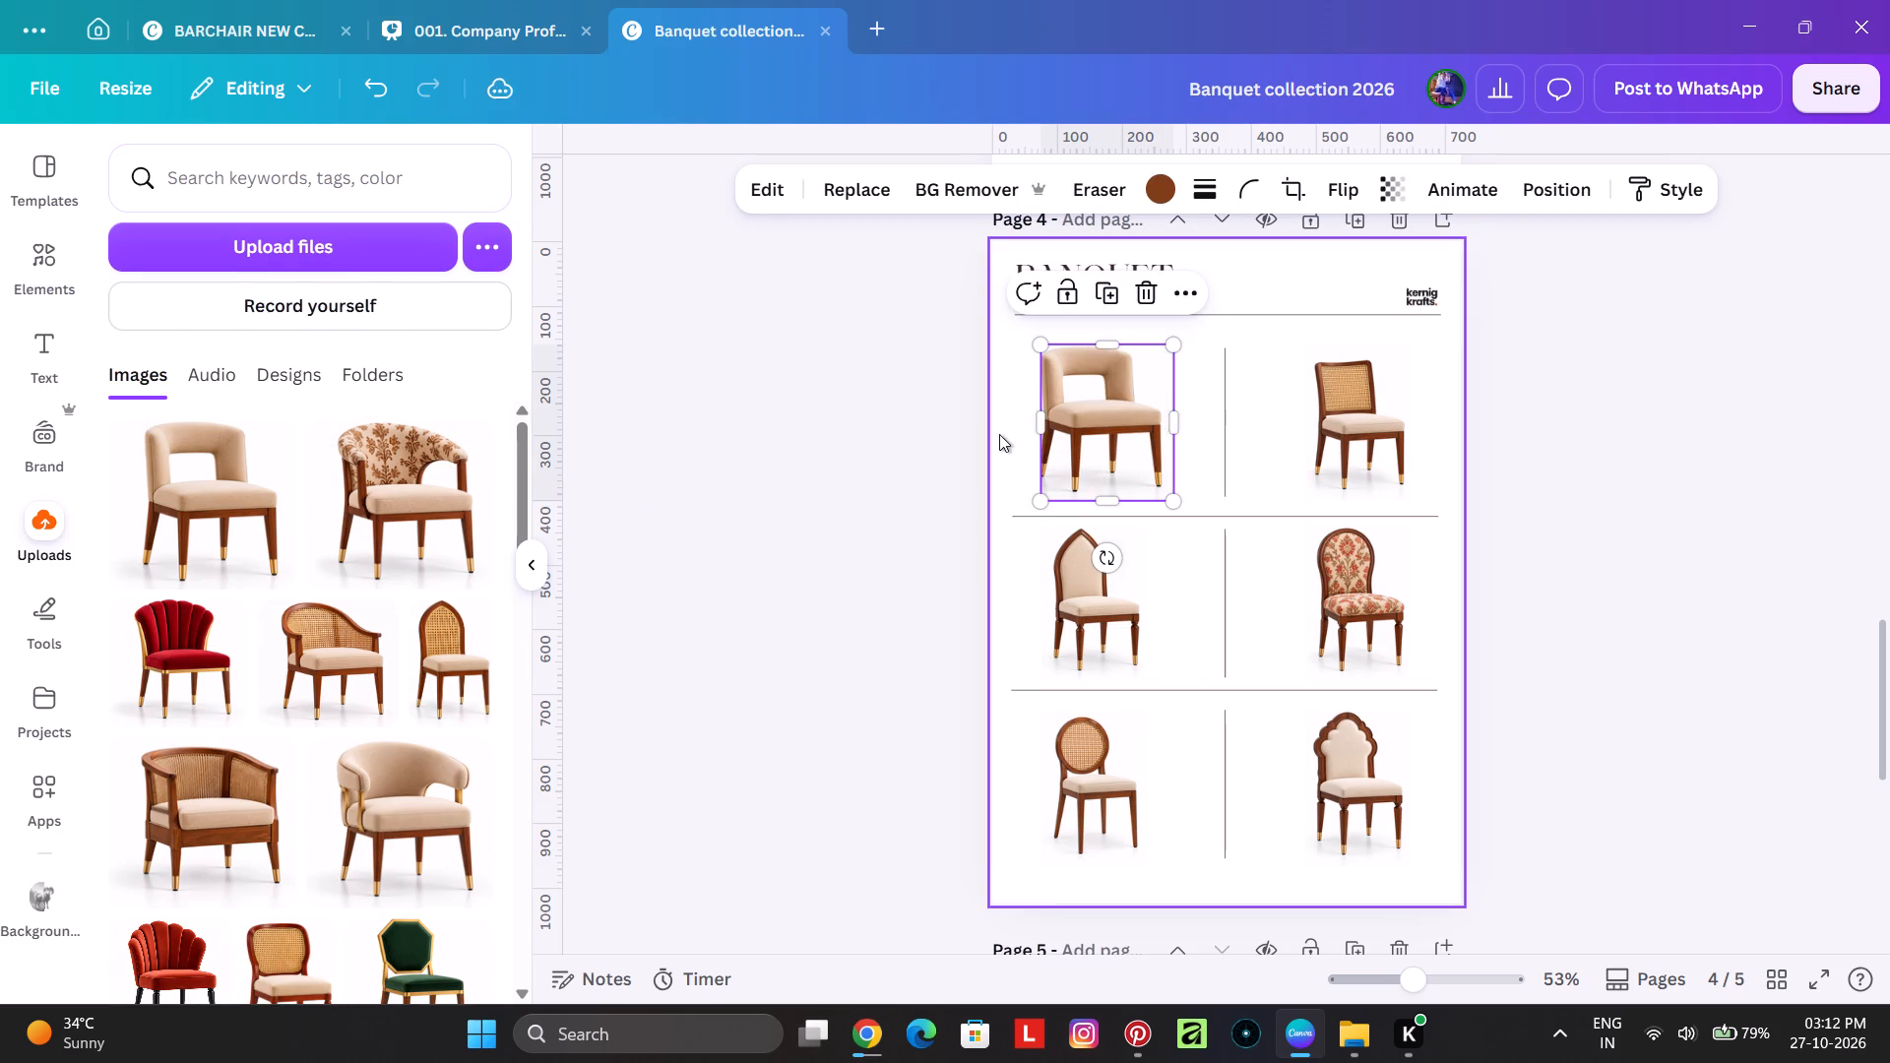
pyautogui.click(997, 434)
pyautogui.click(1081, 425)
pyautogui.moveTo(1045, 417); pyautogui.dragTo(1032, 414)
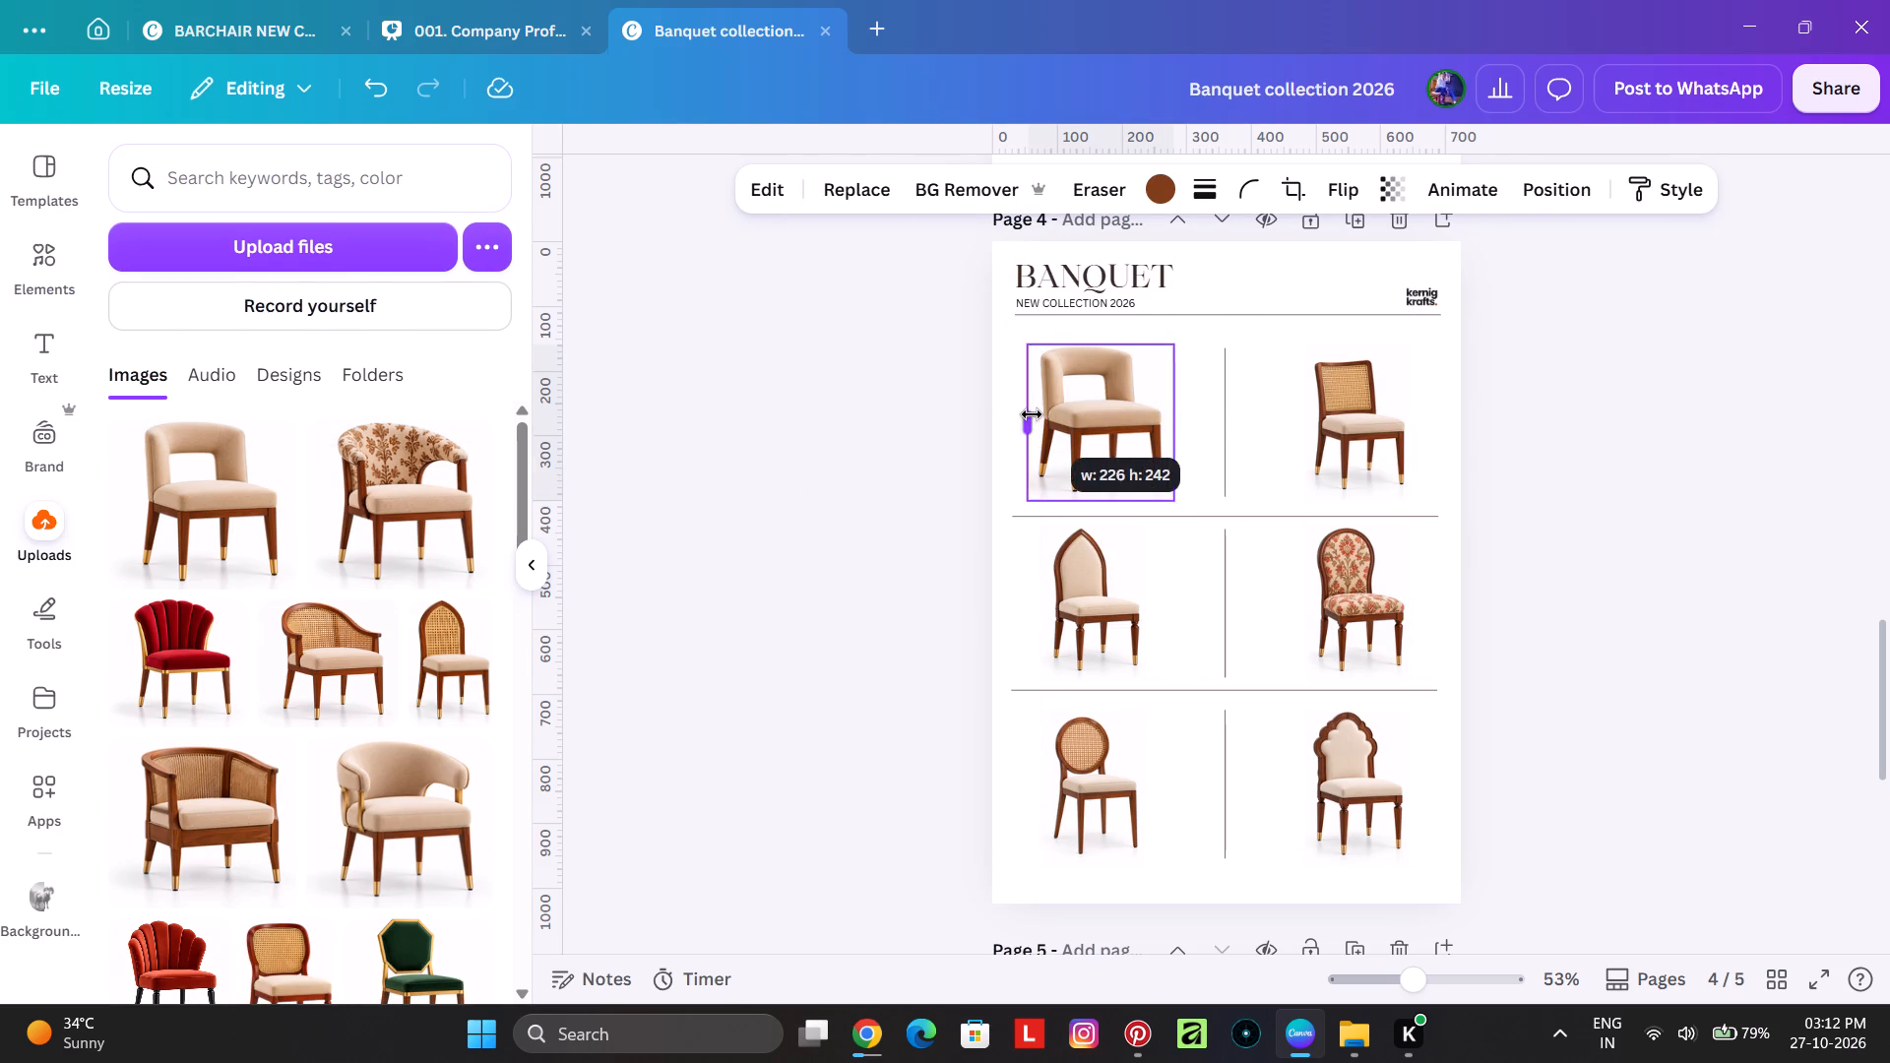
pyautogui.moveTo(1032, 414); pyautogui.dragTo(1028, 414)
pyautogui.click(939, 432)
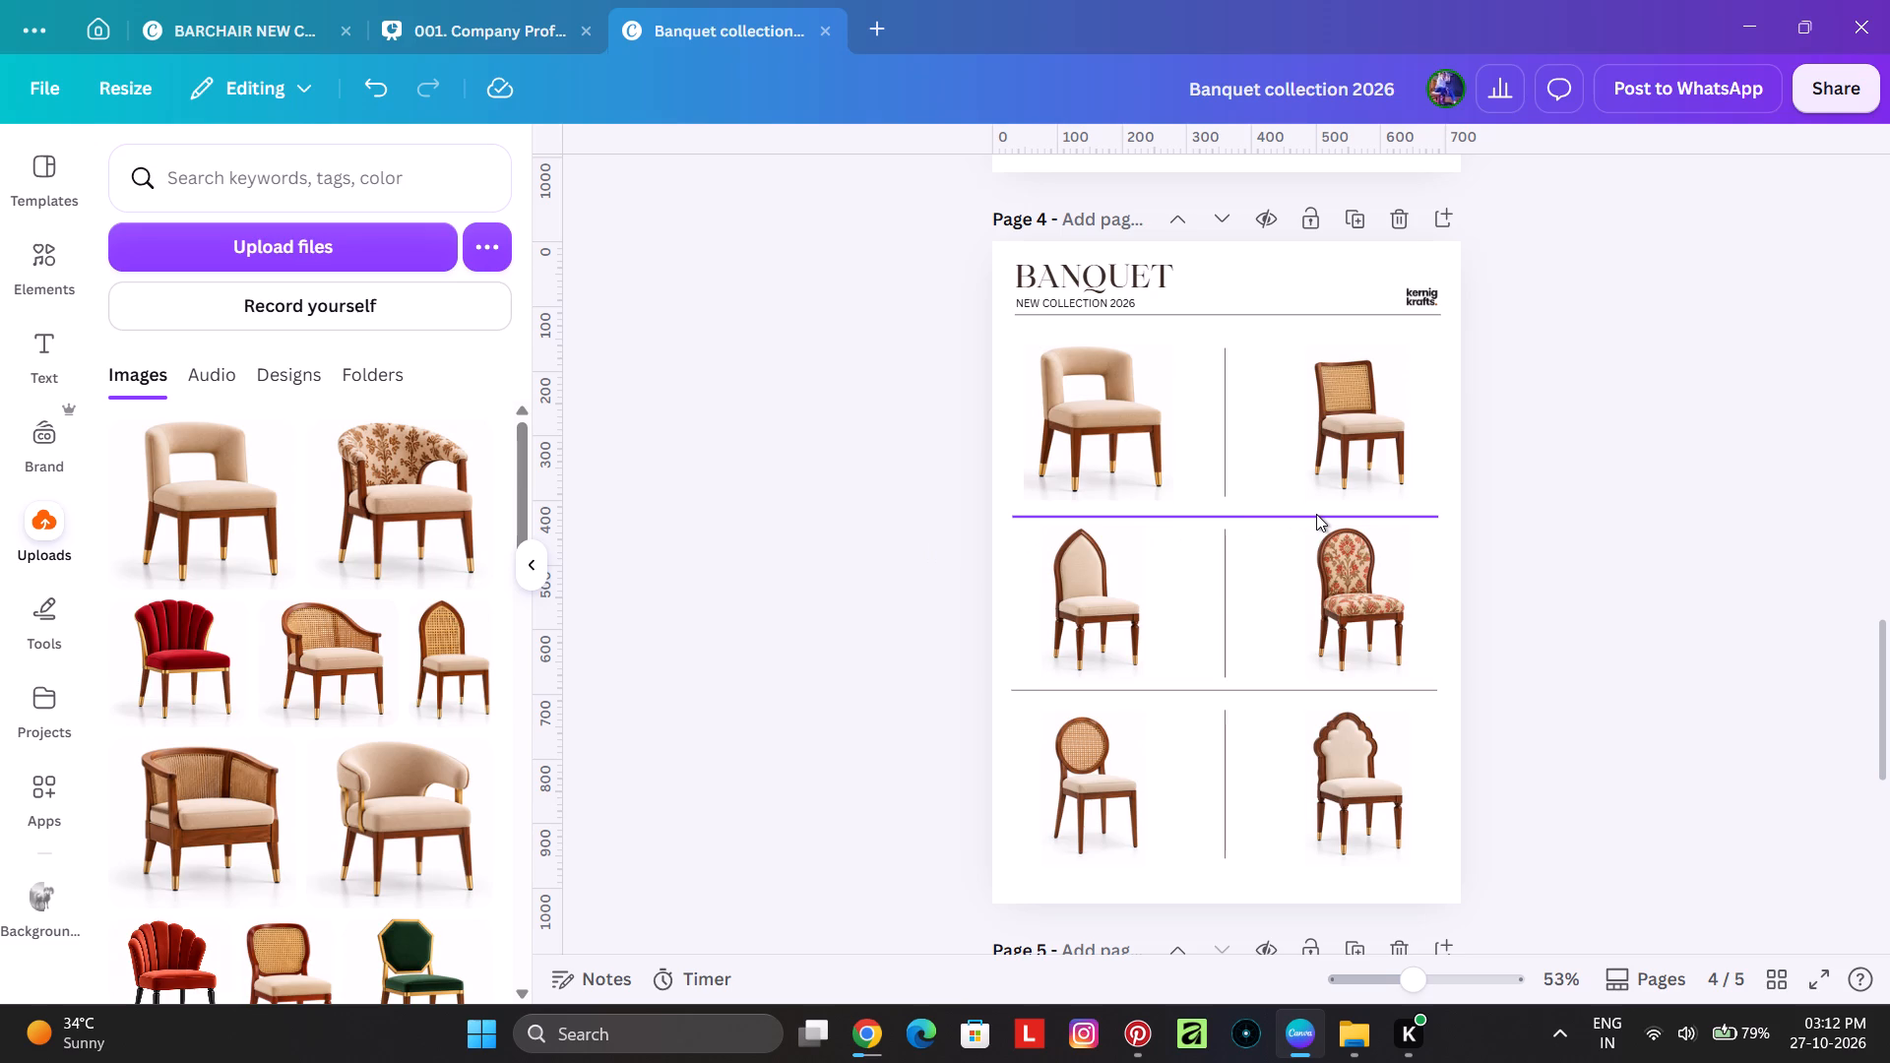
# Replace page 4's top-row right chair with the floral open-back armchair and widen its frame to about 233.
pyautogui.click(1374, 399)
pyautogui.click(854, 203)
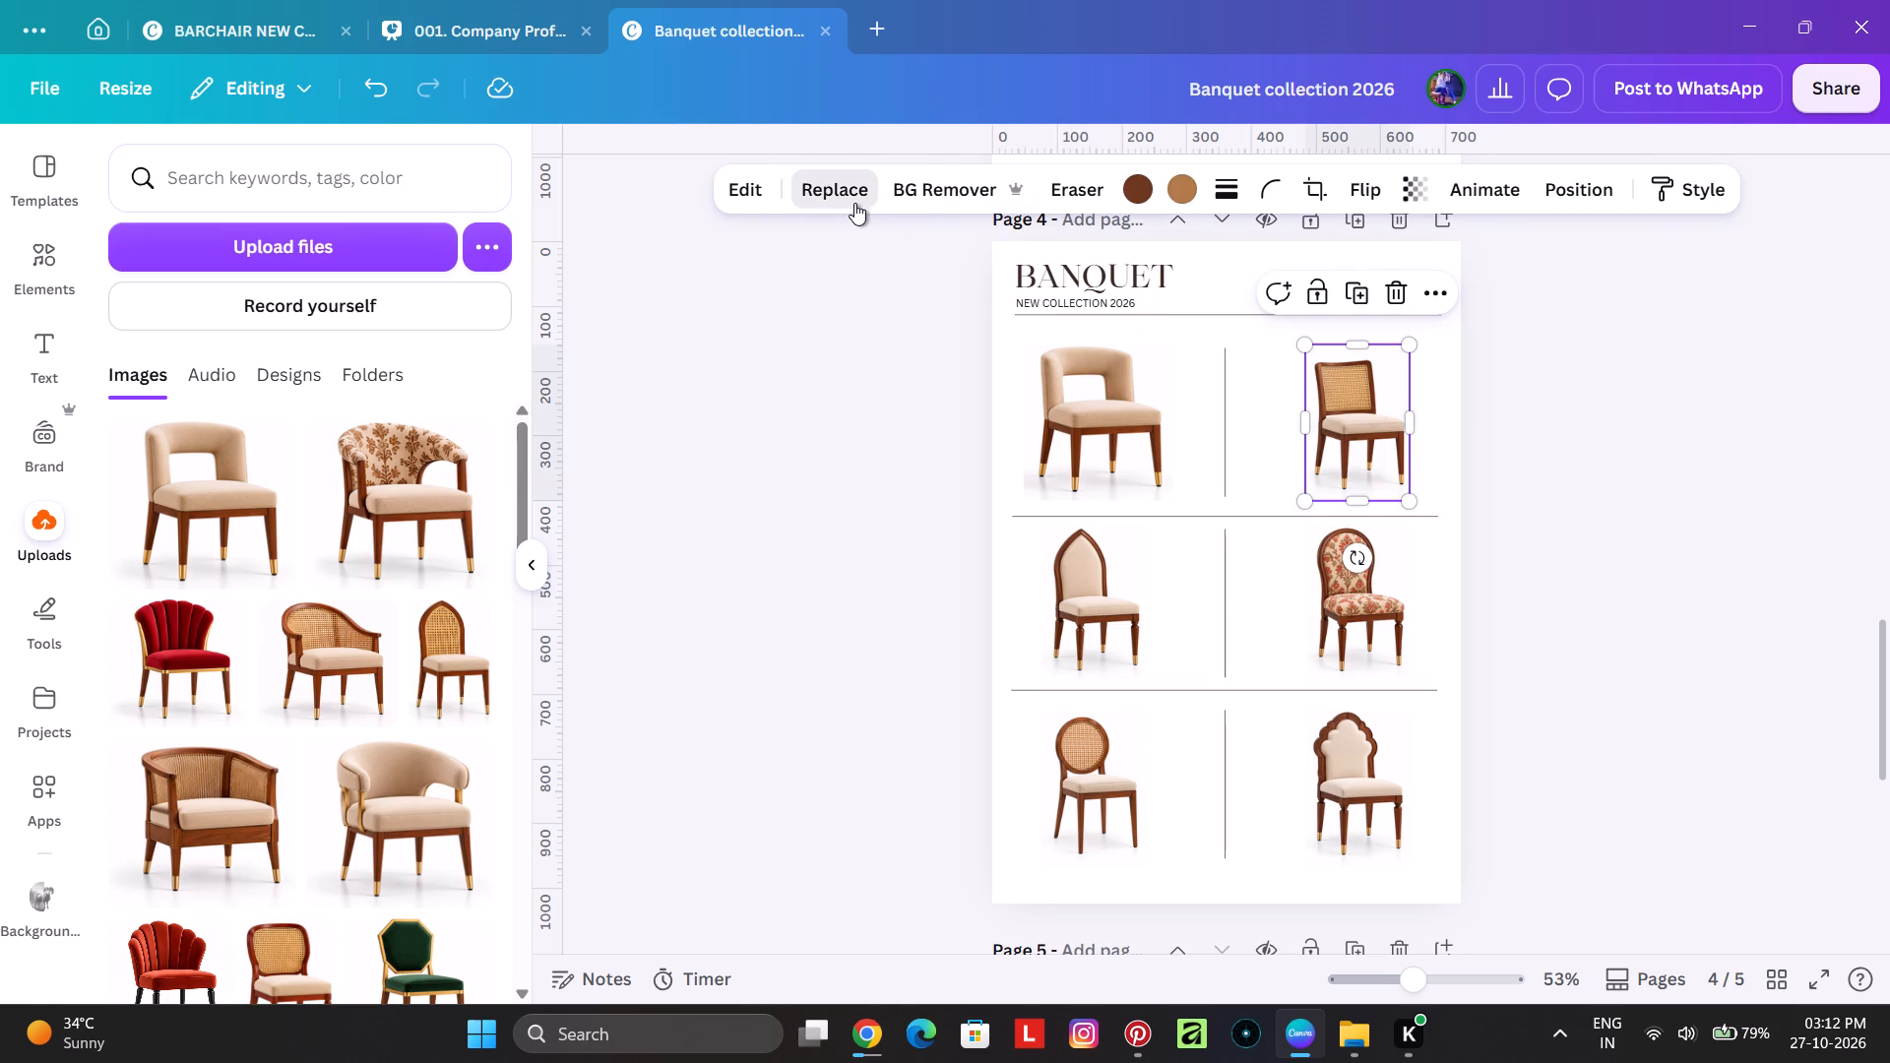
pyautogui.click(413, 563)
pyautogui.click(750, 513)
pyautogui.click(1343, 454)
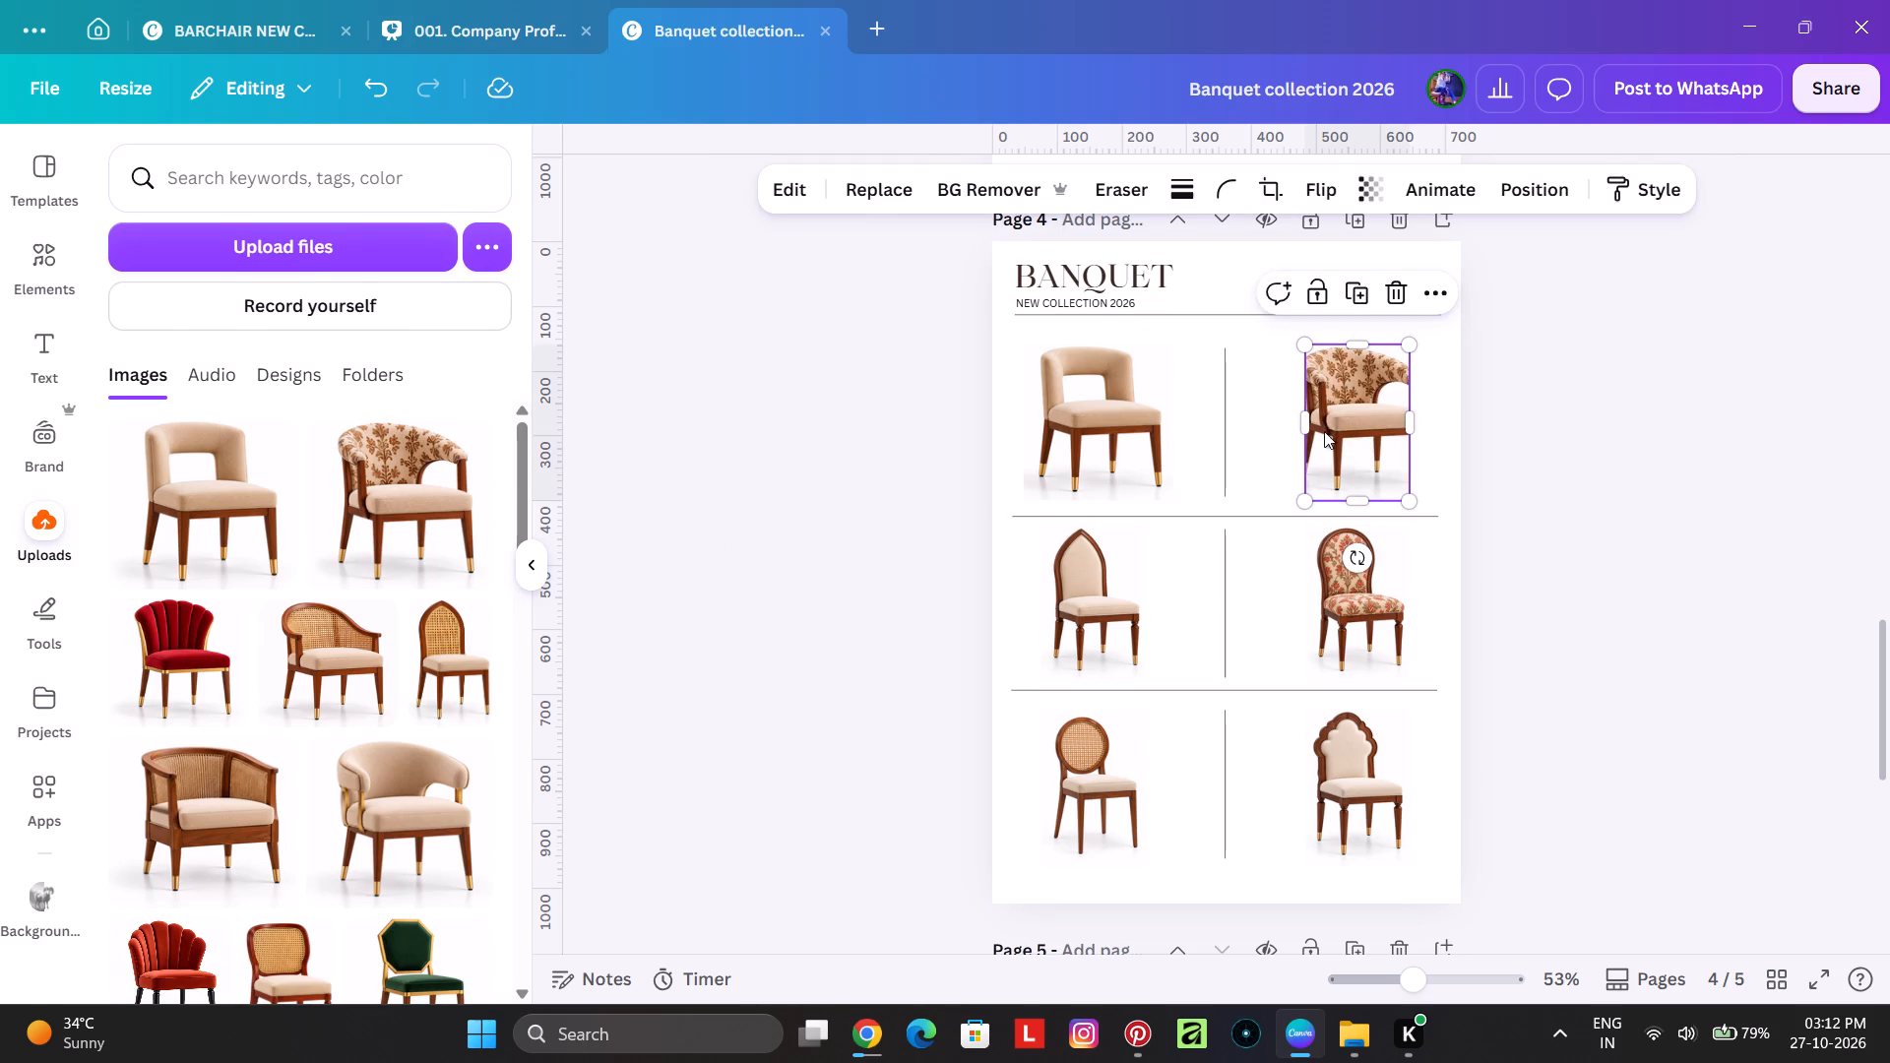
pyautogui.moveTo(1308, 423); pyautogui.dragTo(1284, 421)
pyautogui.moveTo(1407, 414); pyautogui.dragTo(1433, 415)
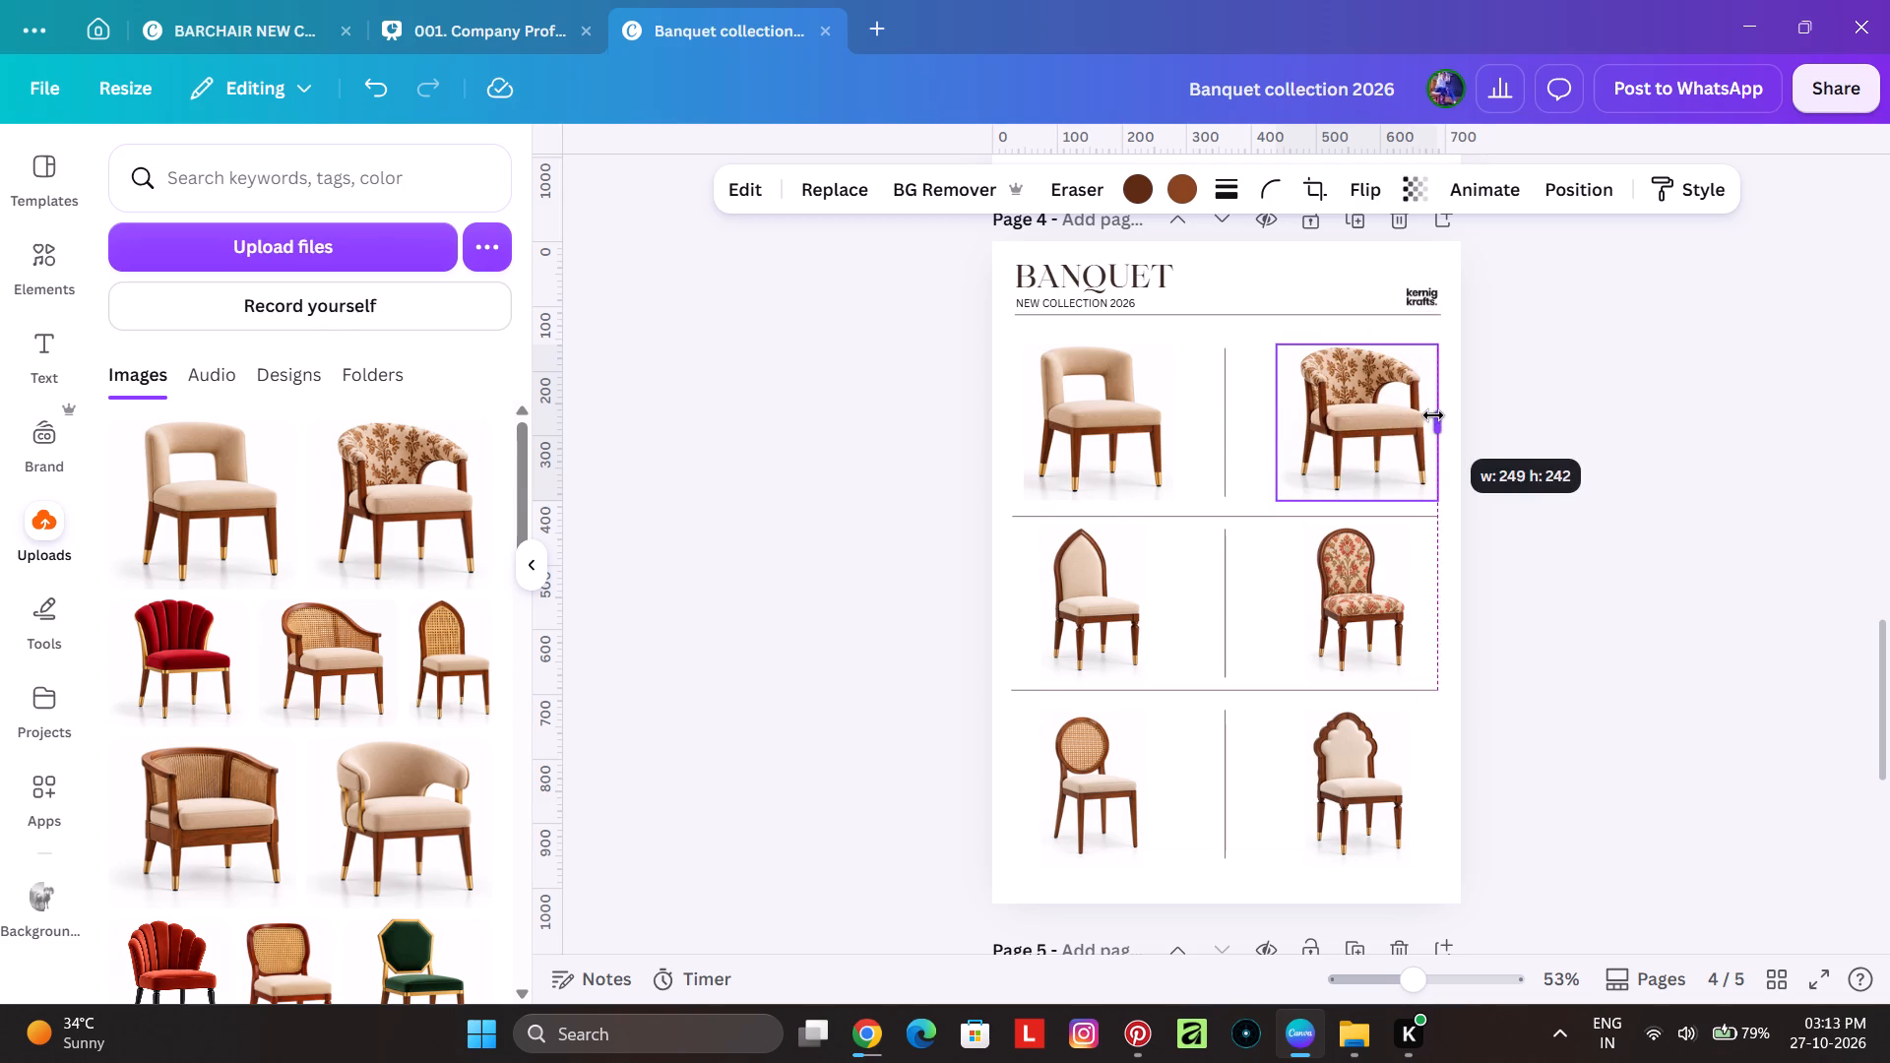
pyautogui.moveTo(1433, 415); pyautogui.dragTo(1436, 415)
pyautogui.click(1488, 427)
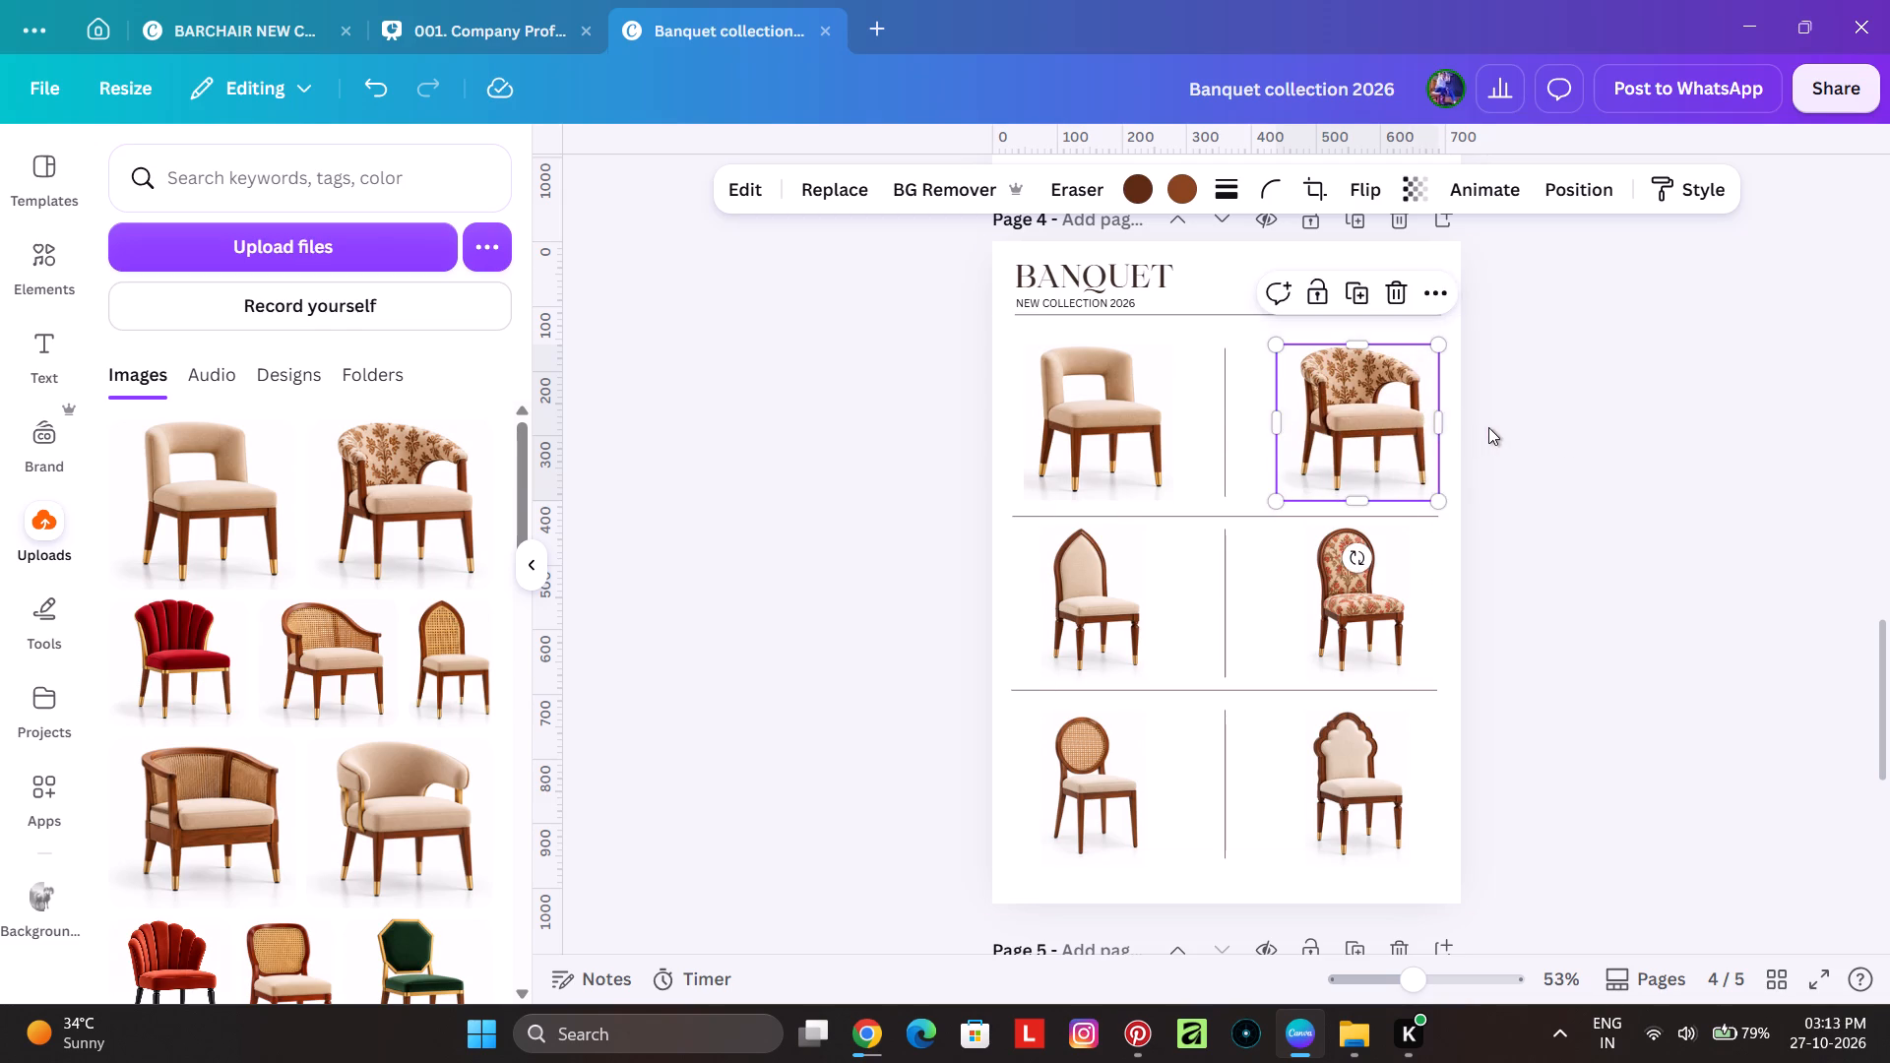
pyautogui.click(1348, 432)
pyautogui.moveTo(1276, 431); pyautogui.dragTo(1287, 429)
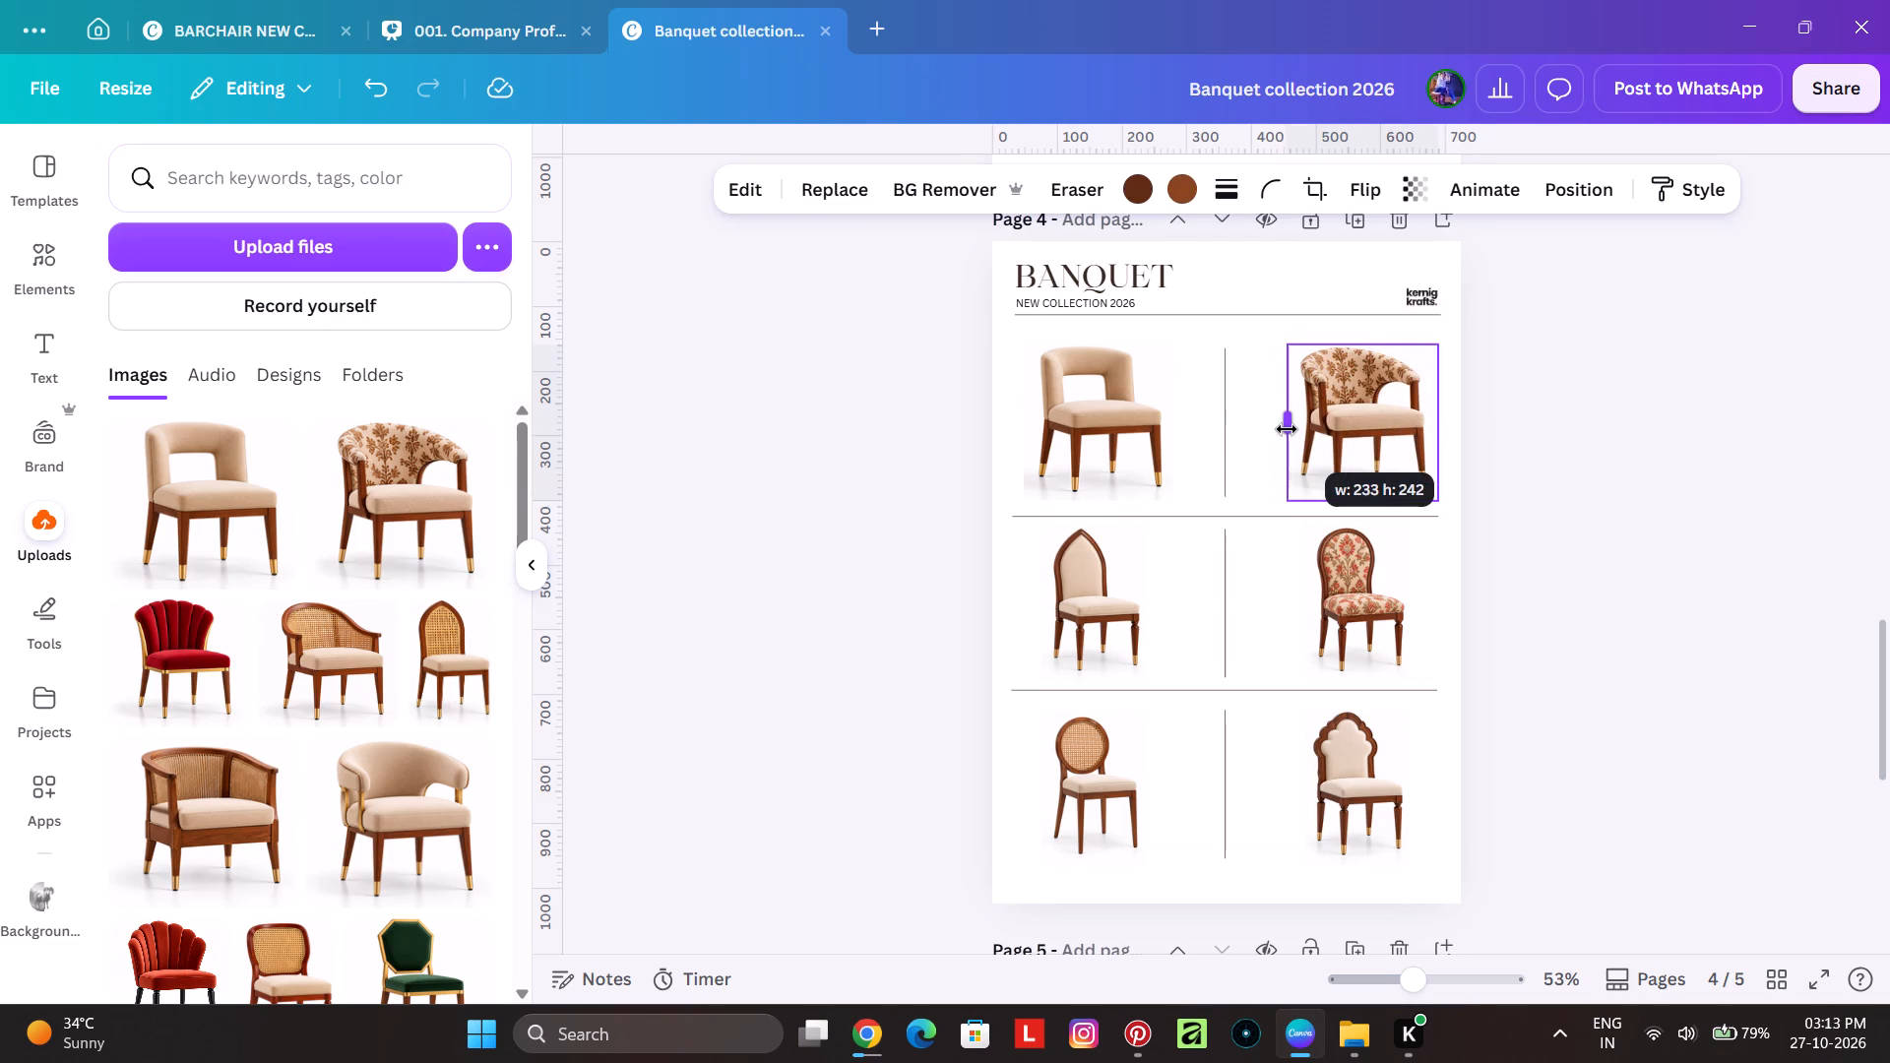
pyautogui.moveTo(1287, 429); pyautogui.dragTo(1287, 430)
pyautogui.click(1621, 447)
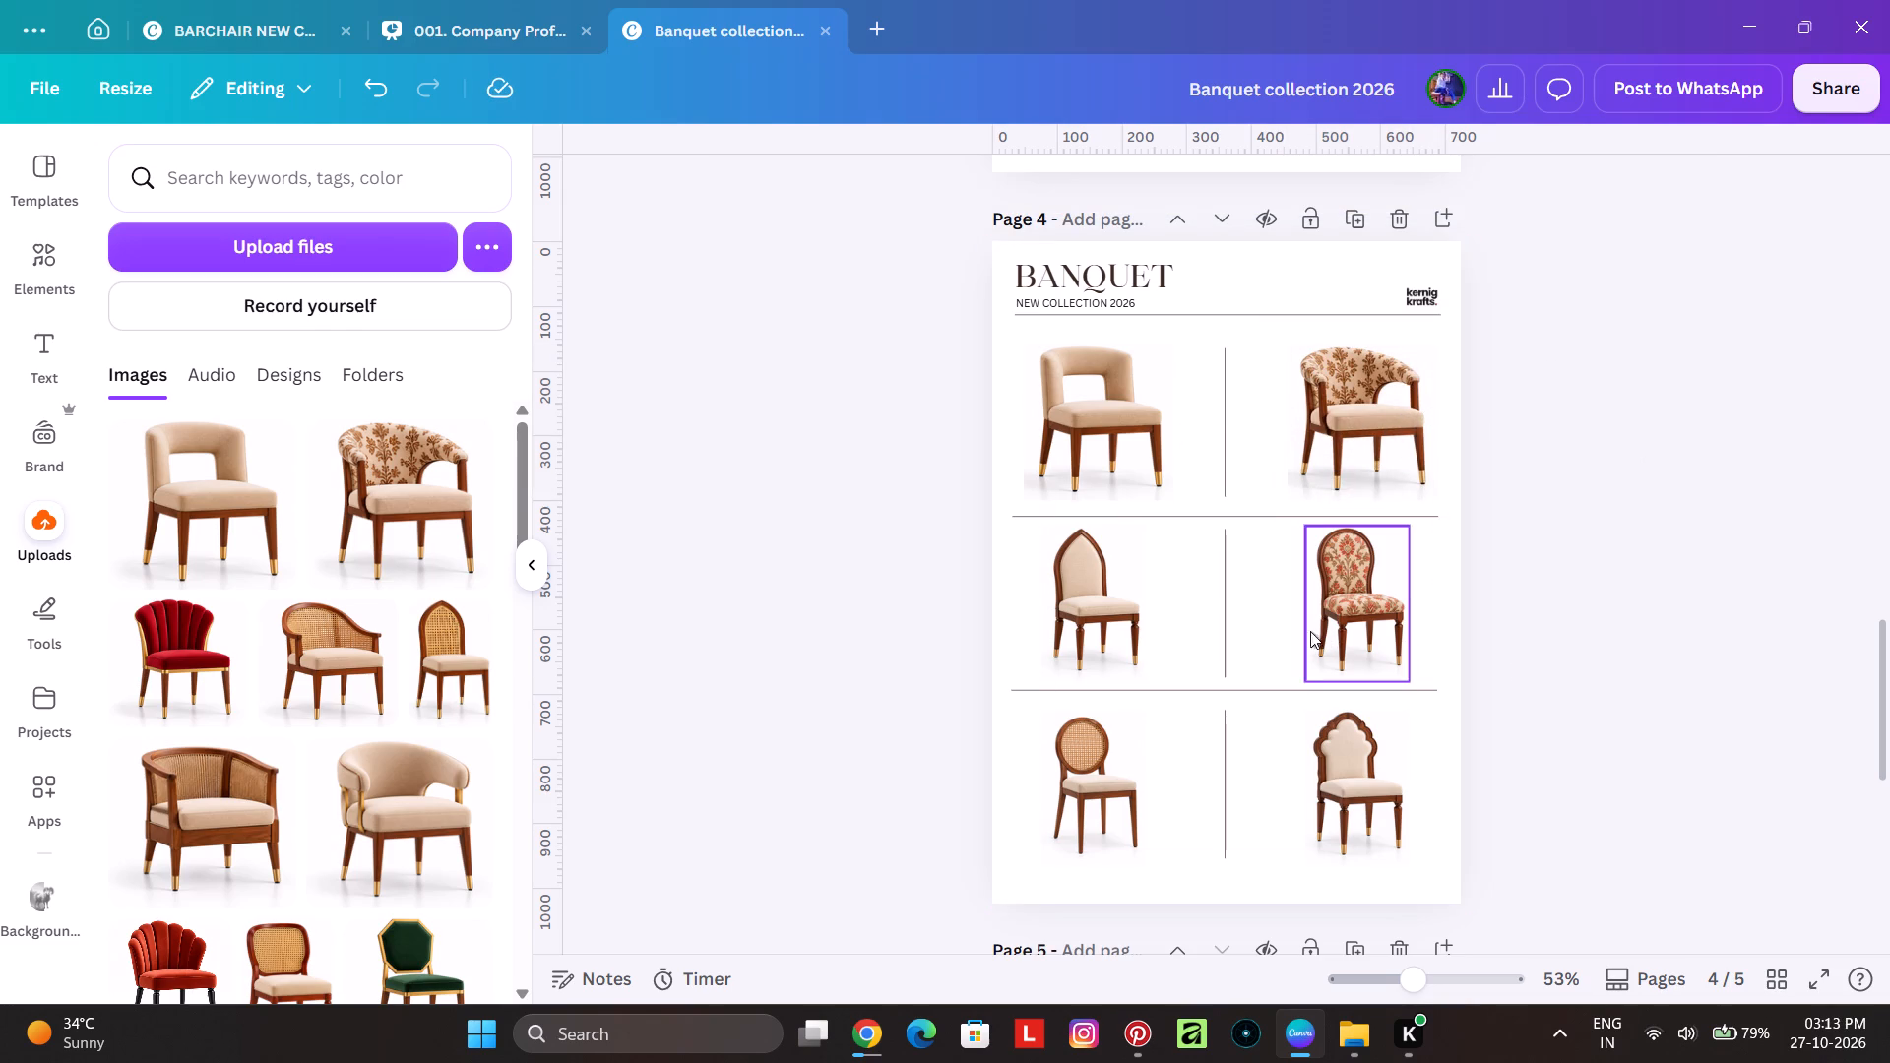
# Replace page 4's middle-row left chair with the red velvet channel-back chair and widen its frame on both sides.
pyautogui.click(1145, 632)
pyautogui.click(858, 199)
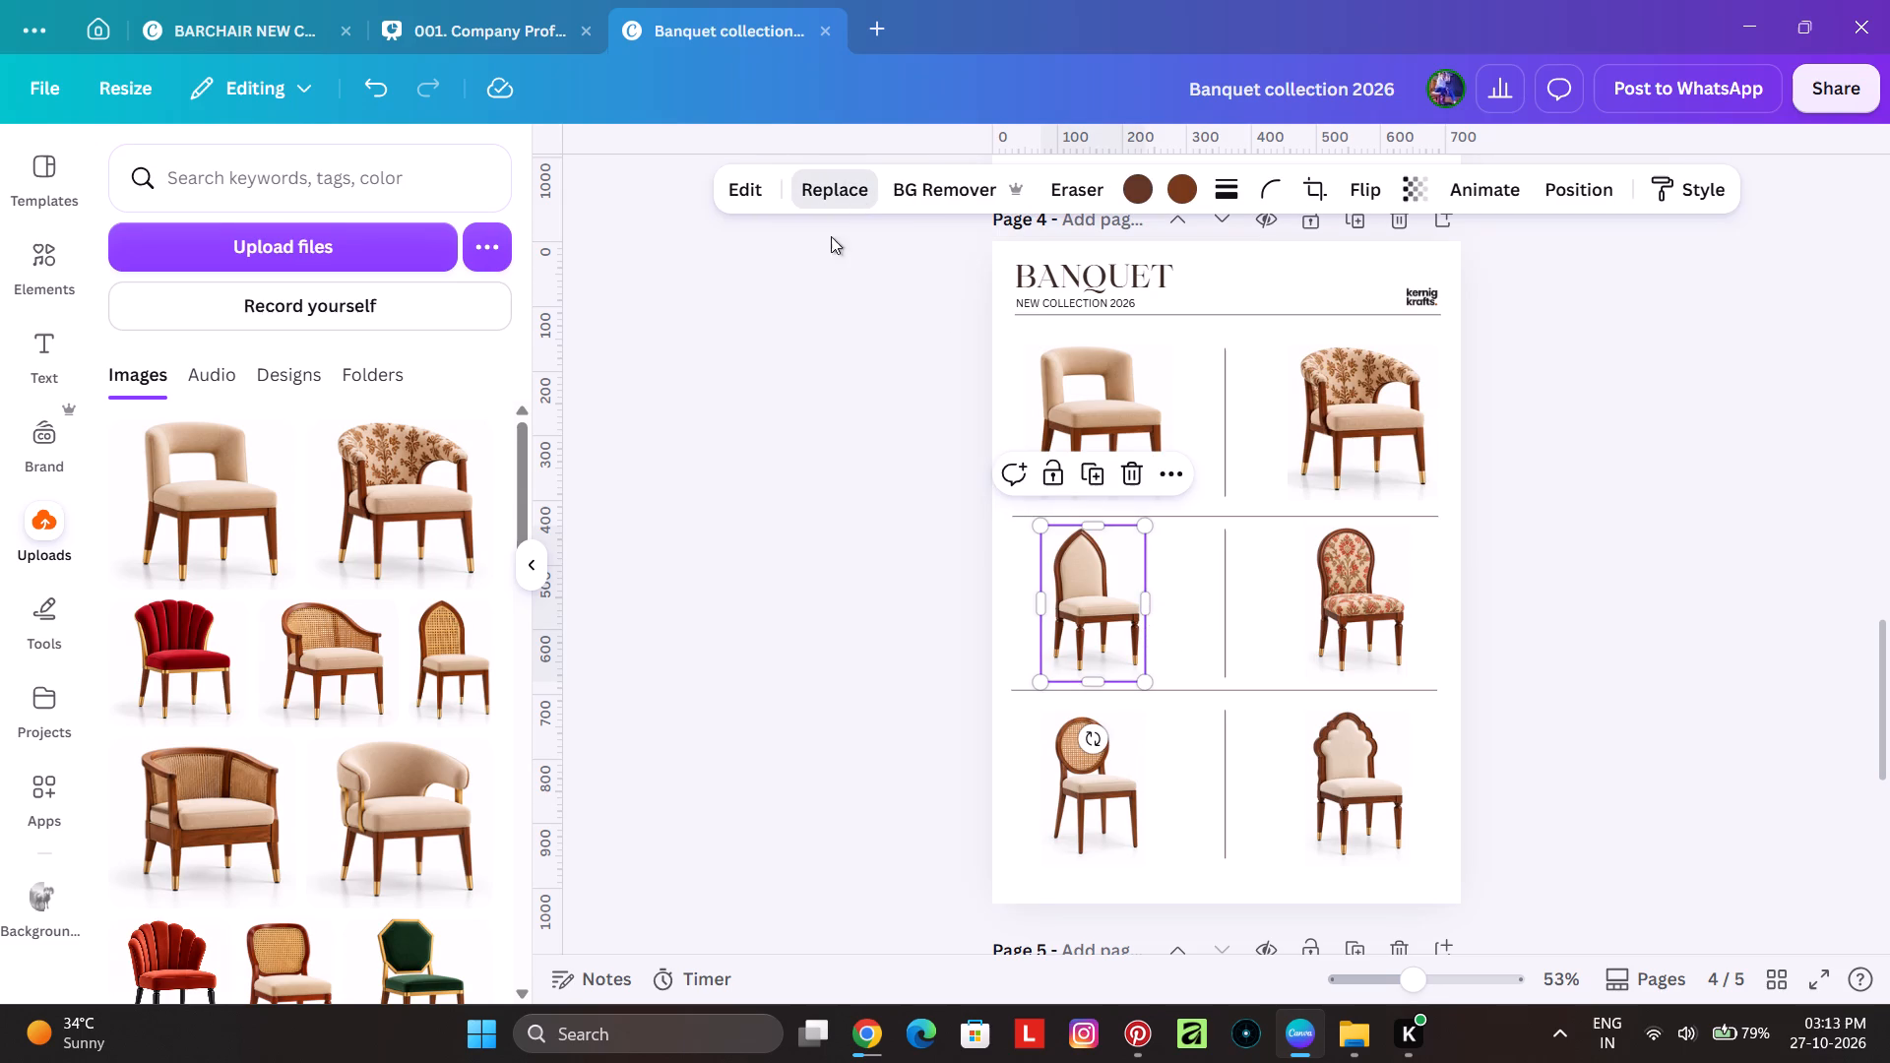
pyautogui.click(197, 696)
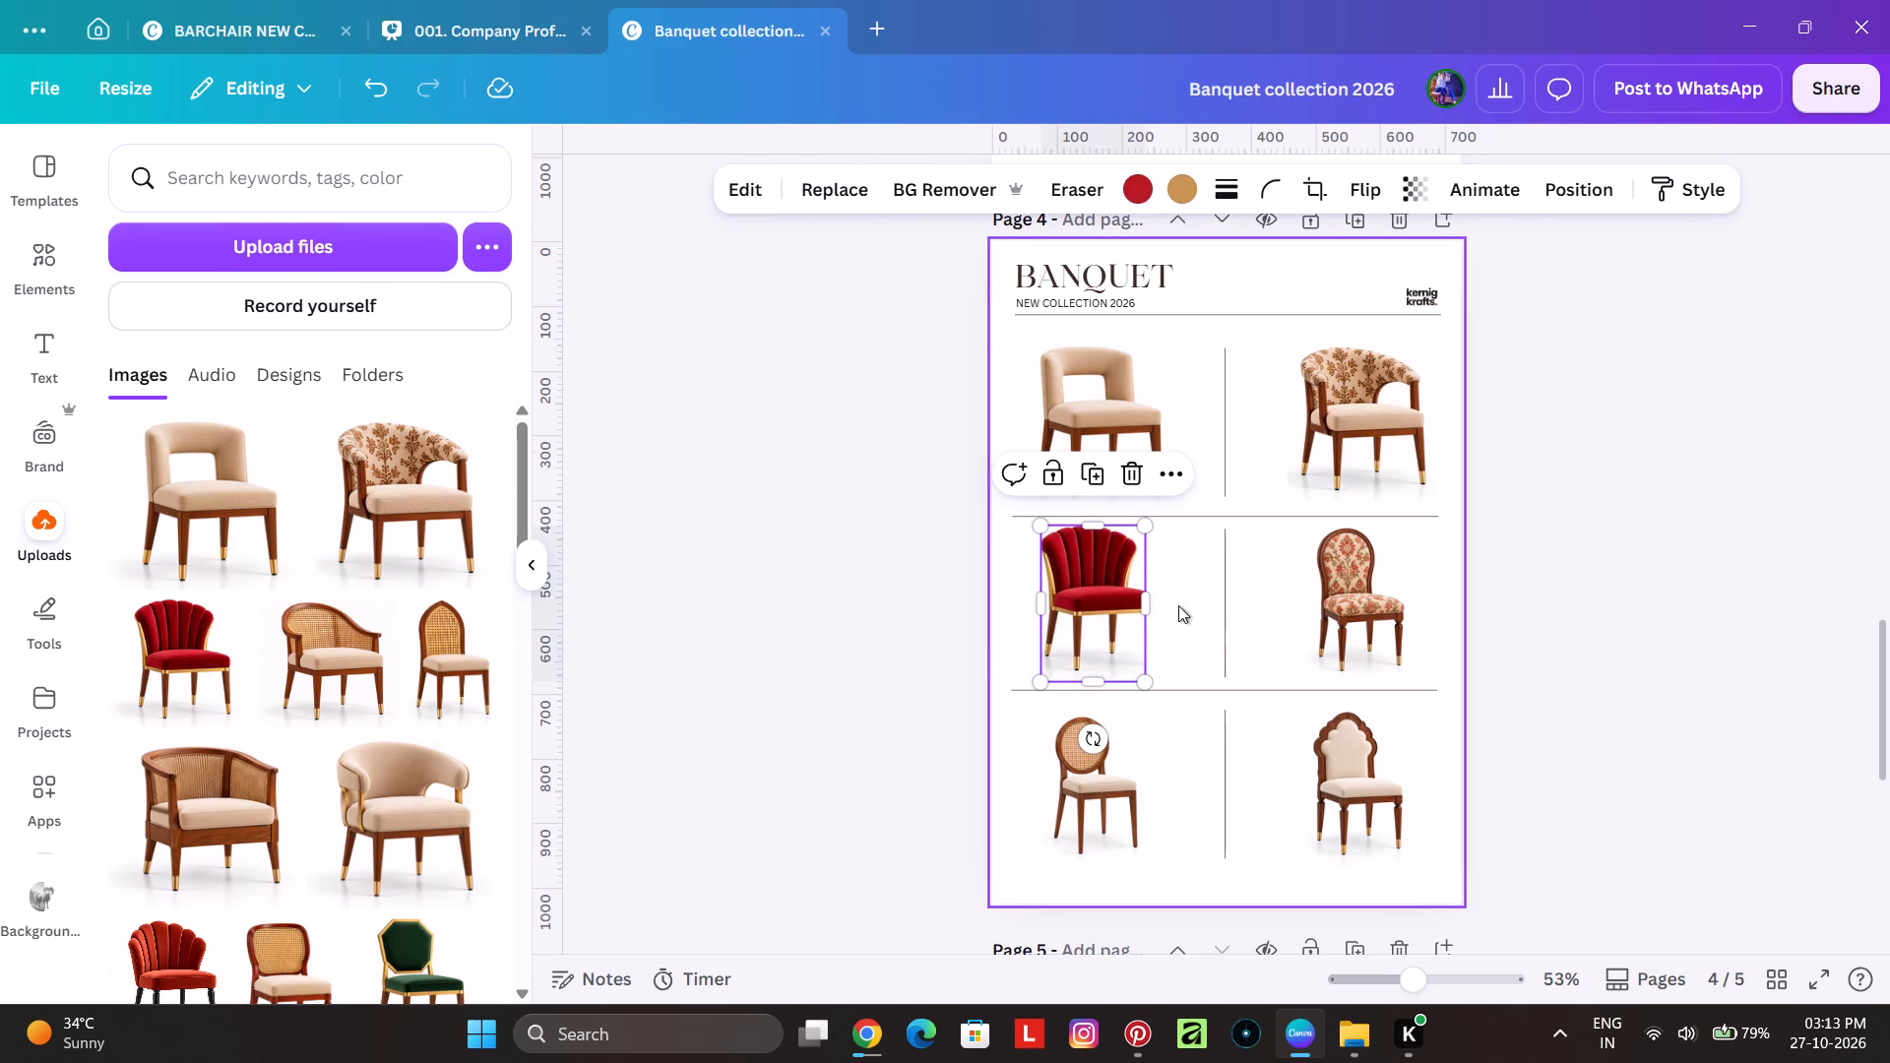
pyautogui.moveTo(1147, 601); pyautogui.dragTo(1171, 602)
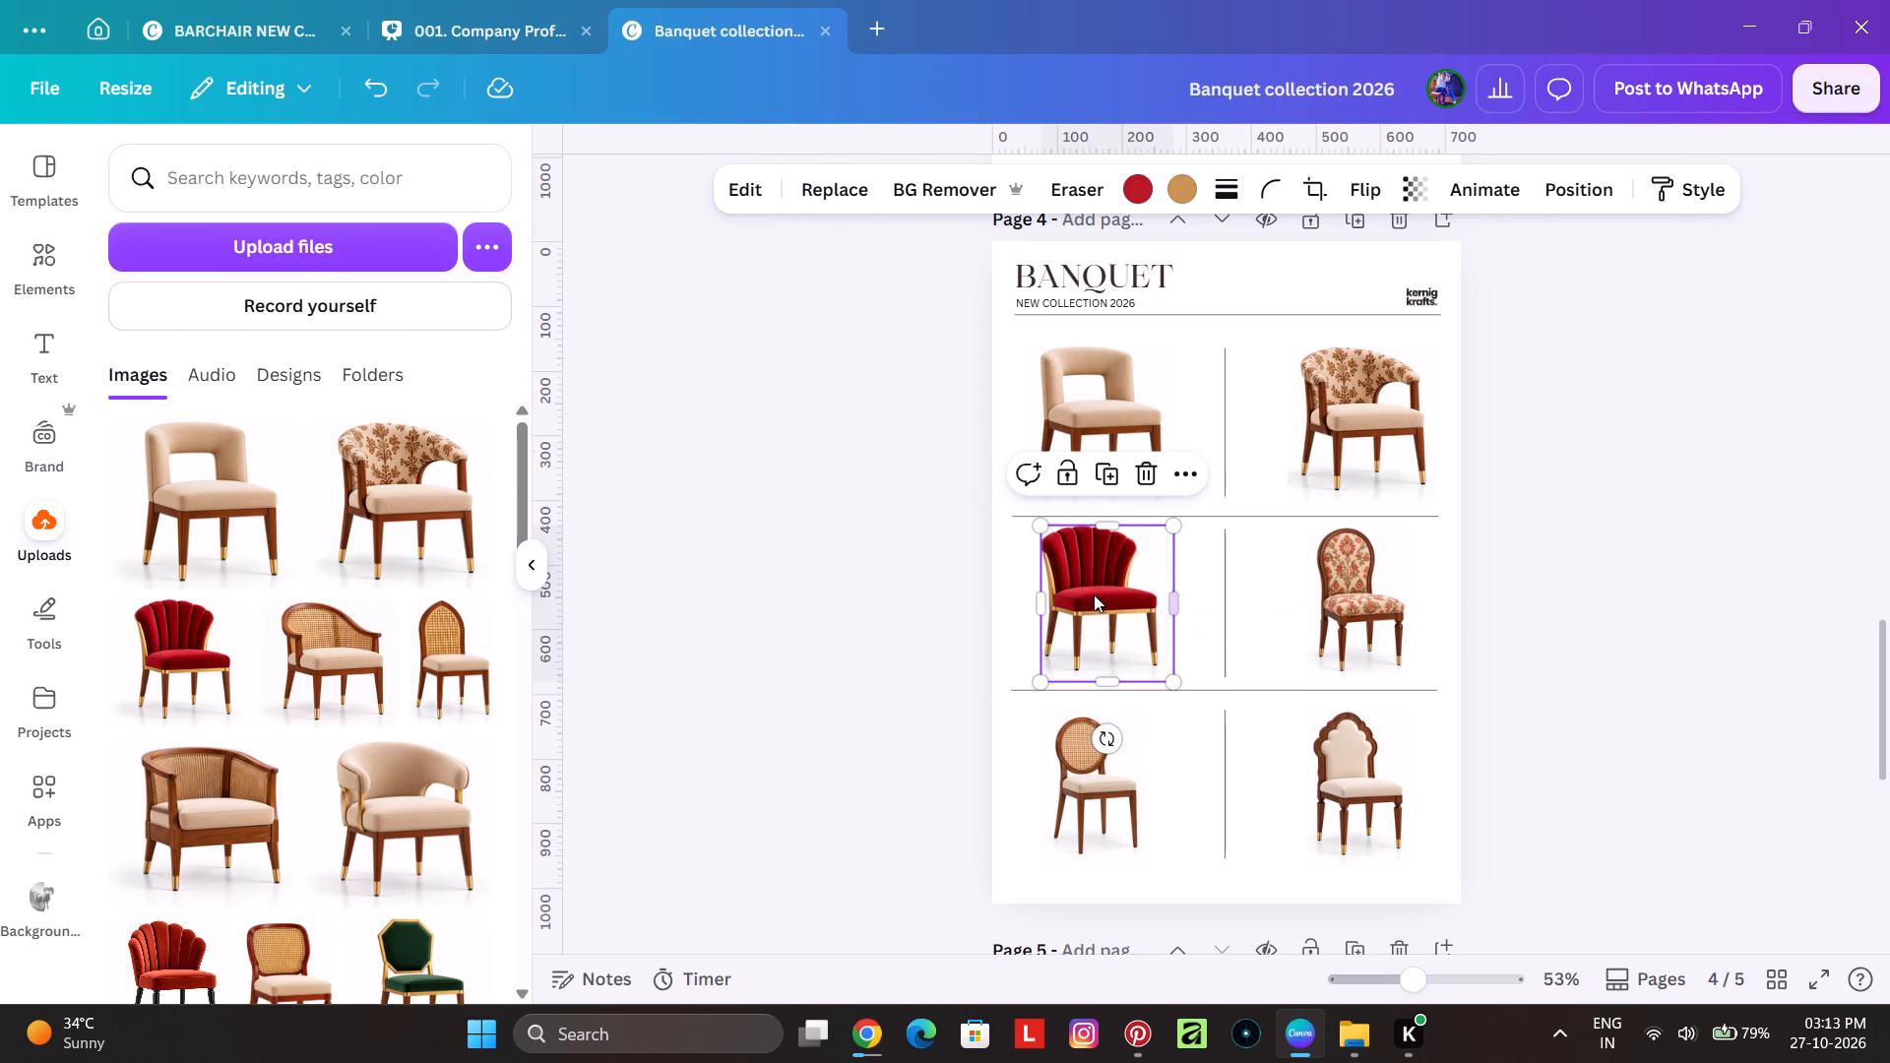
pyautogui.moveTo(1044, 606); pyautogui.dragTo(1026, 603)
pyautogui.click(889, 597)
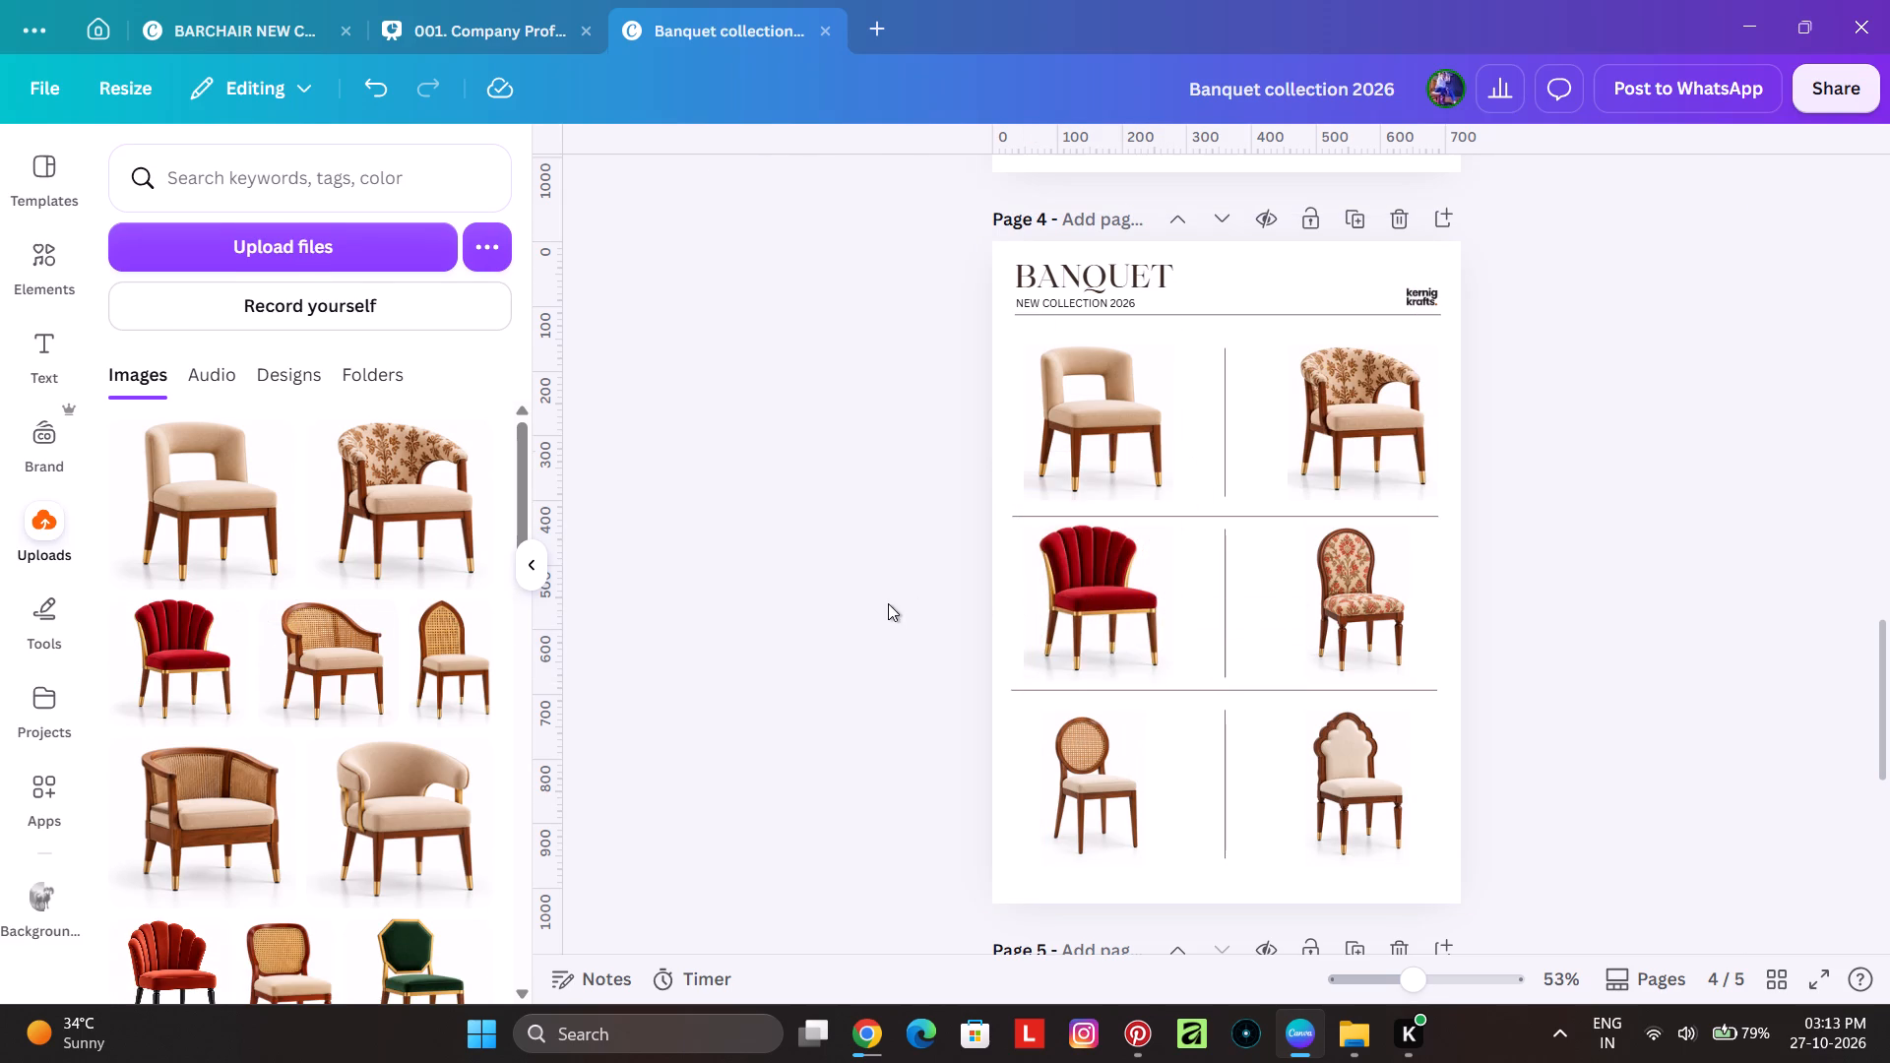
# Replace page 4's middle-row right chair with the curved cane-back armchair and widen its frame on both sides.
pyautogui.click(1382, 621)
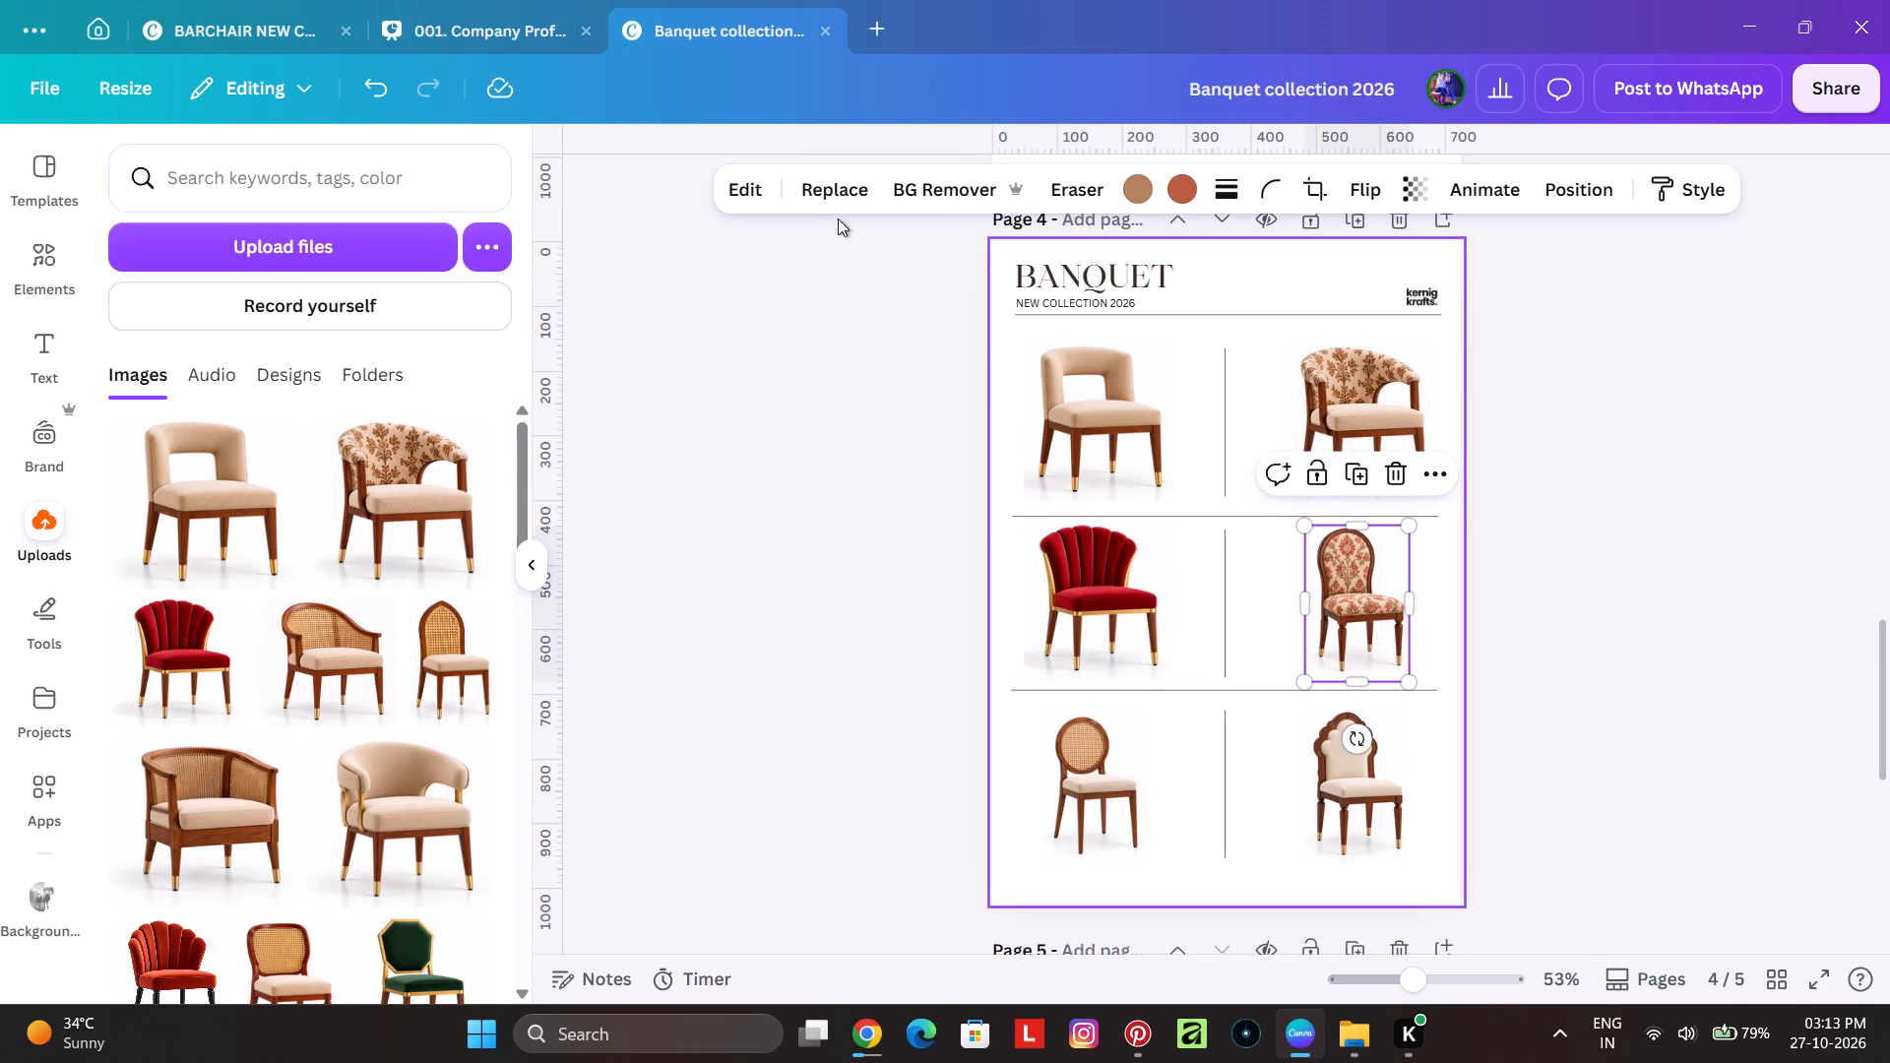
pyautogui.click(836, 212)
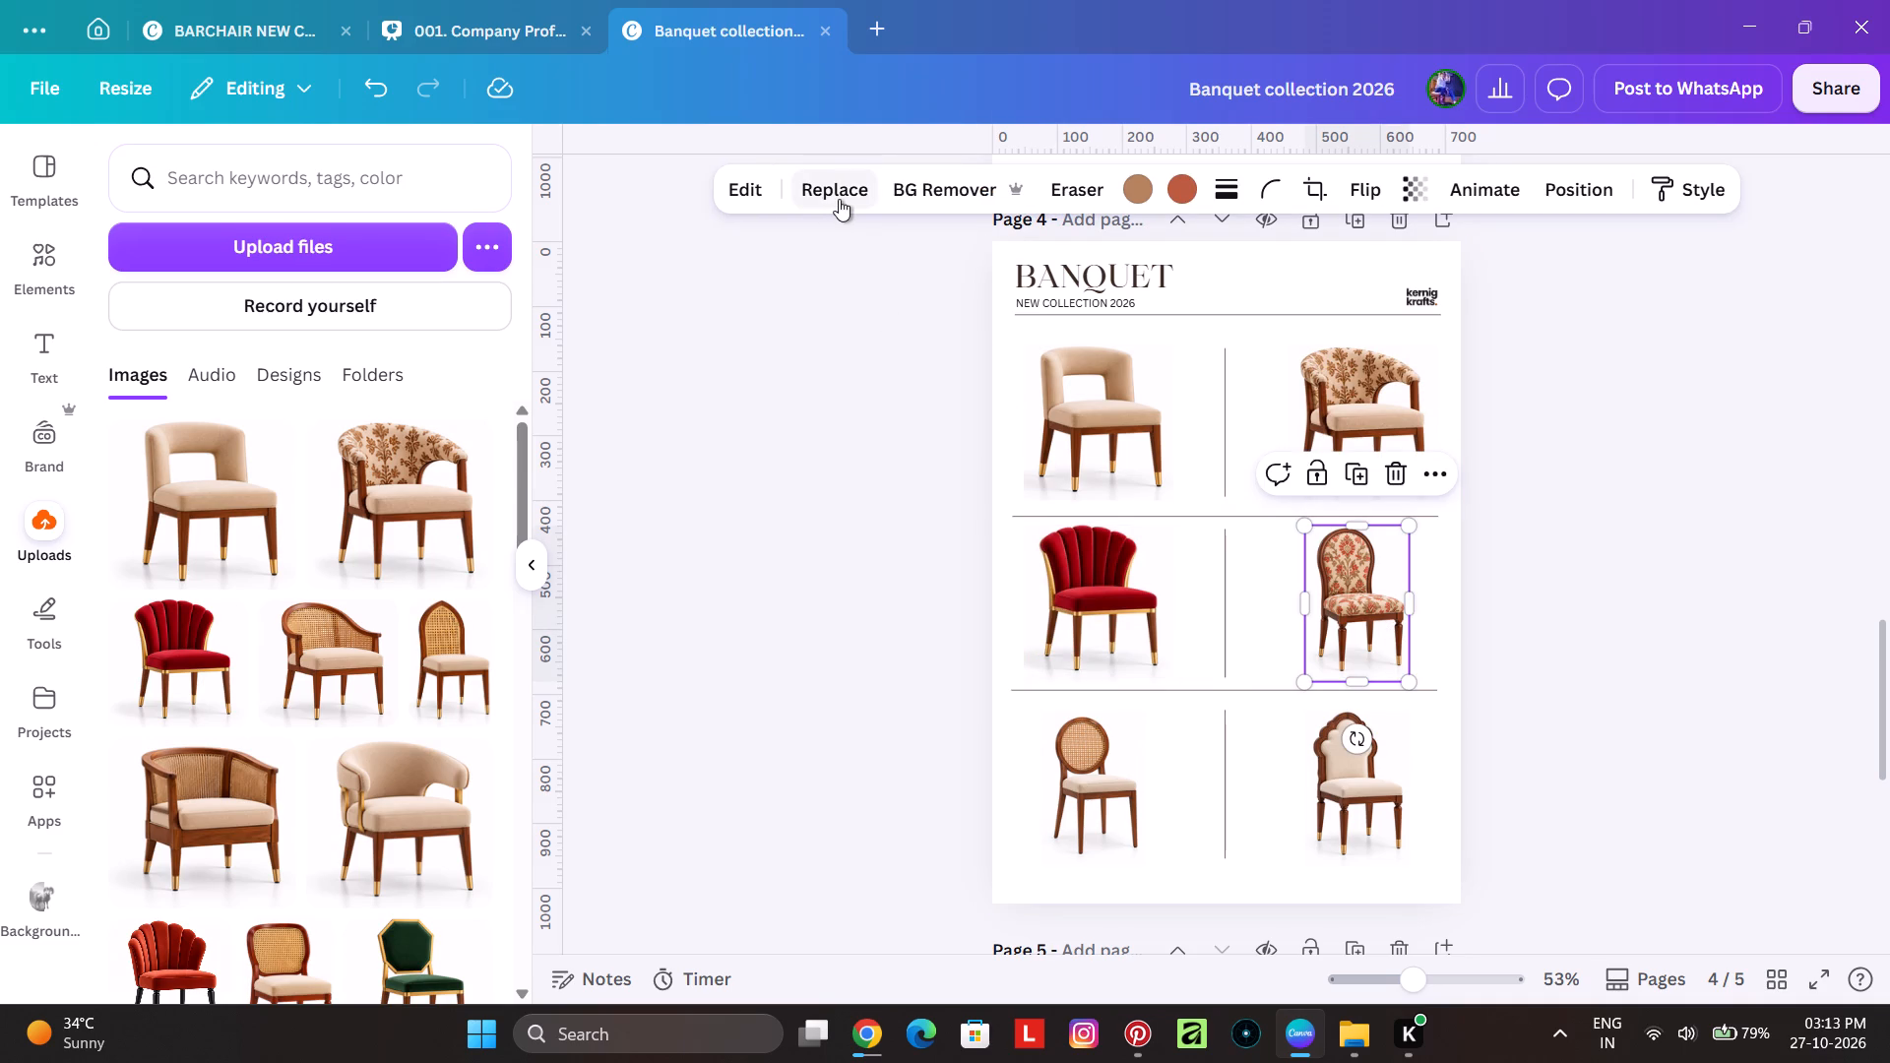
pyautogui.click(839, 199)
pyautogui.click(359, 705)
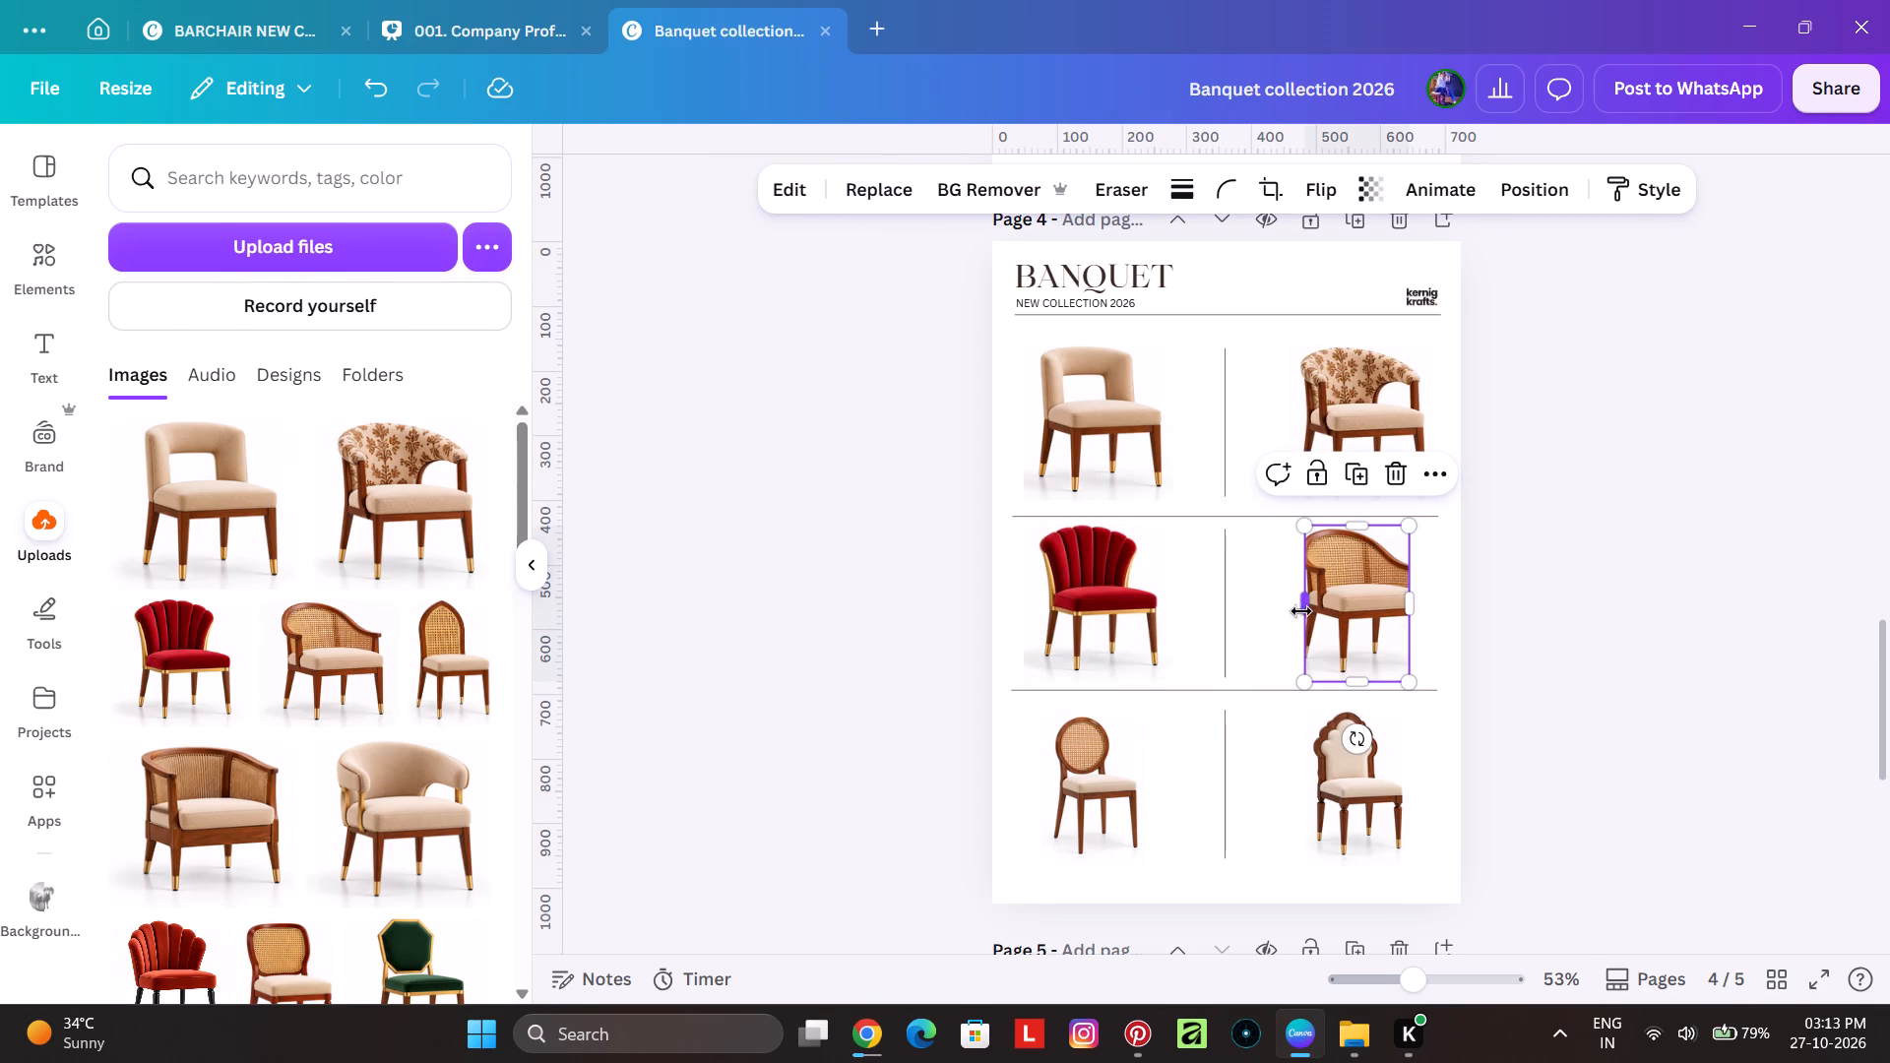
pyautogui.moveTo(1304, 608); pyautogui.dragTo(1289, 602)
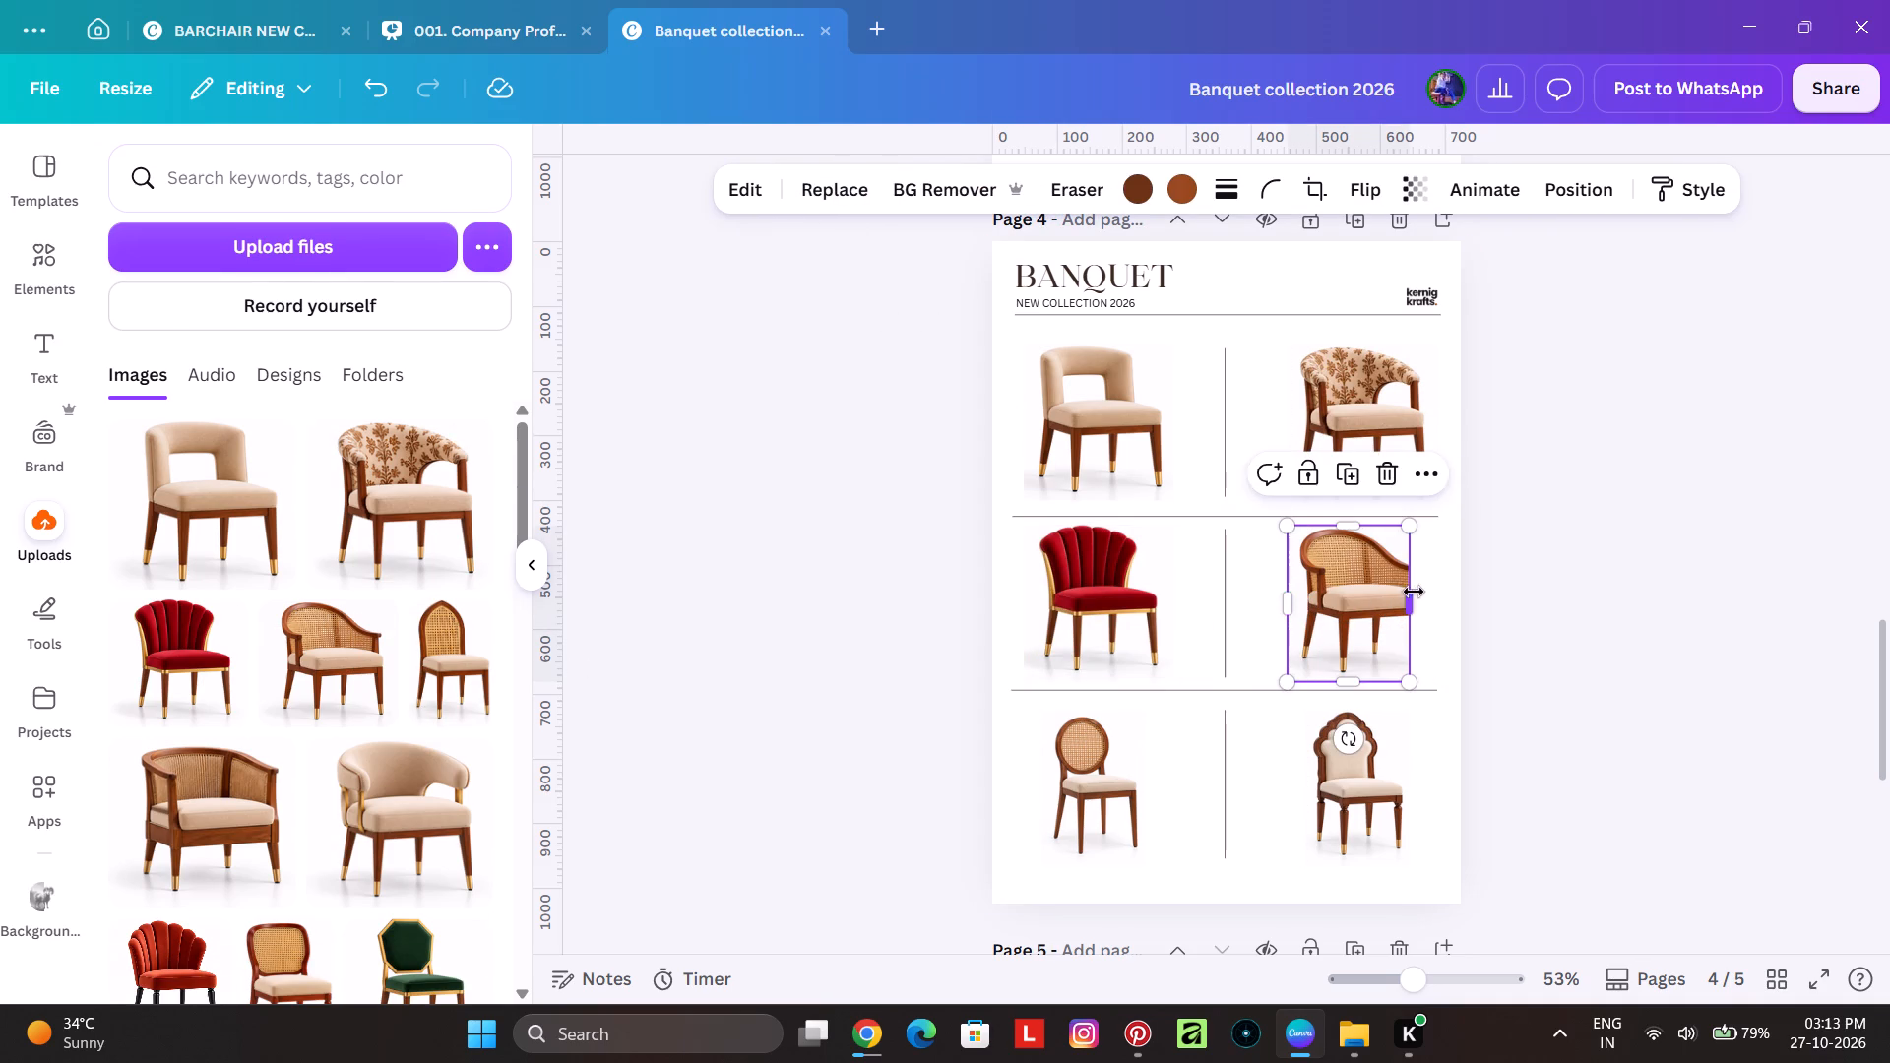
pyautogui.moveTo(1417, 592); pyautogui.dragTo(1443, 595)
pyautogui.click(1851, 665)
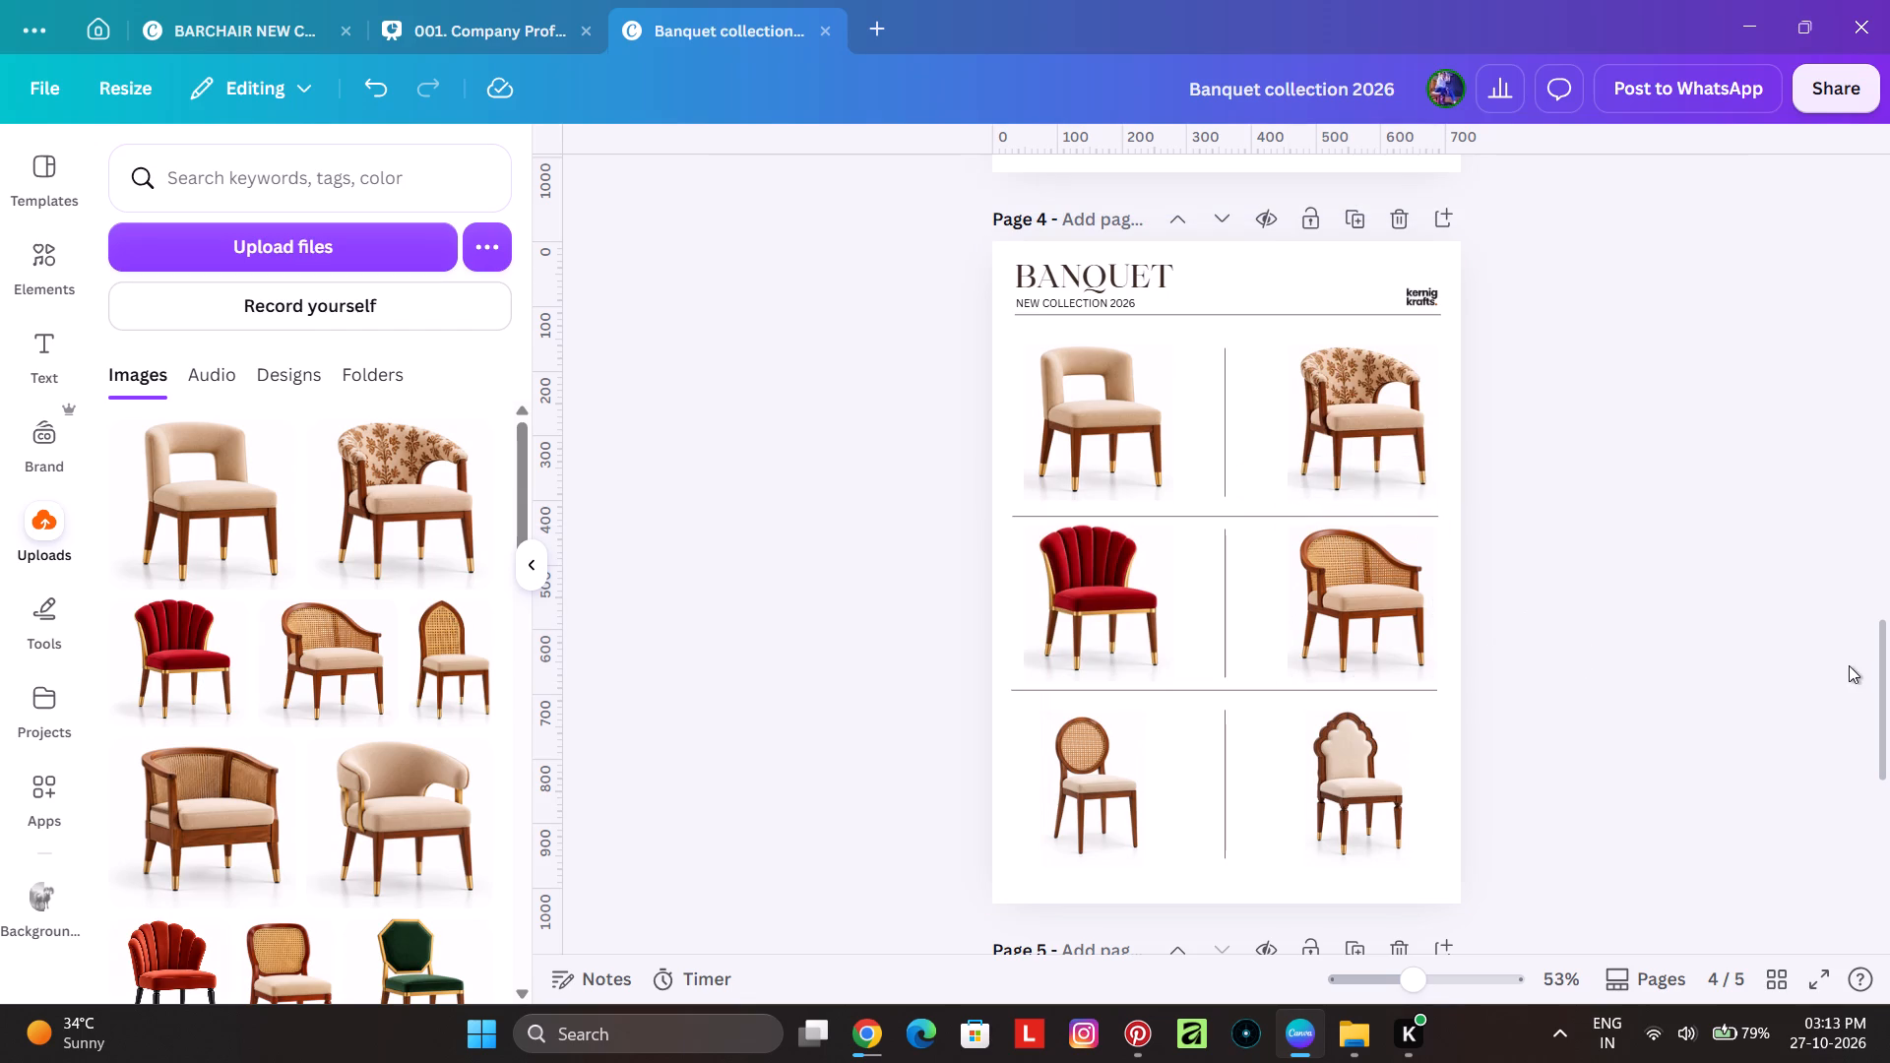
# Replace page 4's bottom-row left chair with the beige curved-back open-arm chair and widen its frame on both sides.
pyautogui.scroll(-2, 1709, 651)
pyautogui.click(1111, 519)
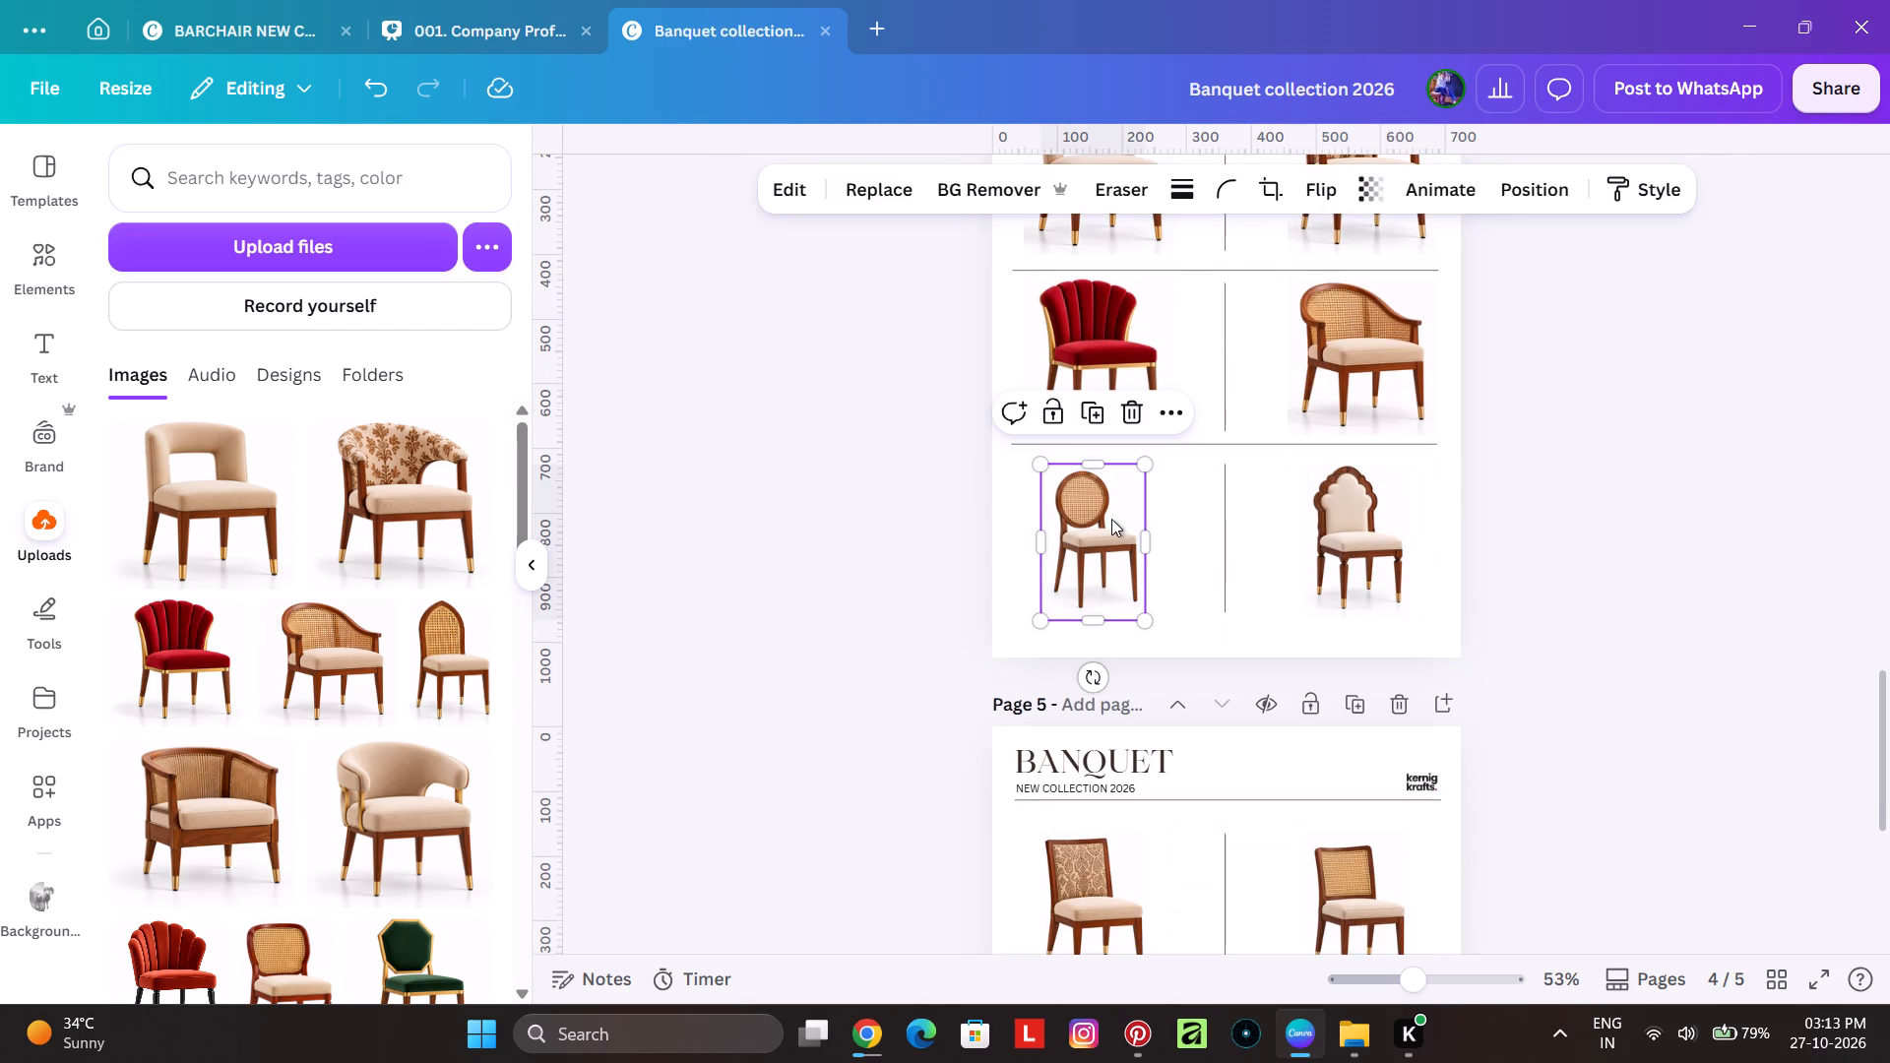
pyautogui.click(858, 182)
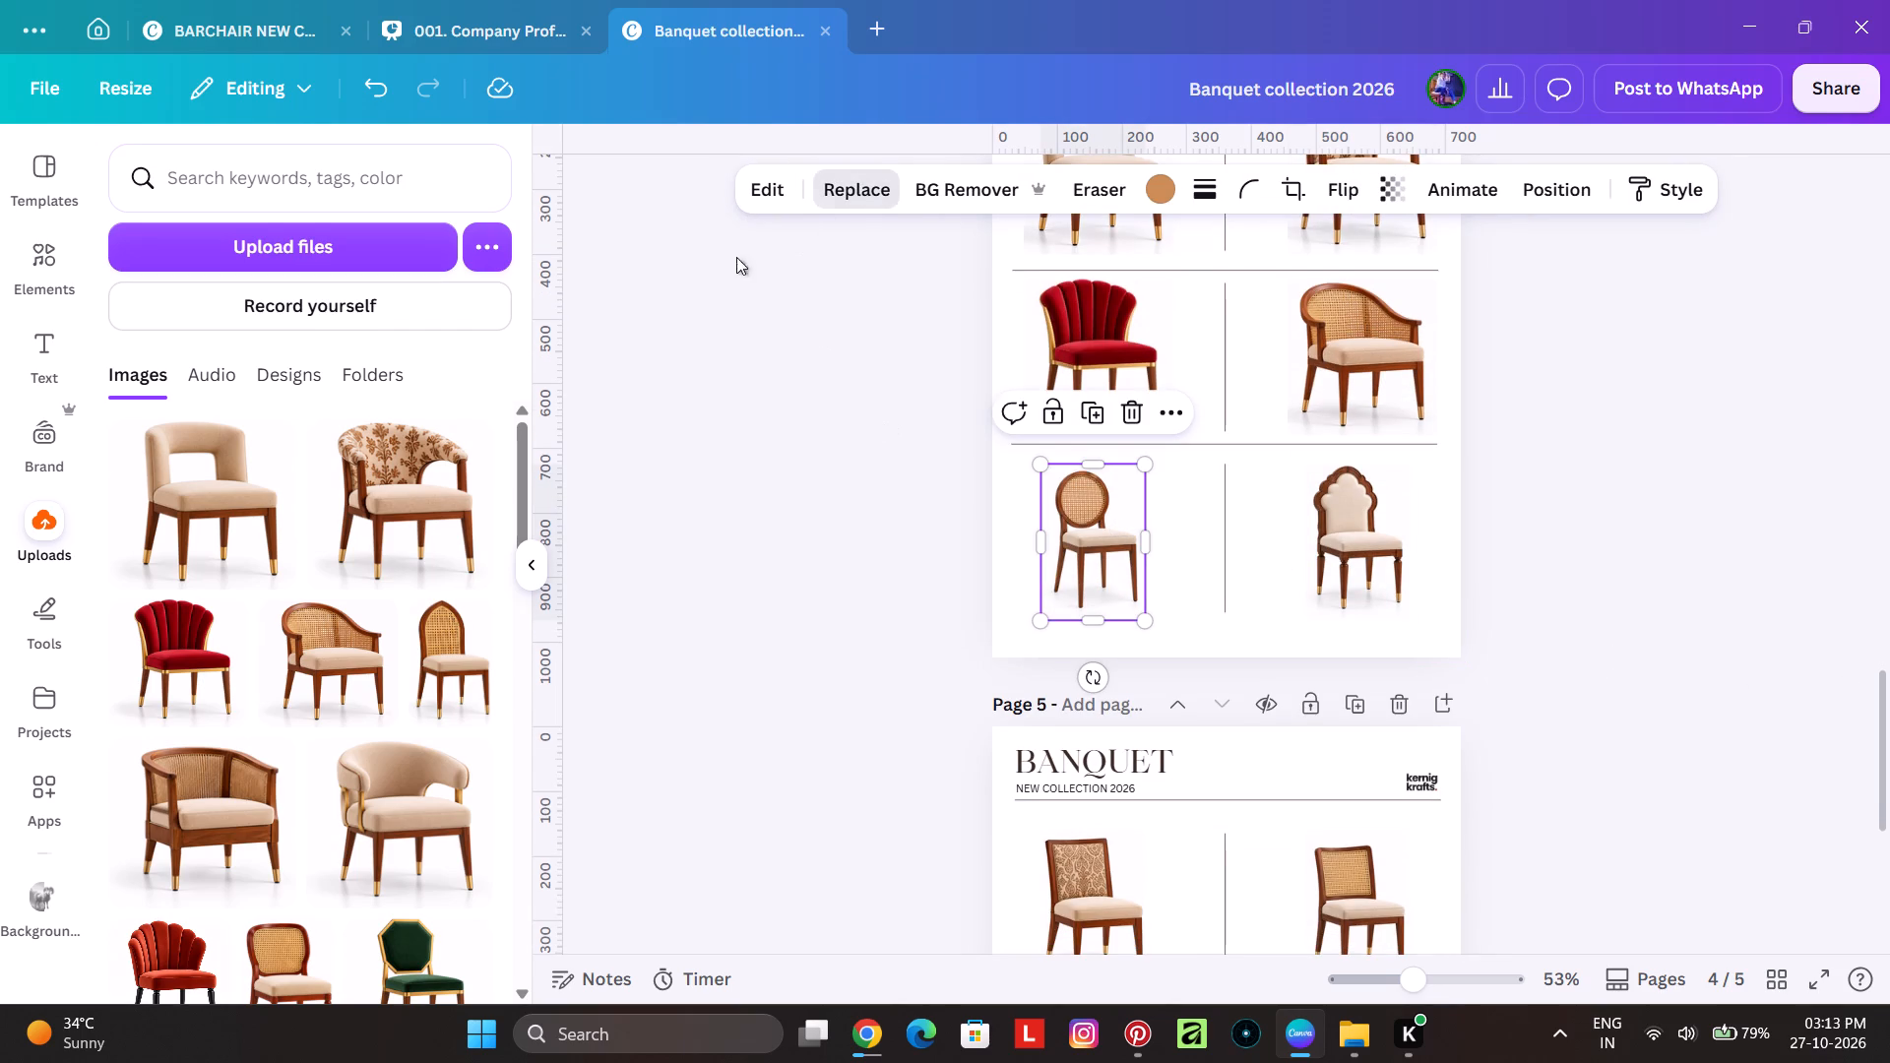
pyautogui.scroll(-1, 345, 724)
pyautogui.click(403, 774)
pyautogui.click(771, 513)
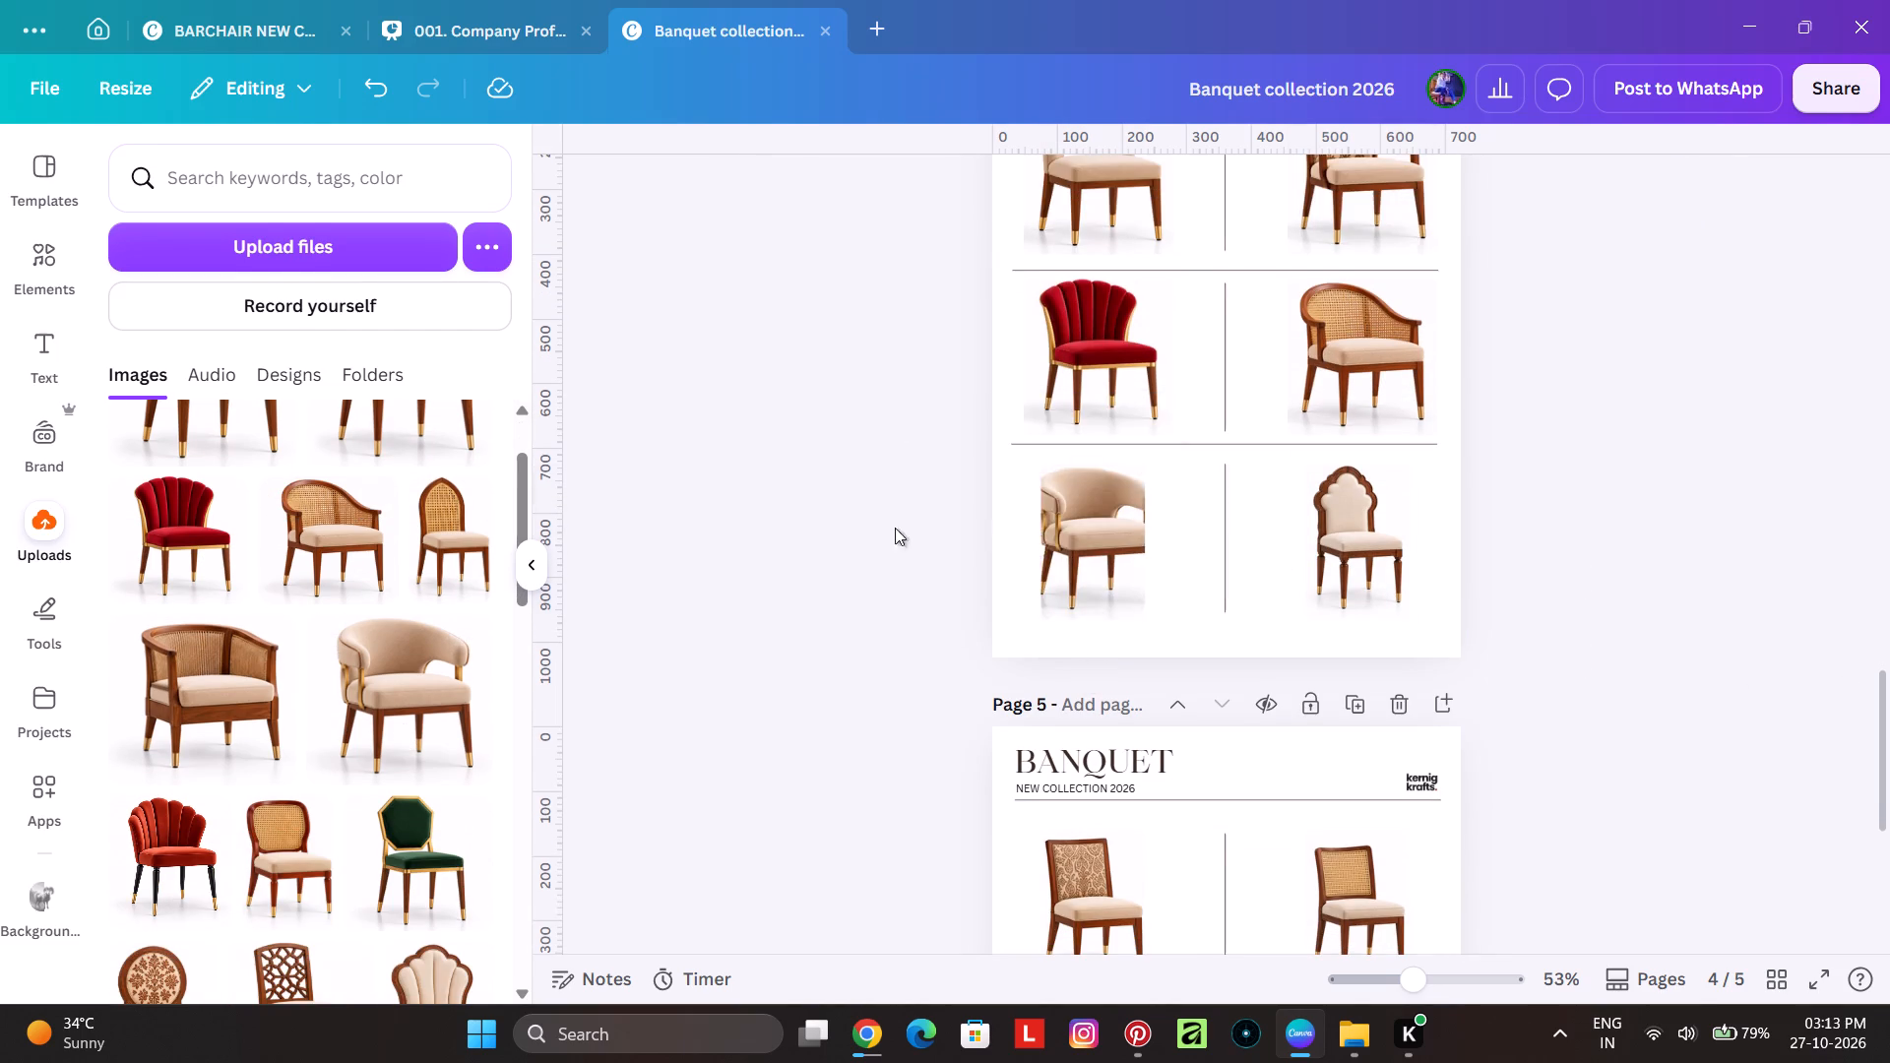
pyautogui.click(1049, 548)
pyautogui.moveTo(1153, 544); pyautogui.dragTo(1180, 547)
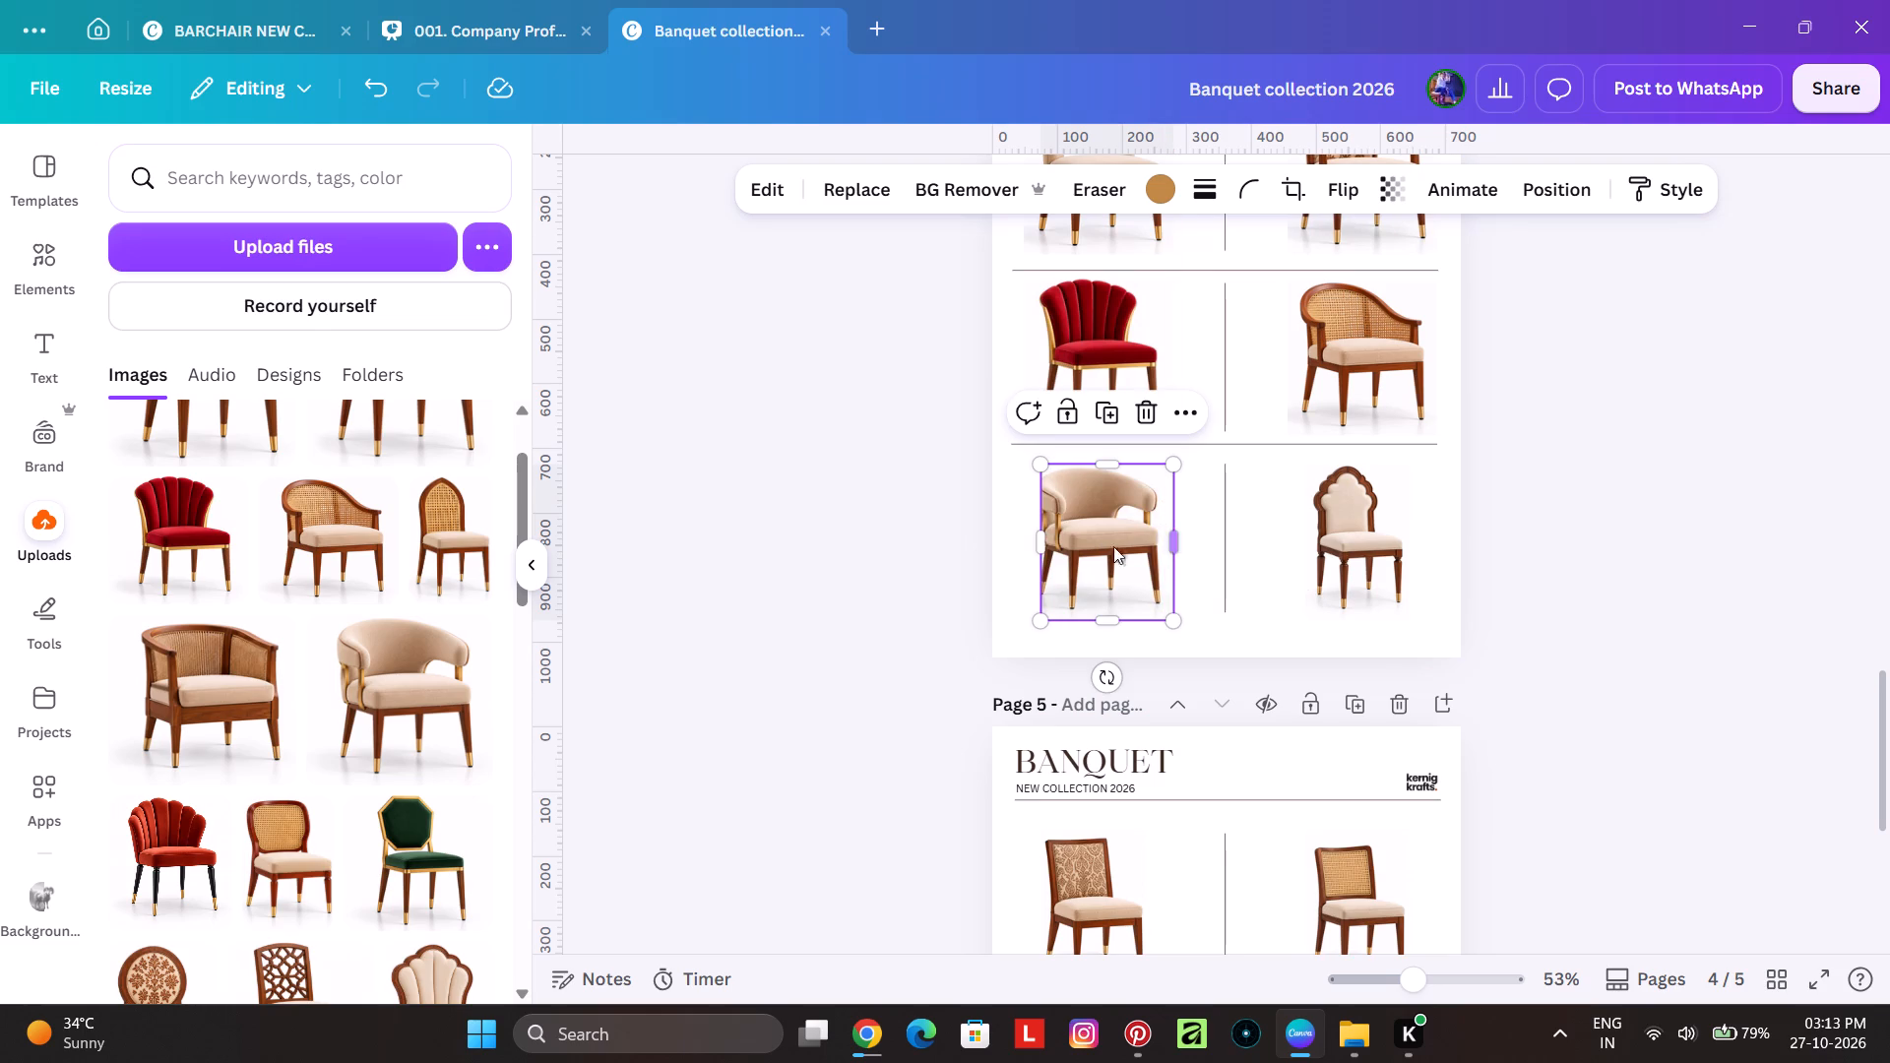
pyautogui.moveTo(1033, 544); pyautogui.dragTo(1017, 544)
pyautogui.click(889, 535)
# Replace page 4's bottom-row right chair with the orange-red shell-back chair with black legs and widen its frame on both sides.
pyautogui.click(1341, 552)
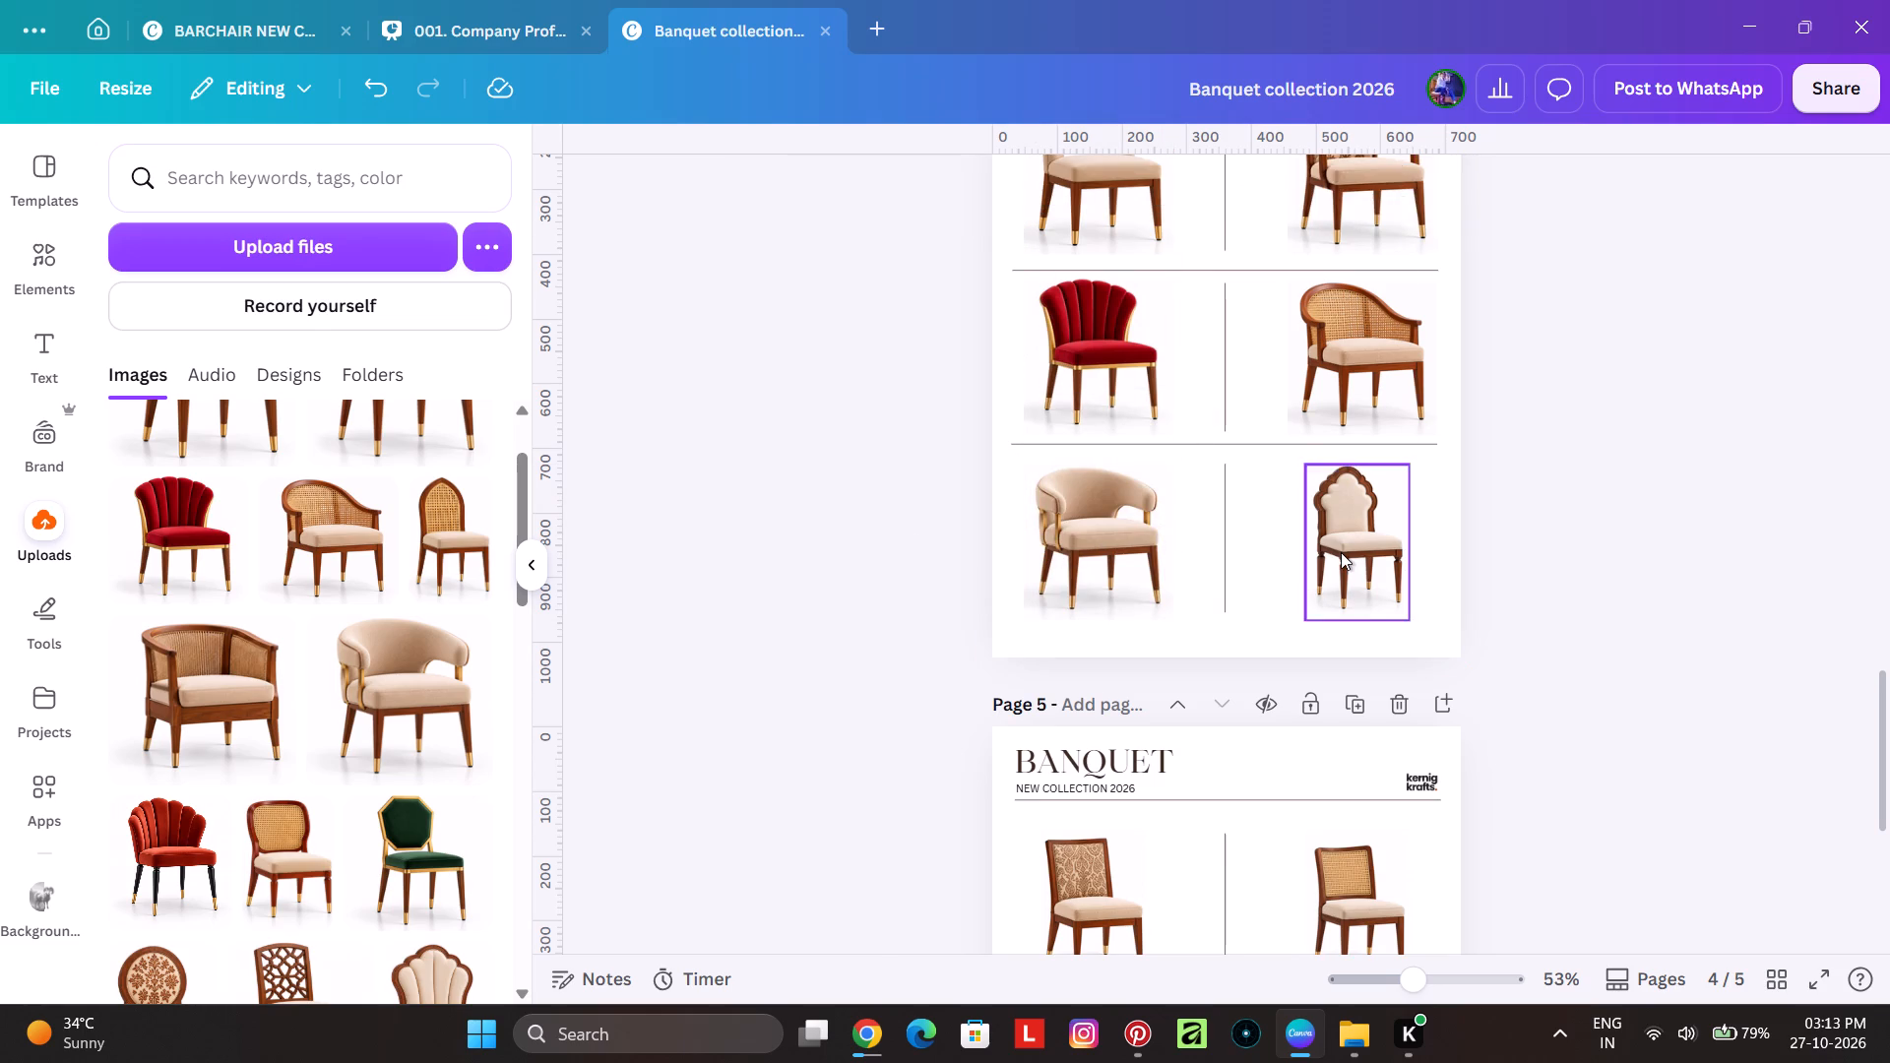
pyautogui.click(841, 194)
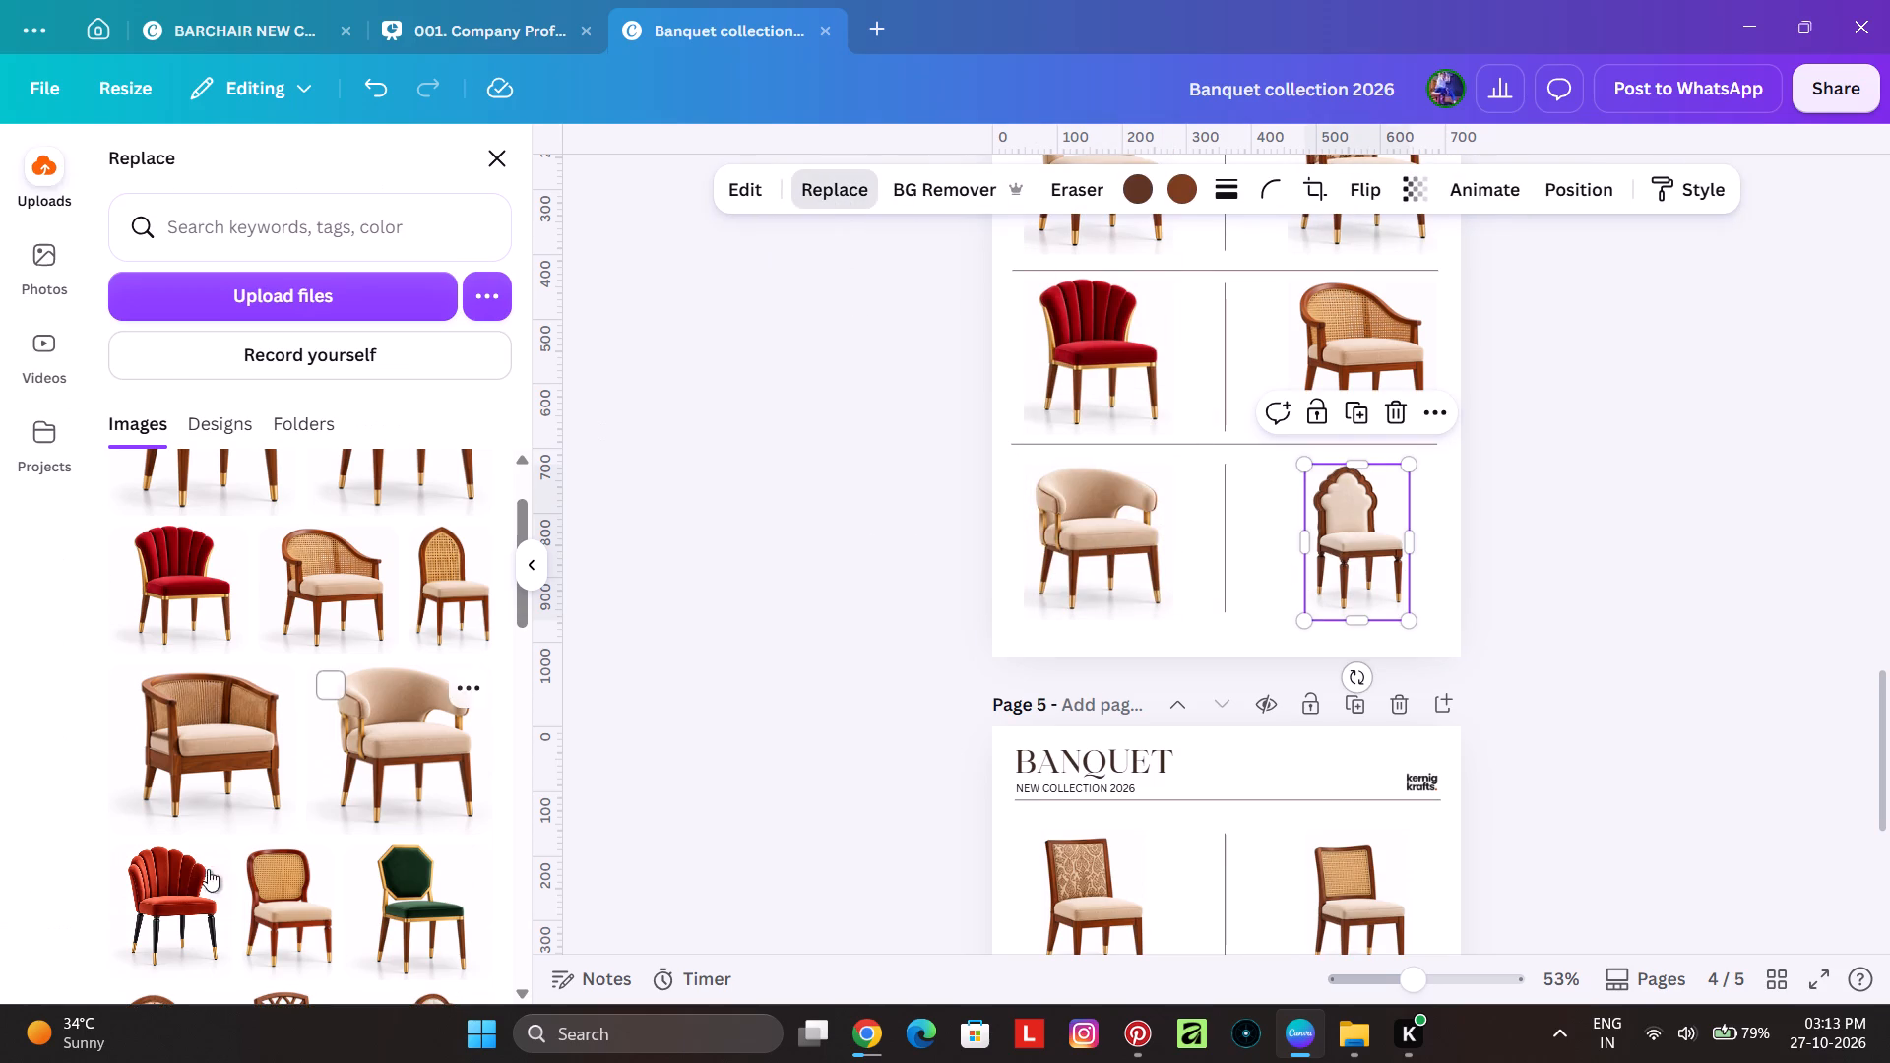
pyautogui.click(175, 894)
pyautogui.click(712, 661)
pyautogui.click(1368, 533)
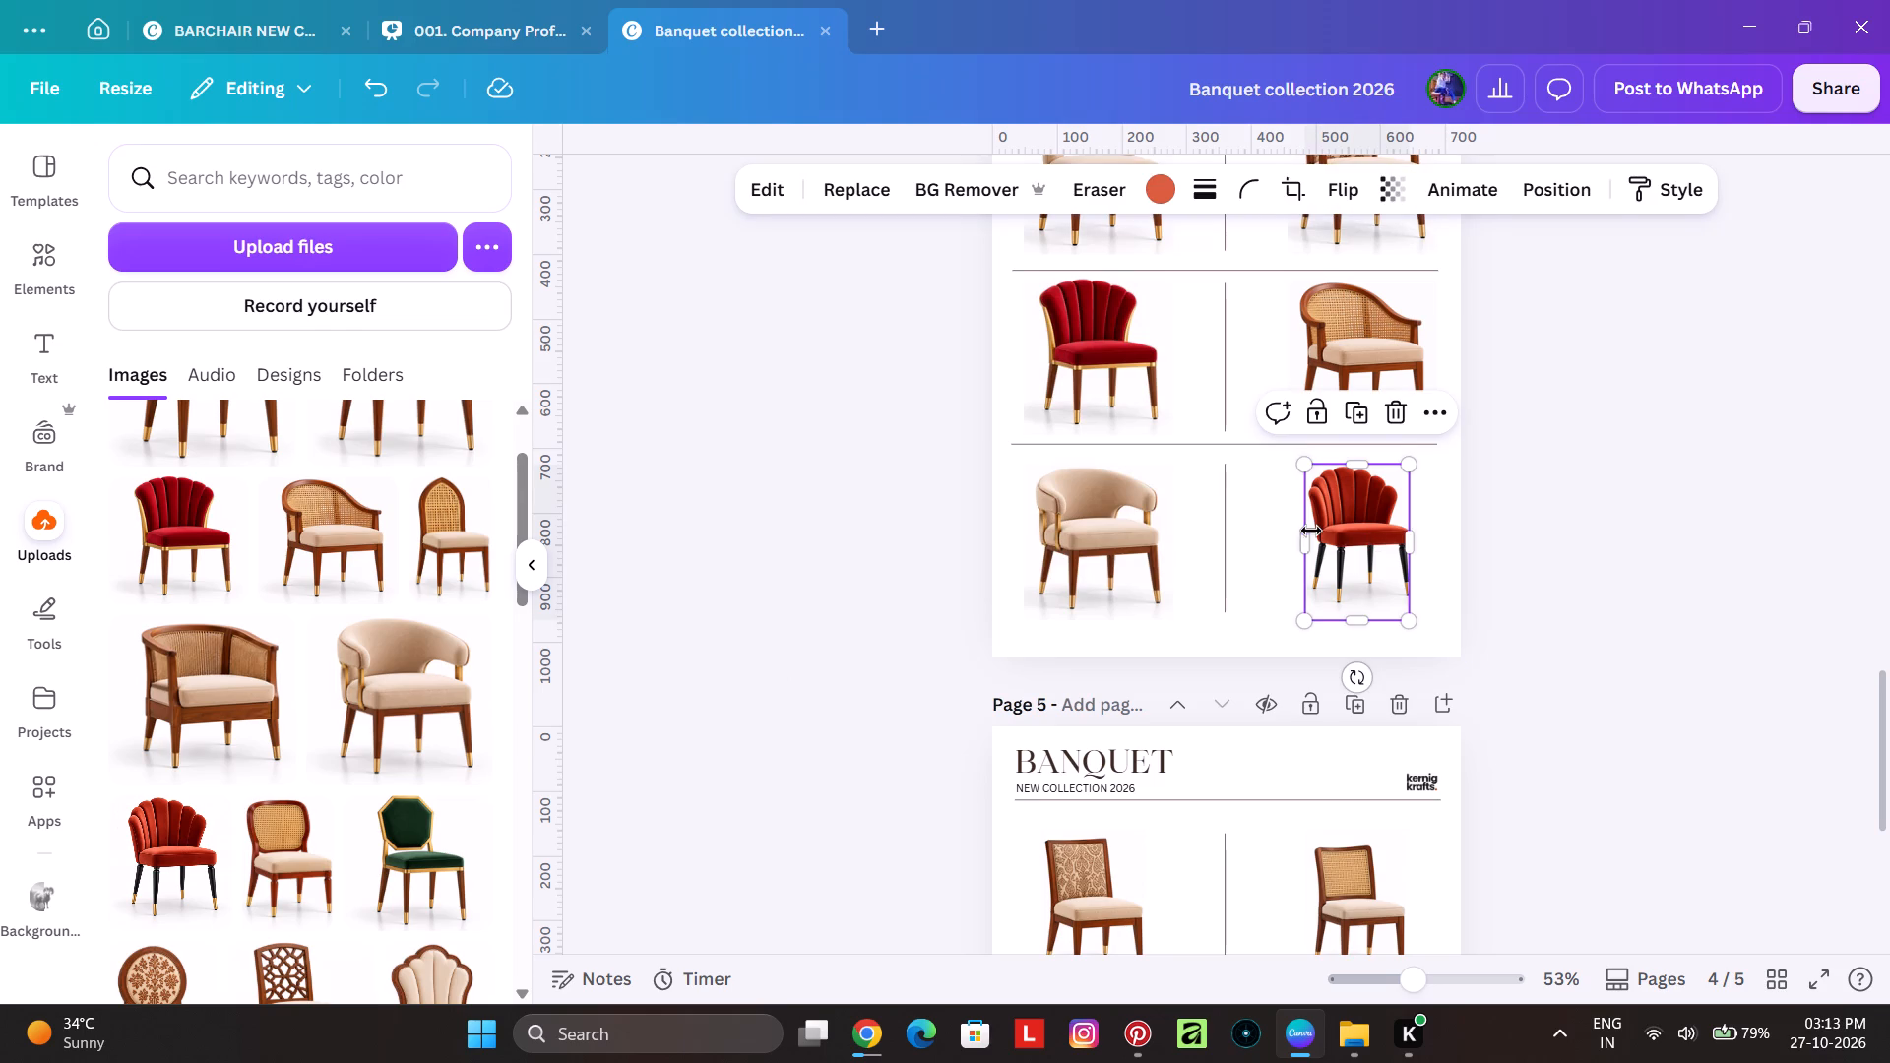
pyautogui.moveTo(1310, 531); pyautogui.dragTo(1300, 531)
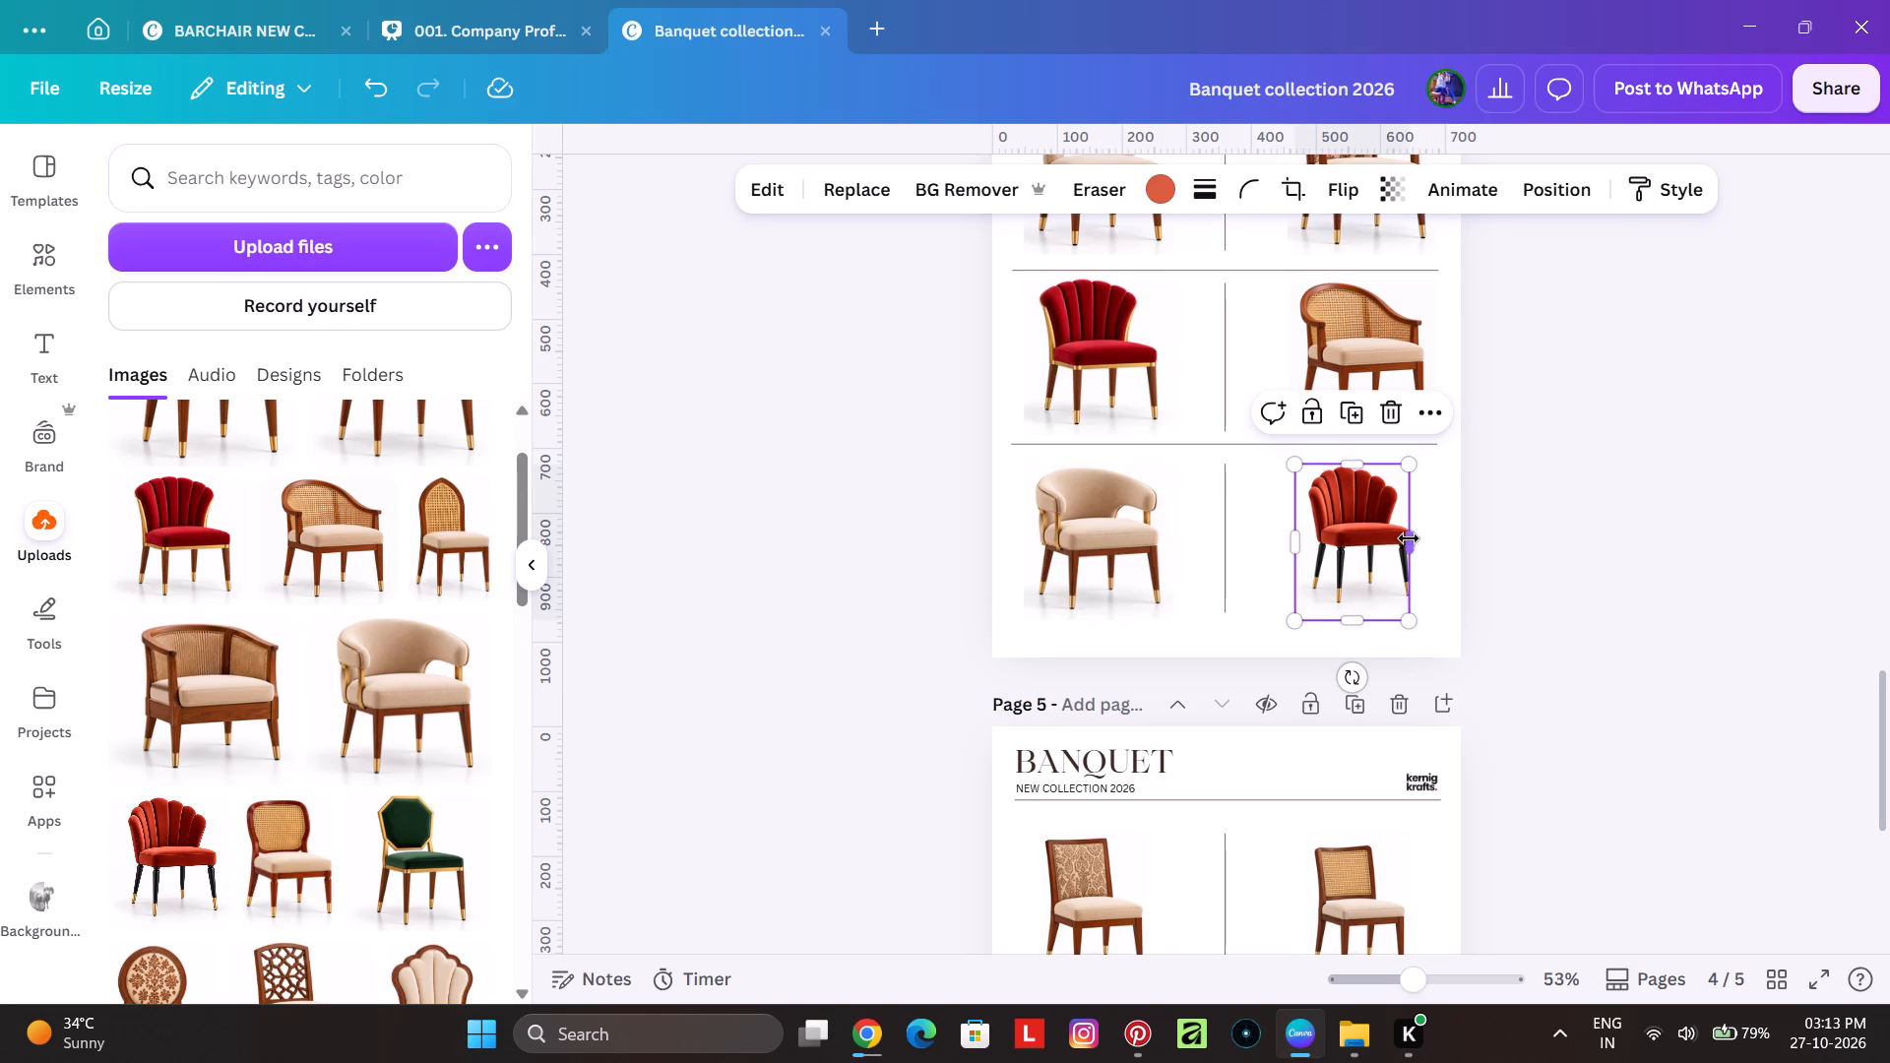
pyautogui.moveTo(1411, 538); pyautogui.dragTo(1429, 539)
pyautogui.click(1618, 560)
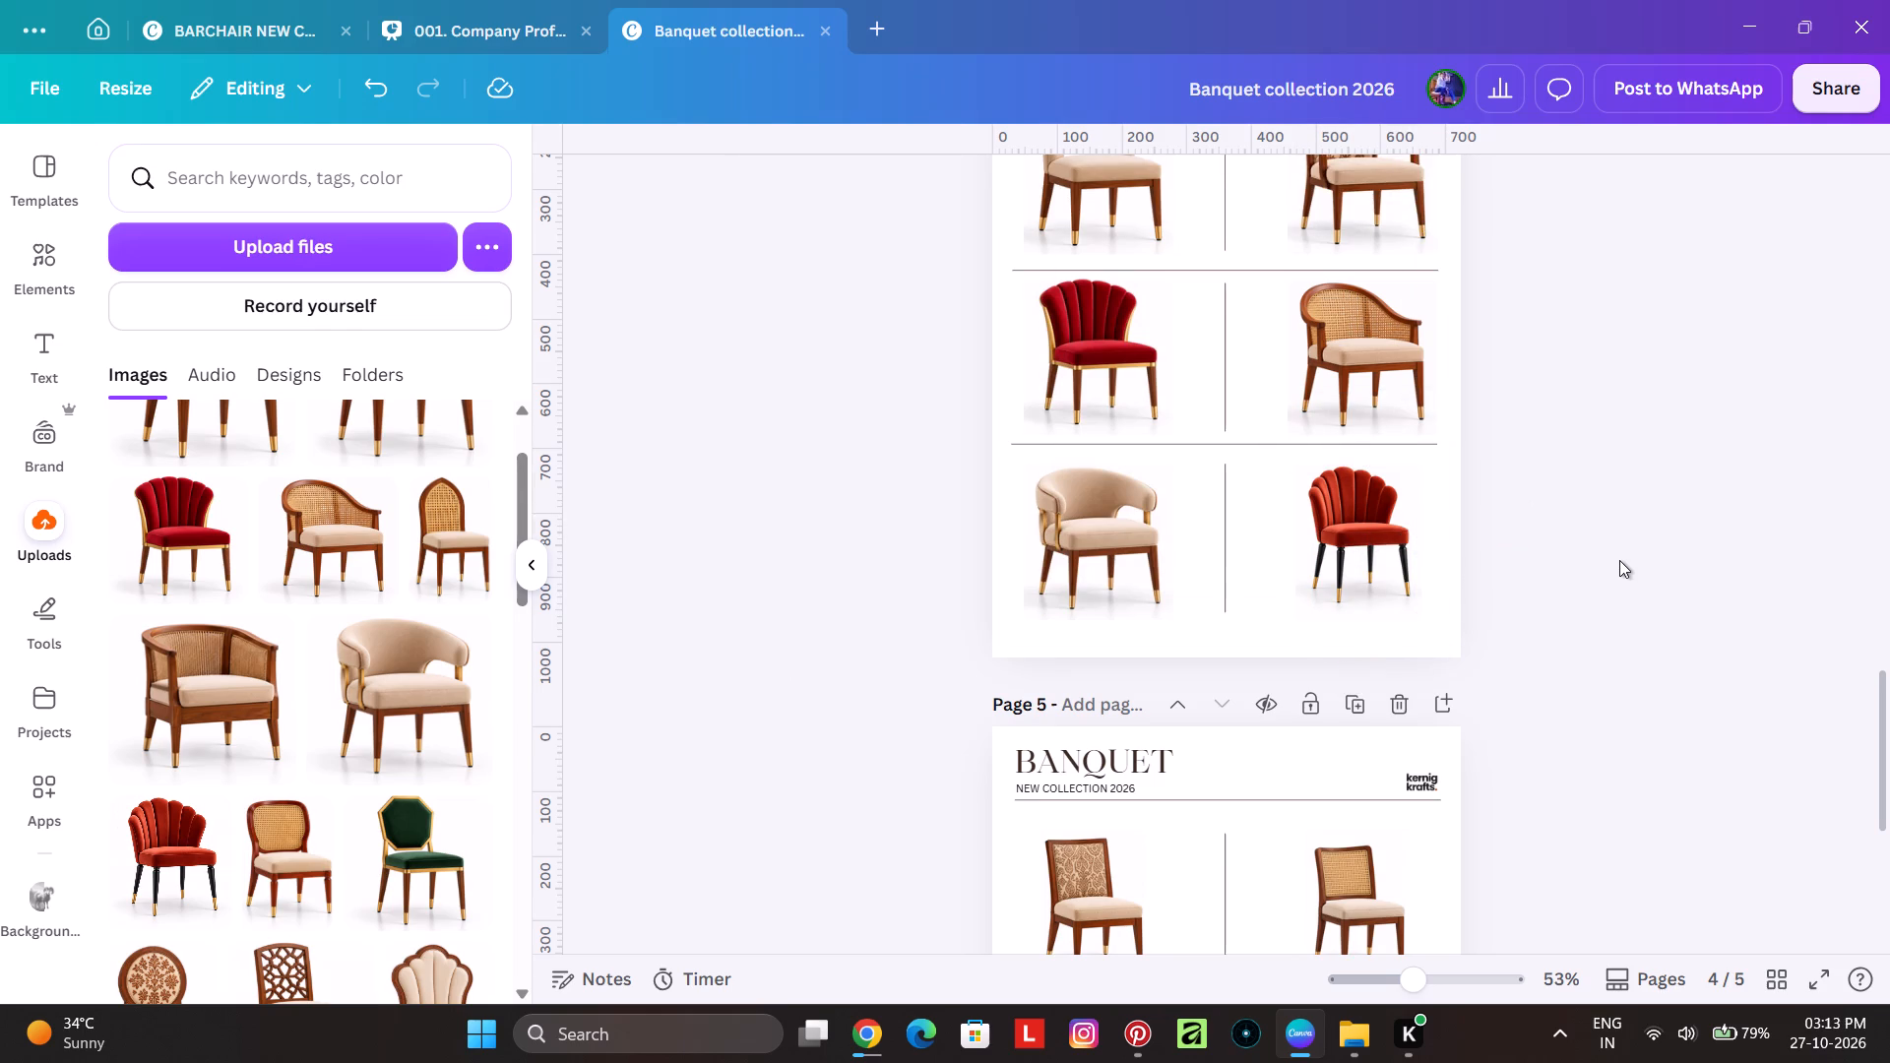